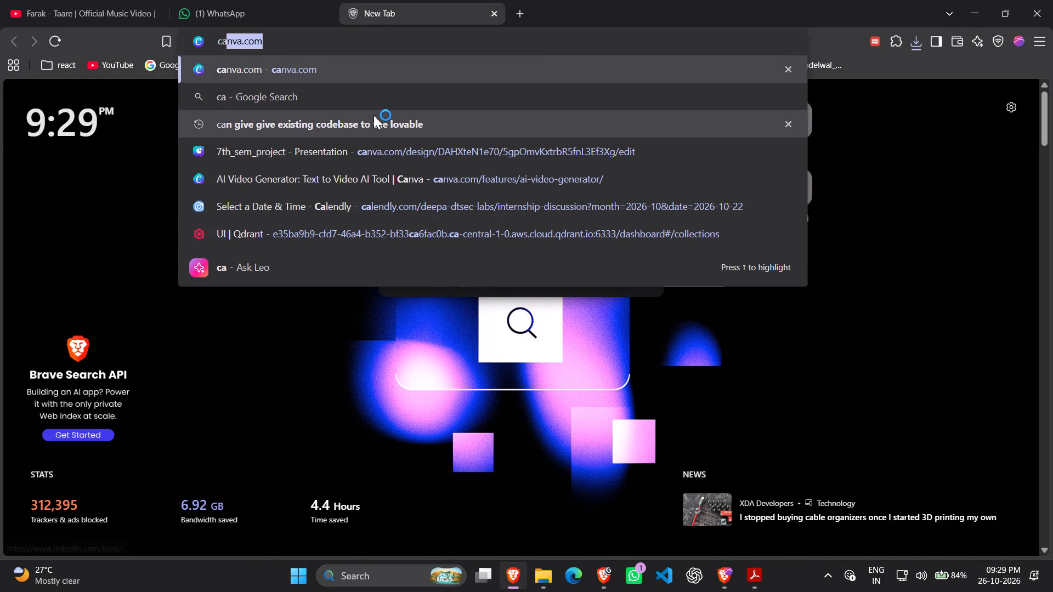
# Open the canva.com home page.
pyautogui.press('Return')
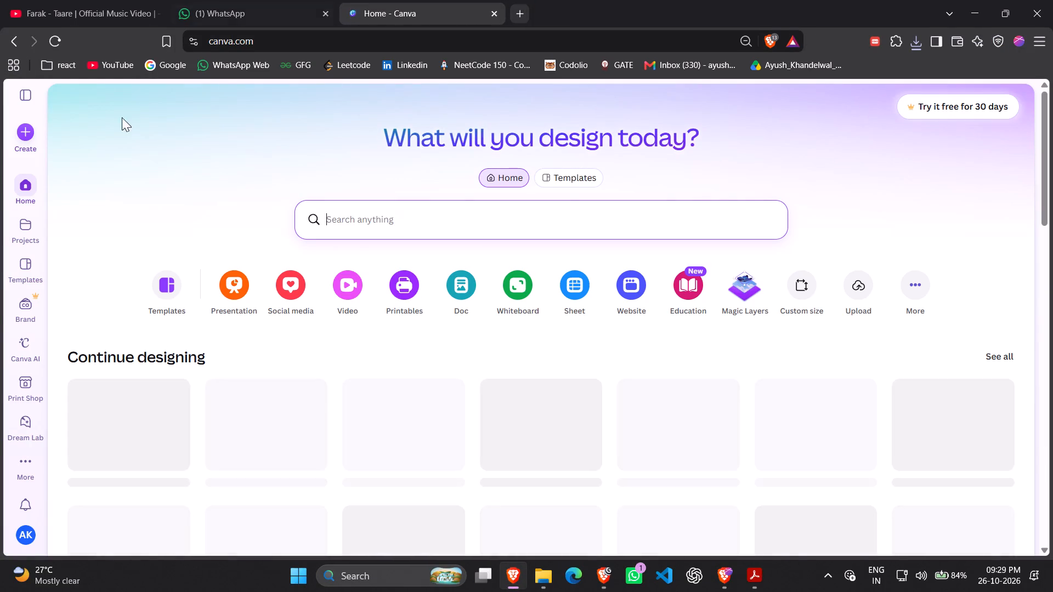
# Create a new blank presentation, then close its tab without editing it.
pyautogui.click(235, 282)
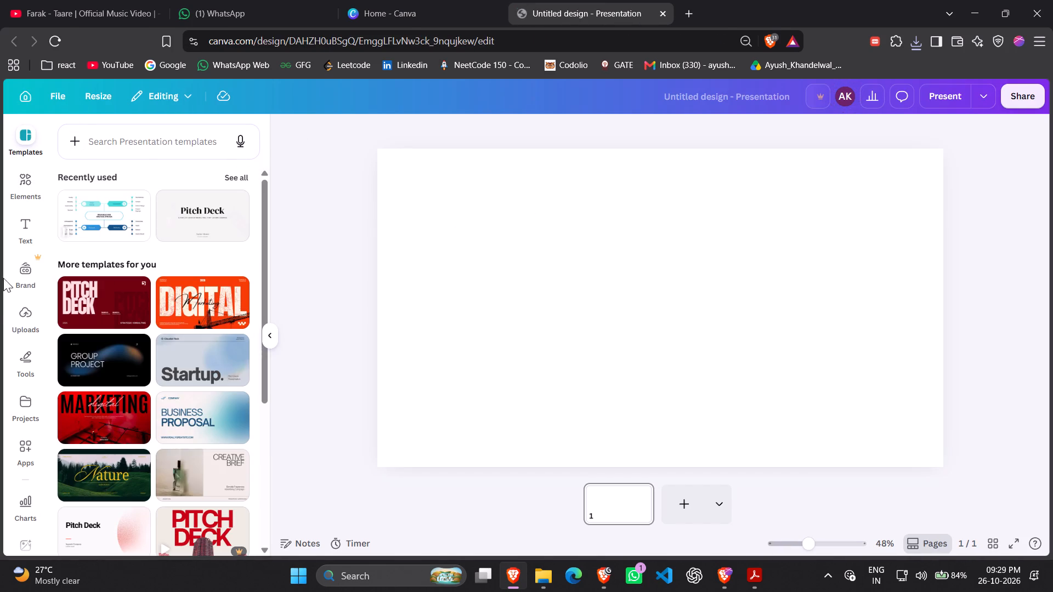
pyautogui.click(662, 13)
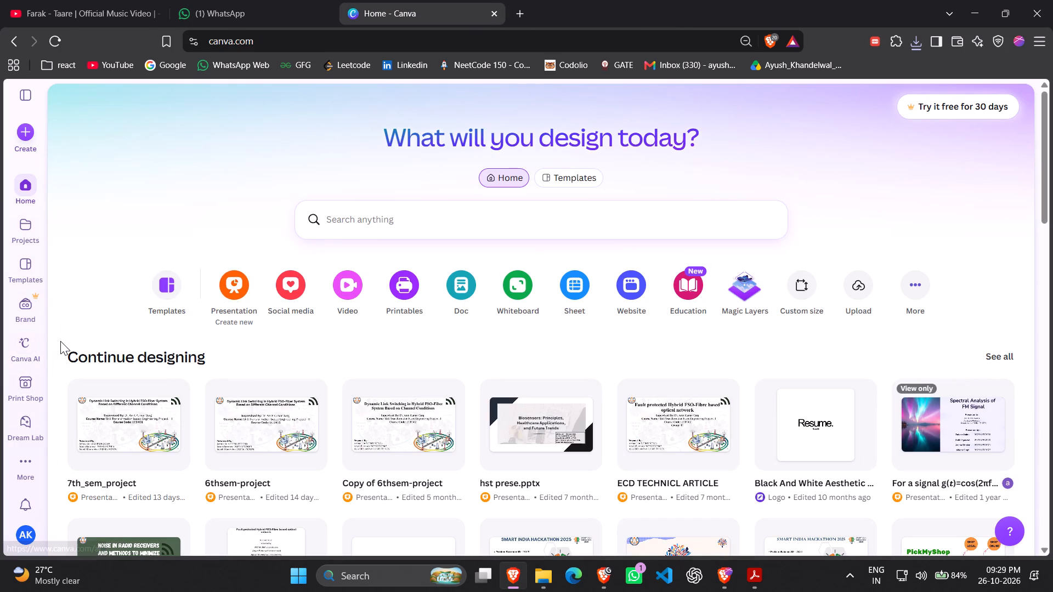
# Start a new design by uploading the file AI in Medical Science_20261026_150934_0000.pdf from the computer.
pyautogui.click(33, 136)
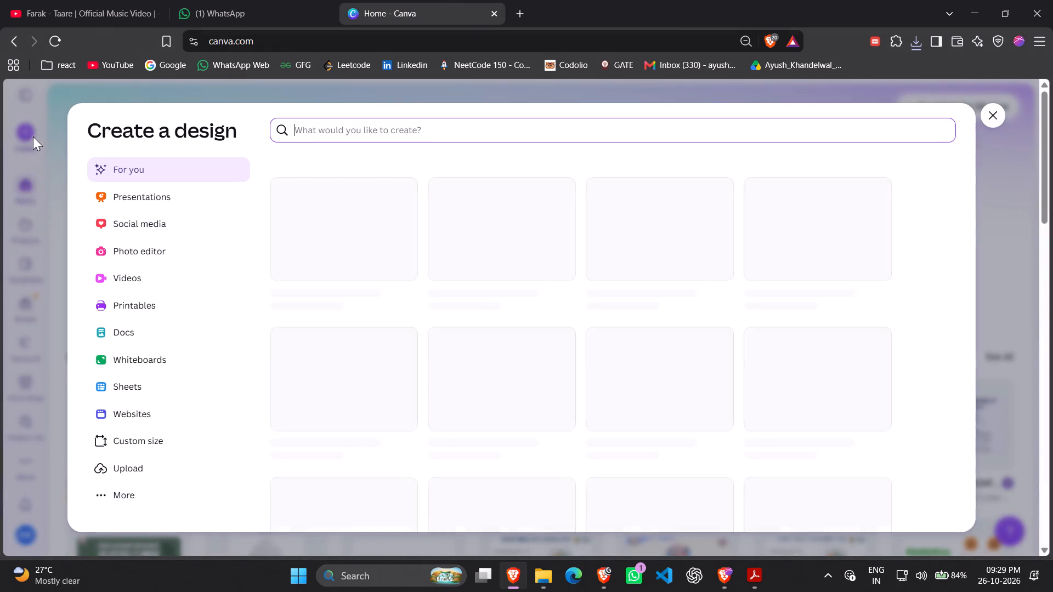
pyautogui.click(167, 189)
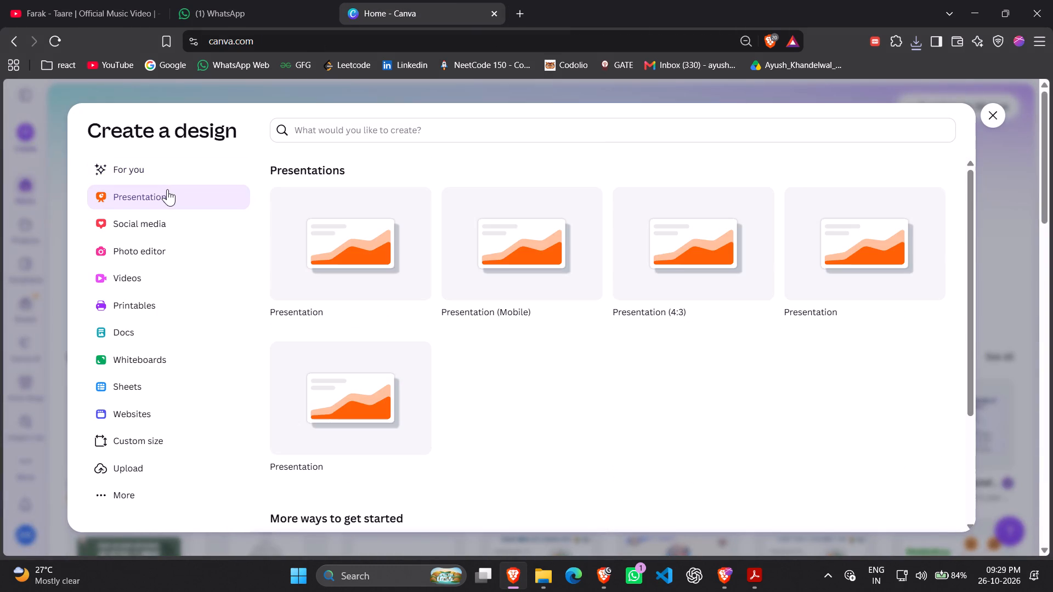
pyautogui.scroll(-3, 514, 351)
pyautogui.click(155, 465)
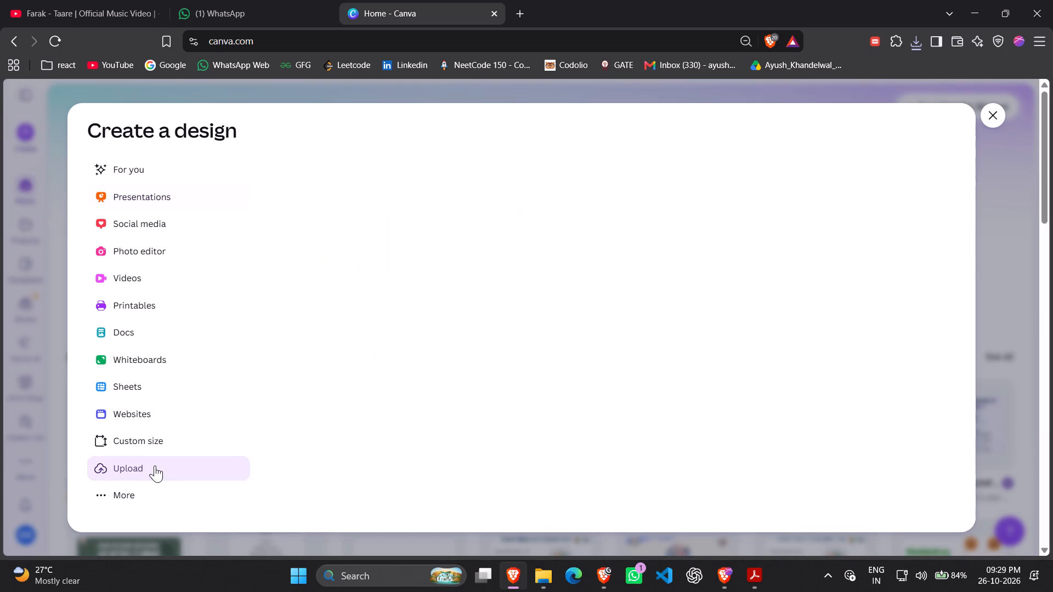
pyautogui.click(587, 387)
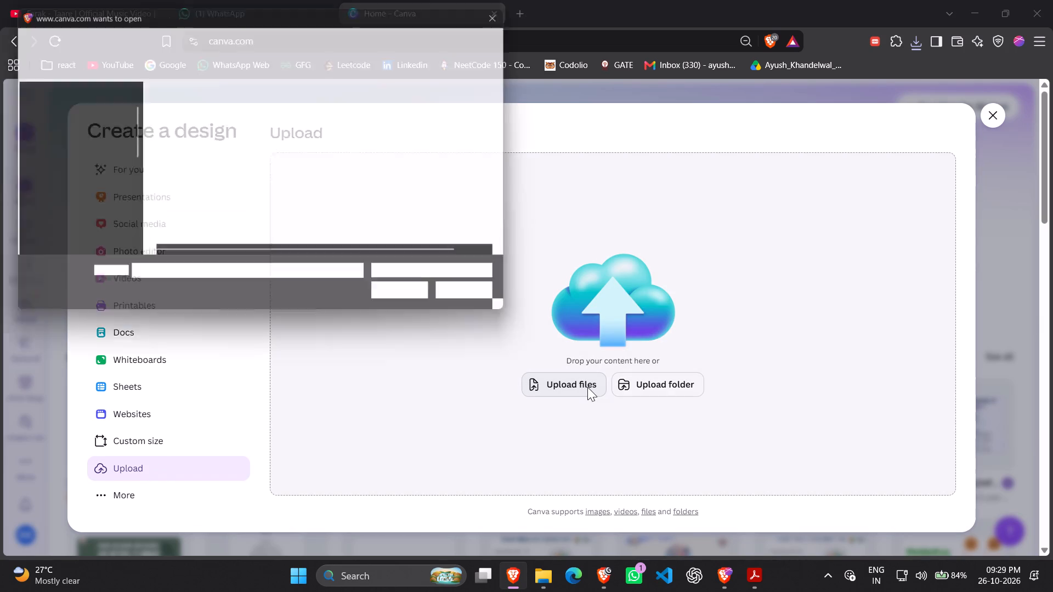
pyautogui.click(208, 129)
pyautogui.click(408, 302)
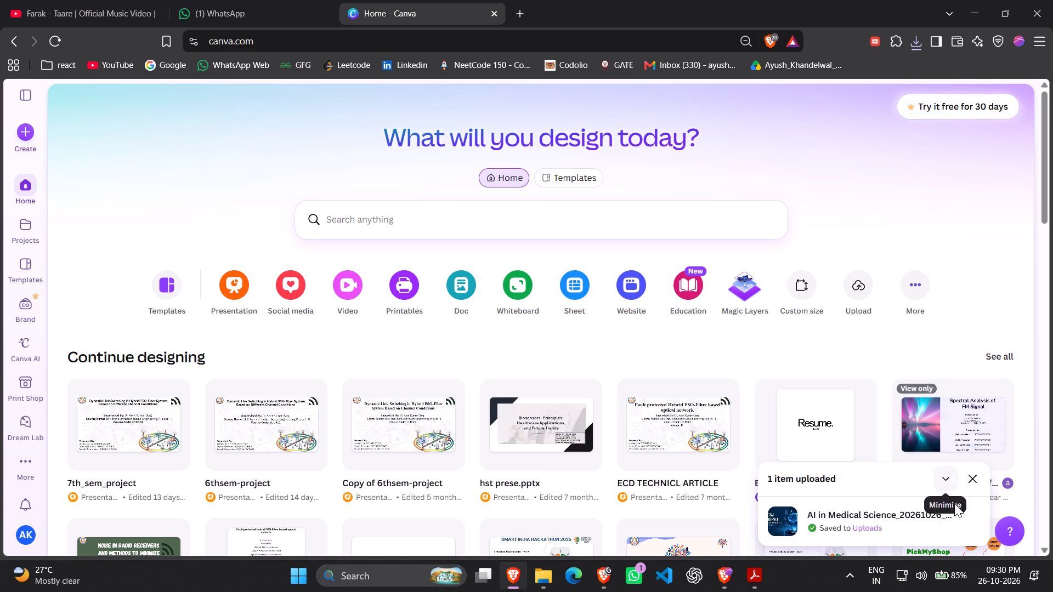
# Dismiss the upload notice, reload the home page and open the uploaded AI in Medical Science presentation for editing.
pyautogui.click(897, 515)
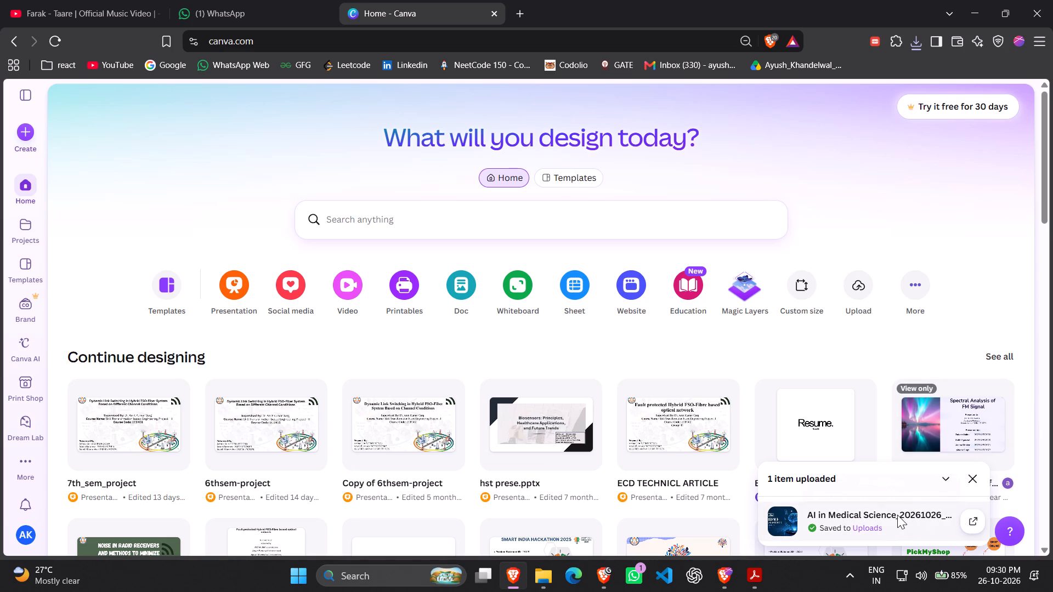
pyautogui.click(796, 514)
pyautogui.click(972, 481)
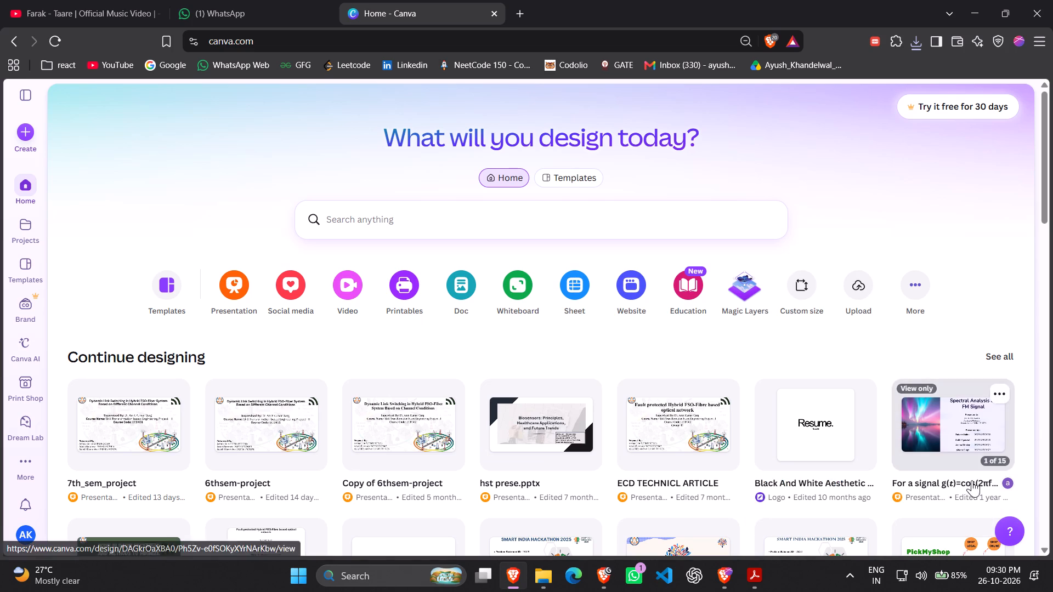
pyautogui.scroll(-3, 249, 360)
pyautogui.scroll(5, 252, 359)
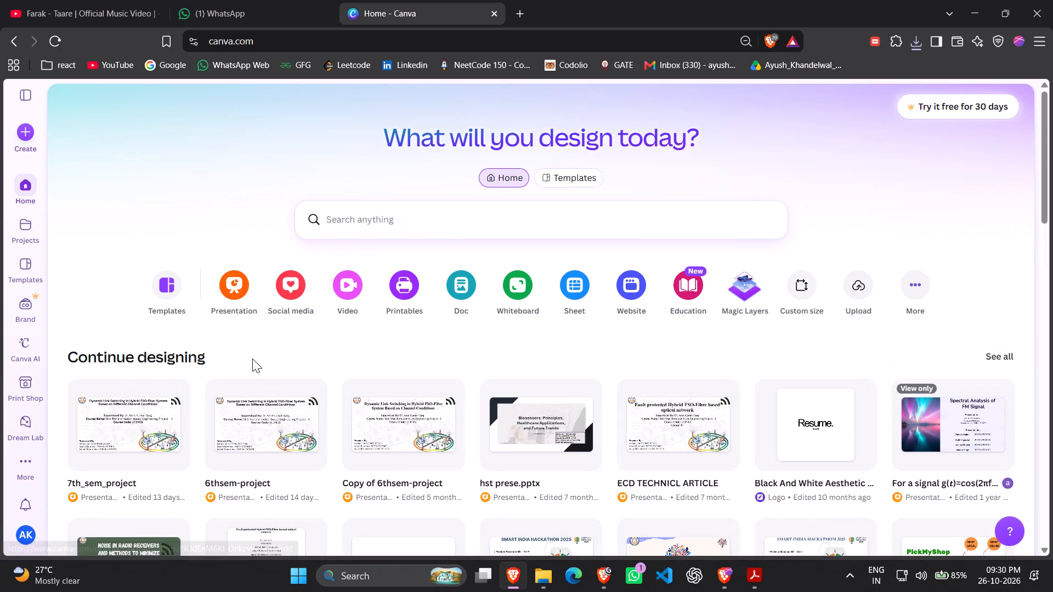
pyautogui.click(58, 47)
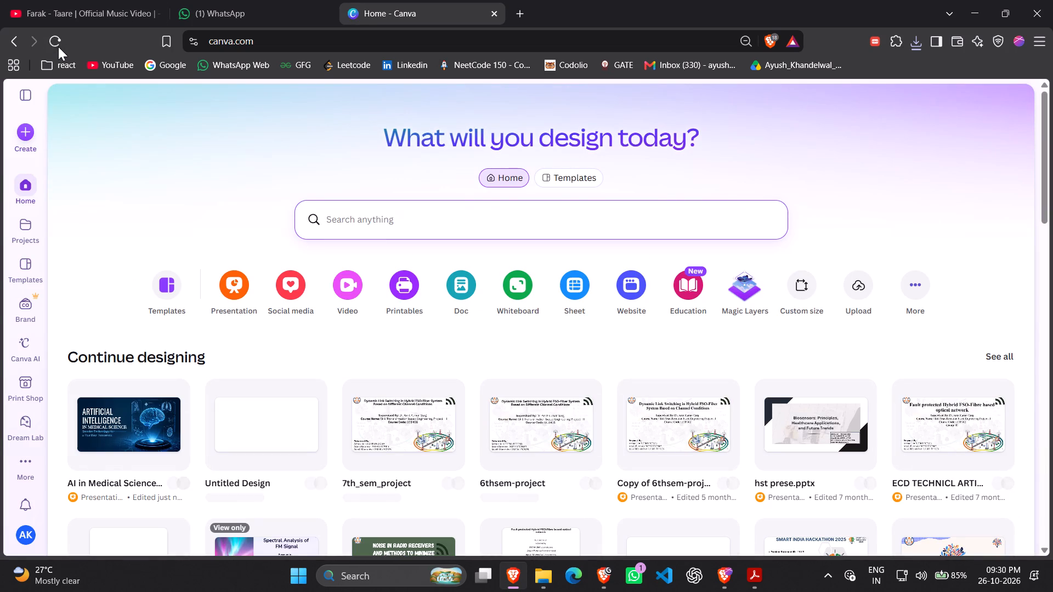
pyautogui.click(122, 419)
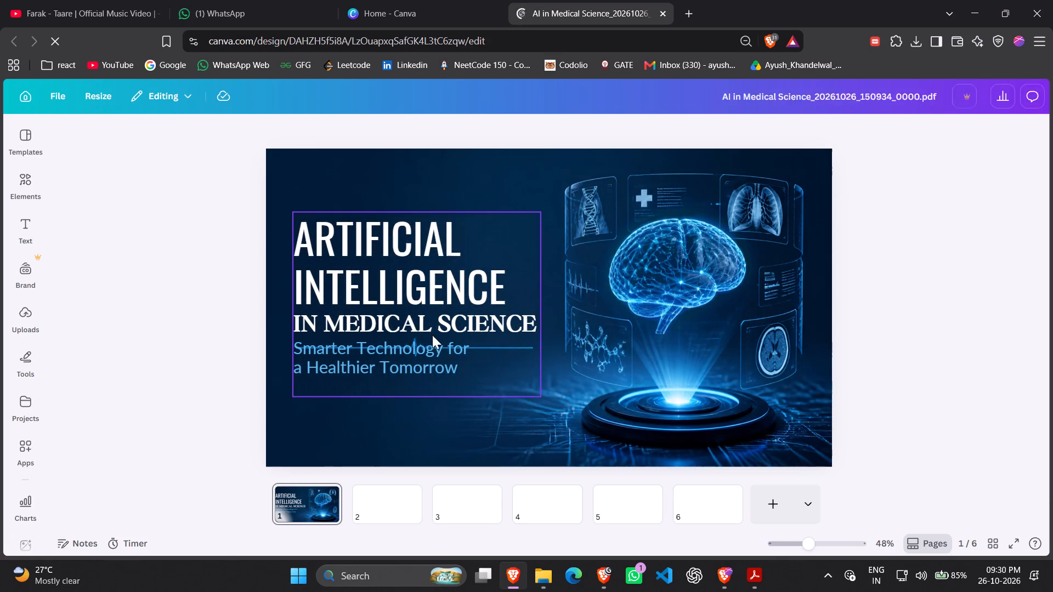
pyautogui.click(499, 349)
pyautogui.moveTo(496, 309); pyautogui.dragTo(500, 317)
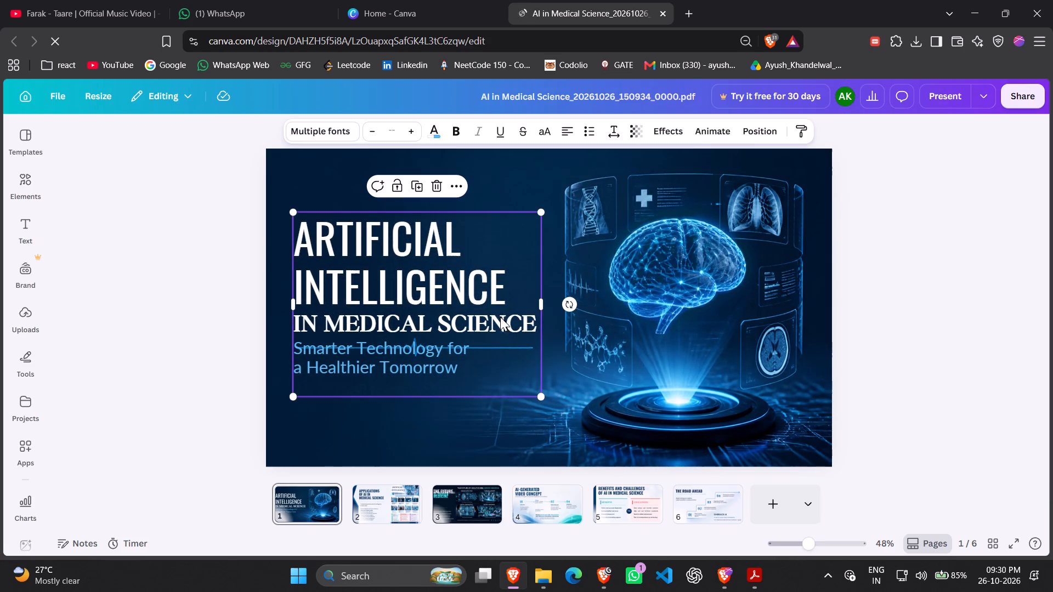
pyautogui.moveTo(500, 317); pyautogui.dragTo(498, 314)
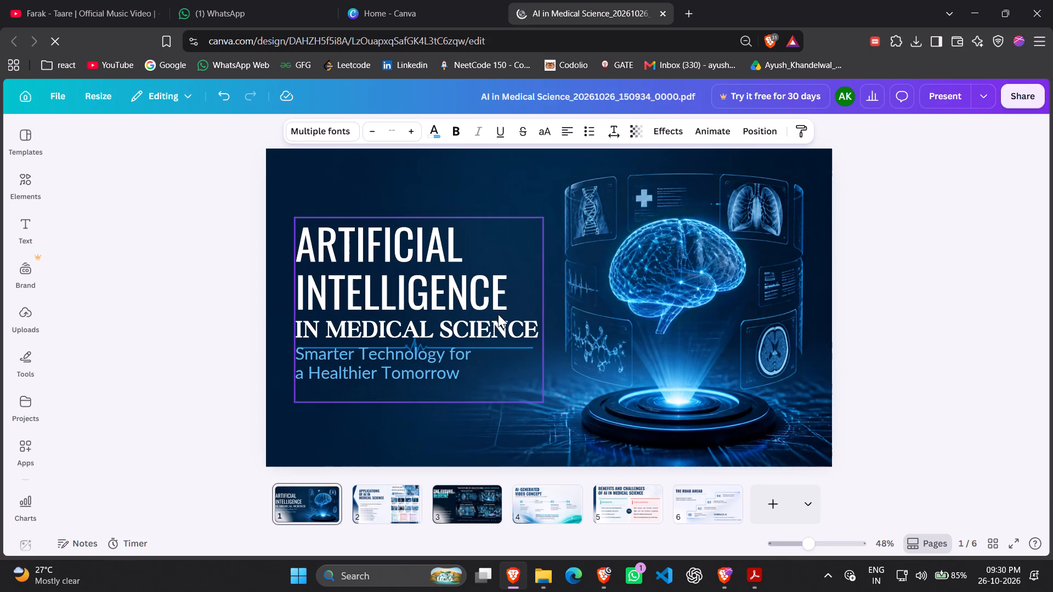
pyautogui.moveTo(498, 314); pyautogui.dragTo(488, 315)
pyautogui.moveTo(473, 346); pyautogui.dragTo(473, 353)
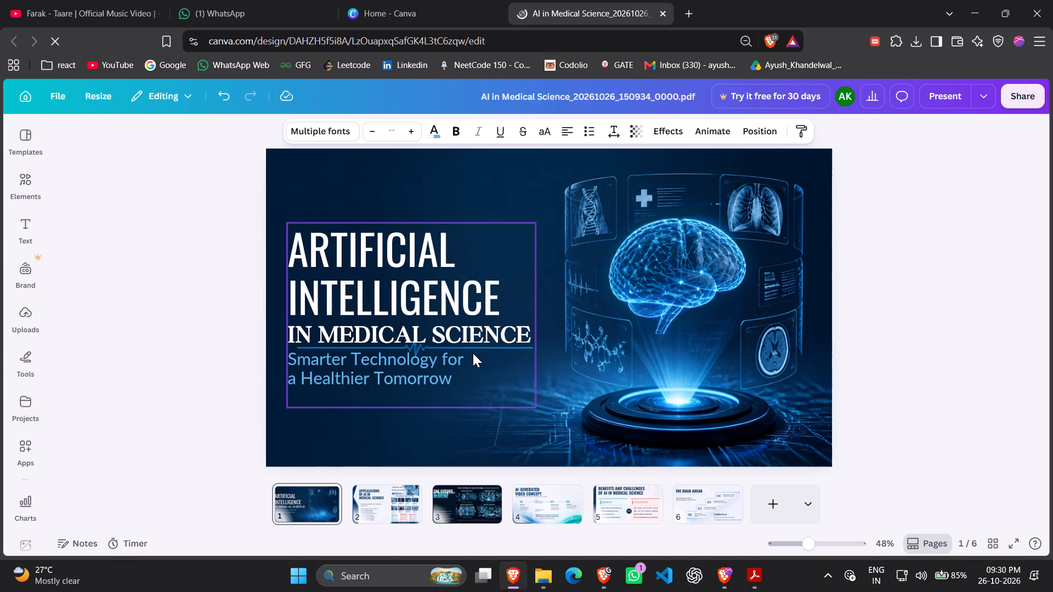
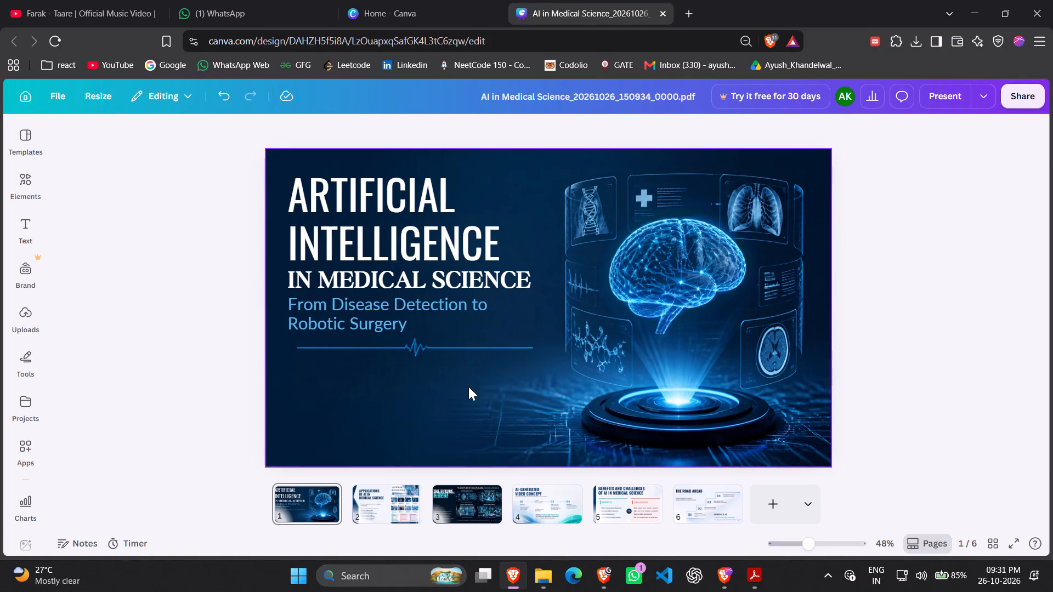
# Duplicate the title text block on the first slide and place the copy lower, over the slide's empty bottom area.
pyautogui.click(427, 253)
pyautogui.hotkey('ctrl', 'c')
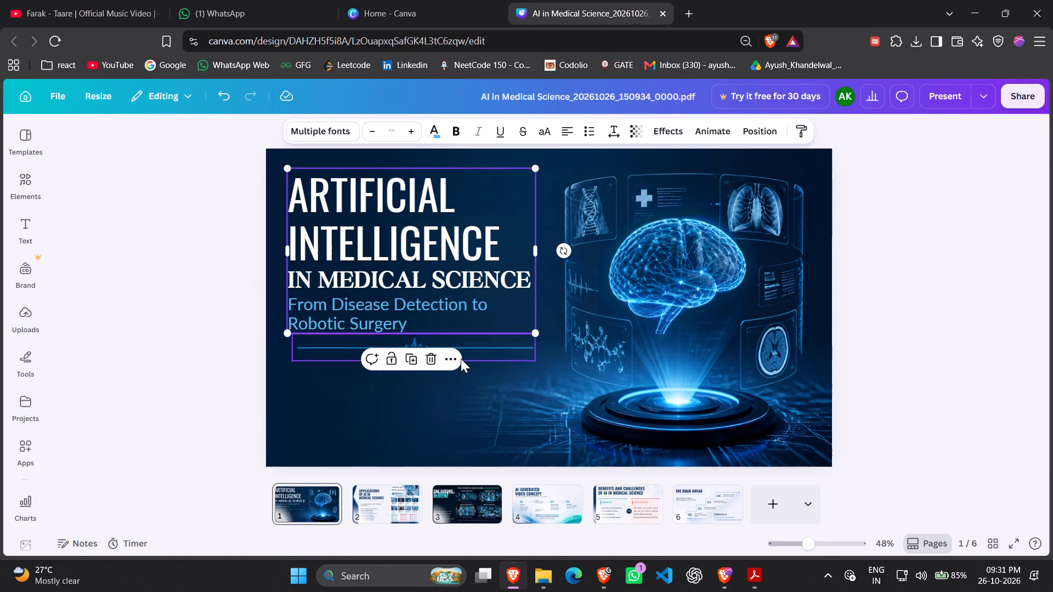
pyautogui.click(458, 386)
pyautogui.hotkey('ctrl', 'v')
pyautogui.moveTo(463, 271); pyautogui.dragTo(498, 394)
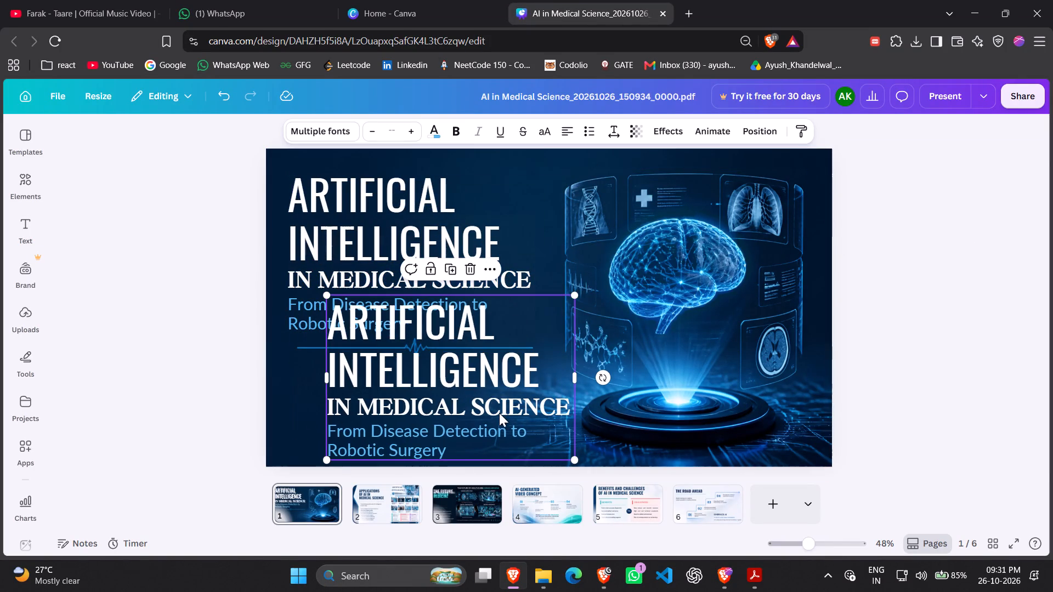
# Replace all the text in the copied block with "Presented By:" and start a new line below it.
pyautogui.click(471, 450)
pyautogui.click(467, 450)
pyautogui.click(459, 450)
pyautogui.moveTo(461, 449); pyautogui.dragTo(350, 351)
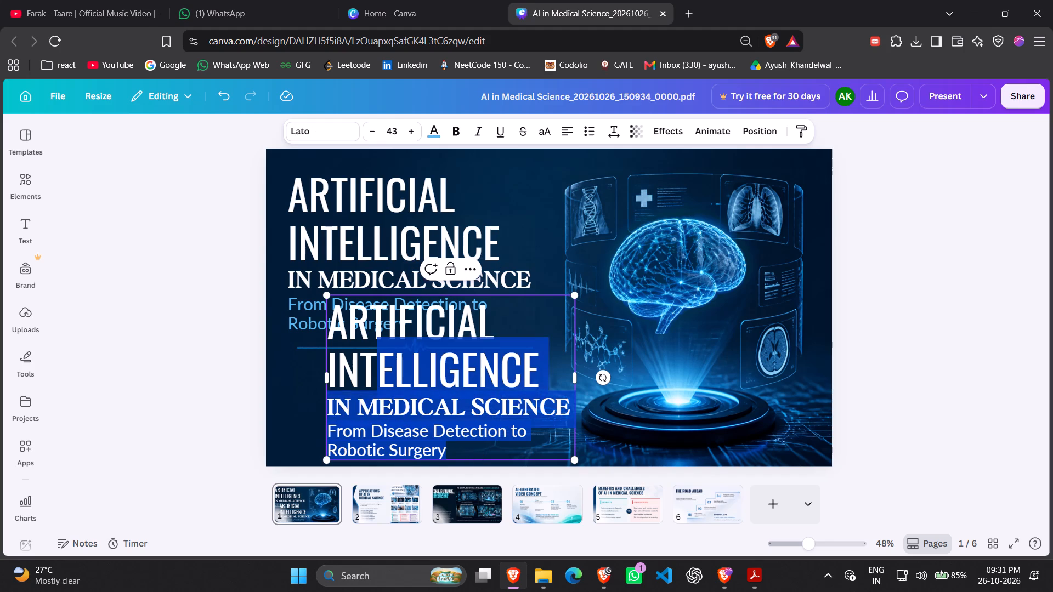
pyautogui.moveTo(350, 351); pyautogui.dragTo(320, 315)
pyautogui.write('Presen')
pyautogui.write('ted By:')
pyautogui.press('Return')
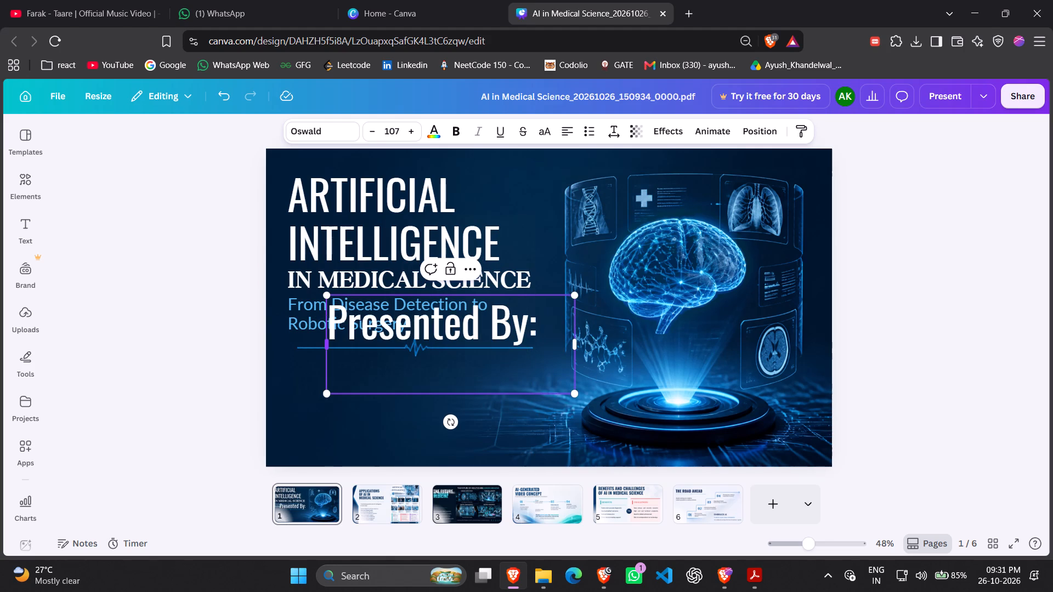
# Enter the first presenter's name on the line below "Presented By:" on the title slide.
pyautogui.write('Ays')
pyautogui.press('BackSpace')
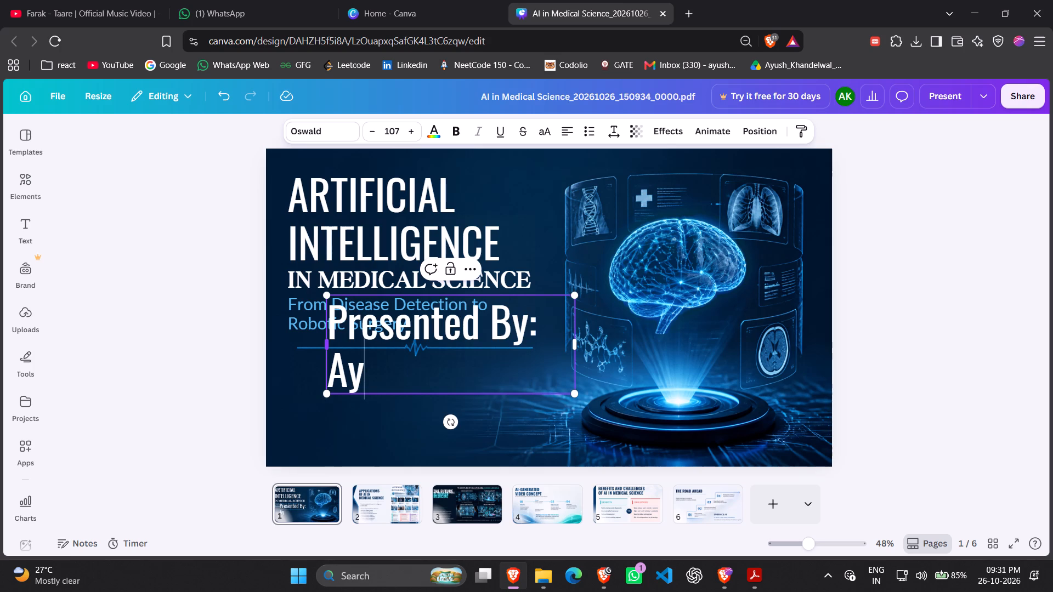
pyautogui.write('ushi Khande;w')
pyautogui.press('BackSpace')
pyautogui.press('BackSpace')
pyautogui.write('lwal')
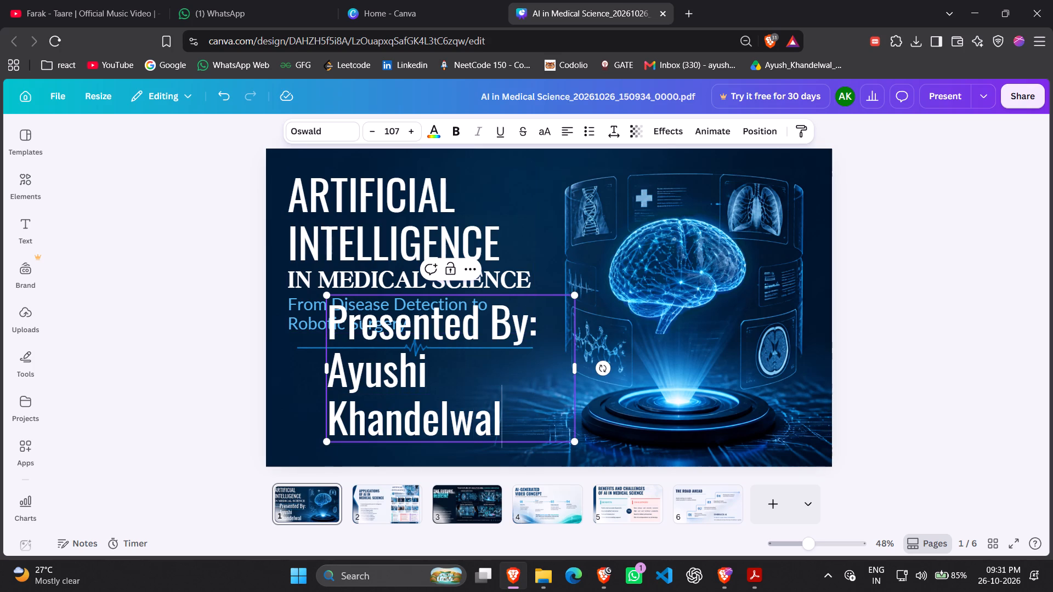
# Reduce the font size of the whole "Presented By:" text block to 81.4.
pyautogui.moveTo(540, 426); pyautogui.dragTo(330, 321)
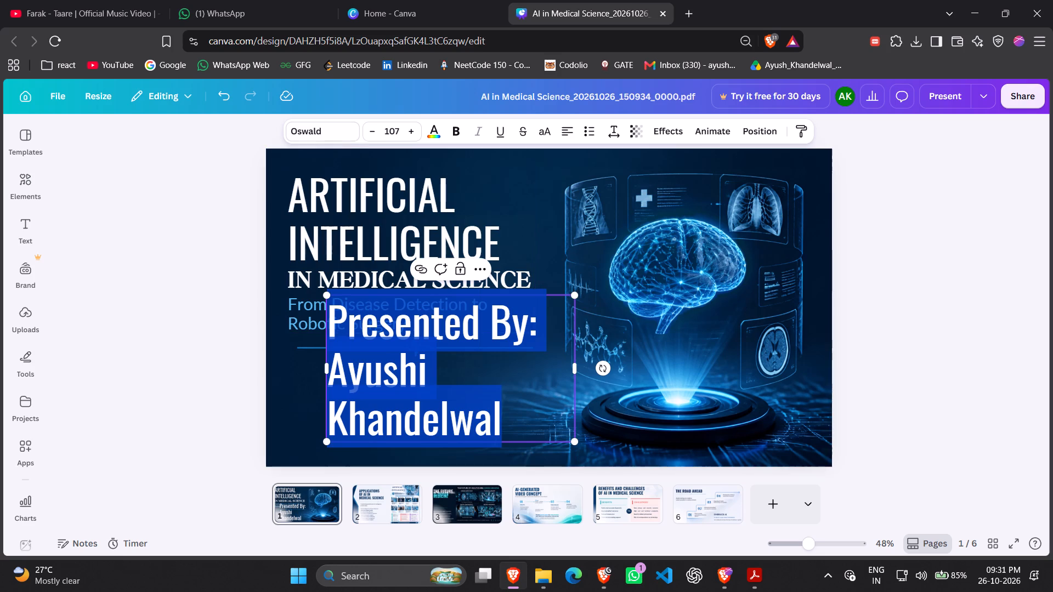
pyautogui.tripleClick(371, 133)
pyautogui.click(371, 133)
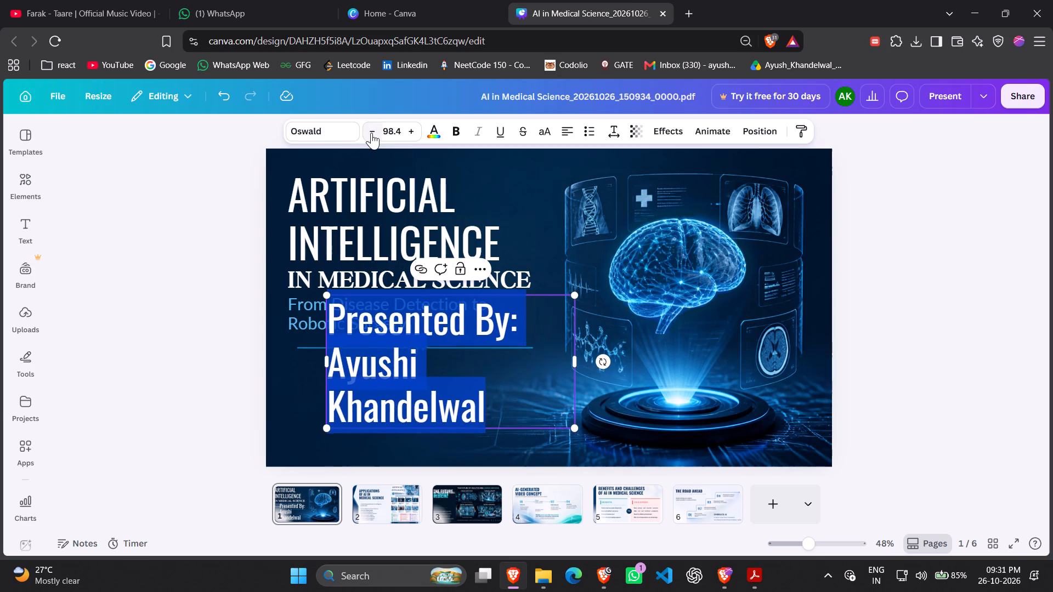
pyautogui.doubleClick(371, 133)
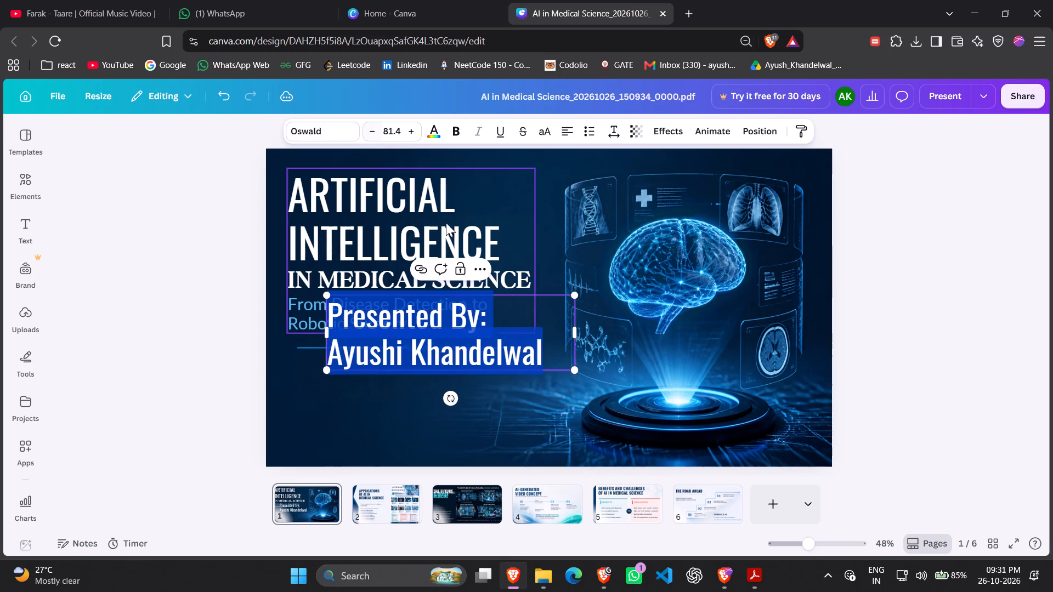
# Add the second presenter's name on a new line at the end of the "Presented By:" block.
pyautogui.click(559, 358)
pyautogui.press('Return')
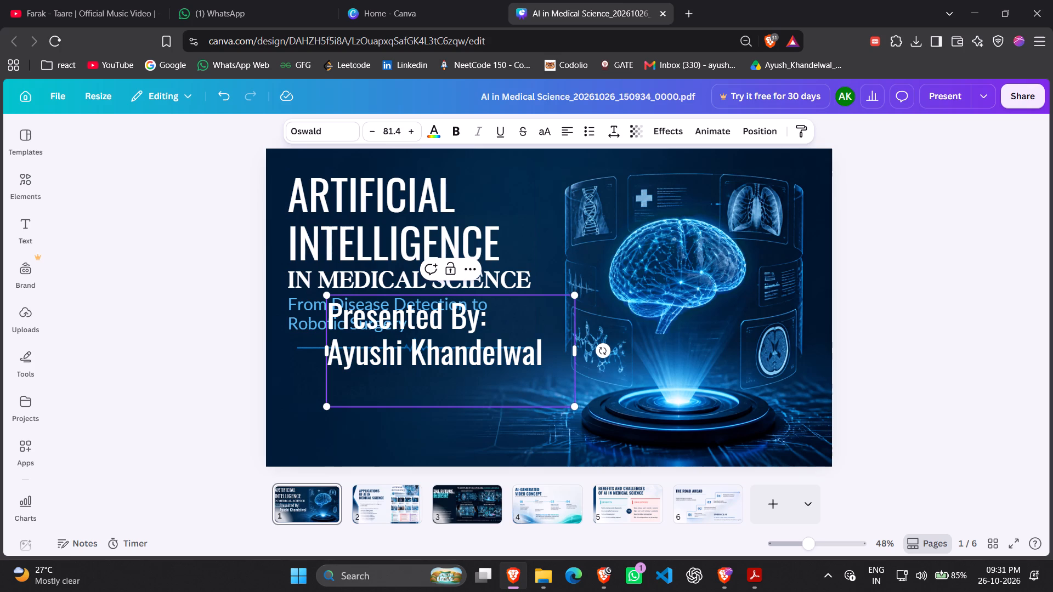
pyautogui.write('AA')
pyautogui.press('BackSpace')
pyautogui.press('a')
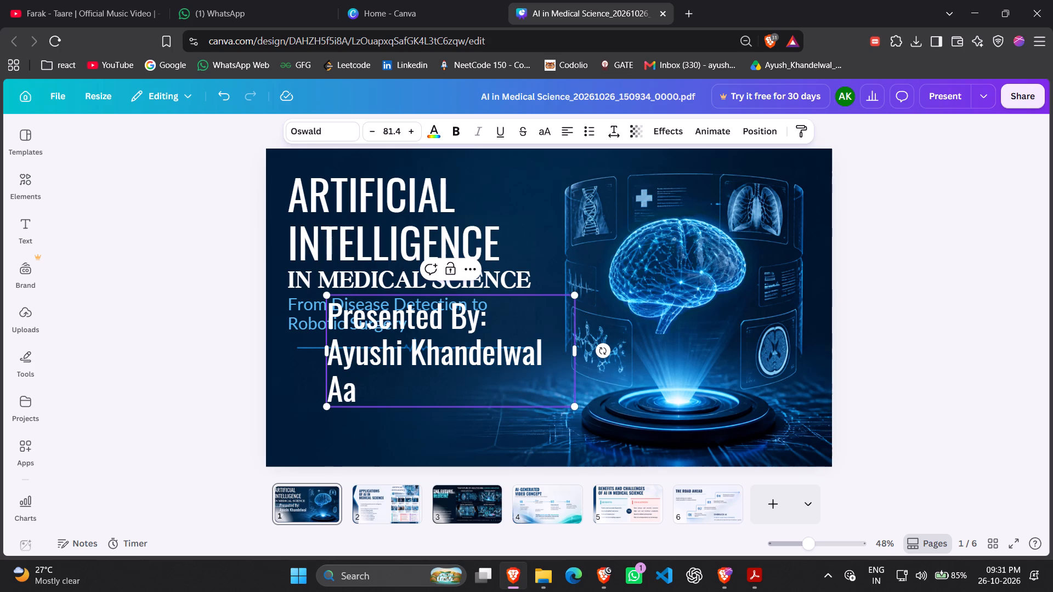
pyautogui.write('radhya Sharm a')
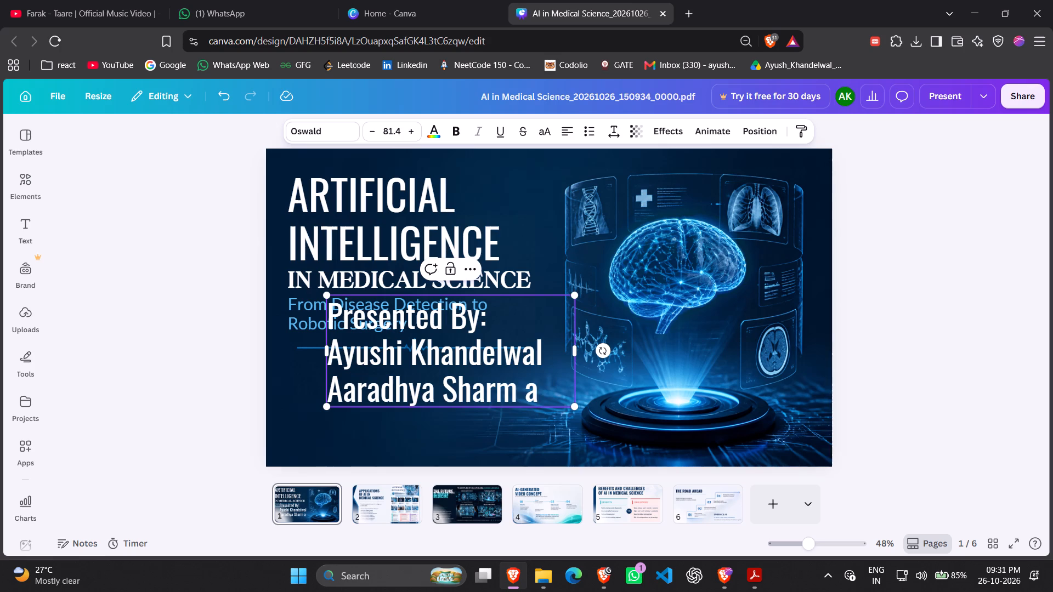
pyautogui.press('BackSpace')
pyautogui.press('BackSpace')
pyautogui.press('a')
pyautogui.click(1018, 197)
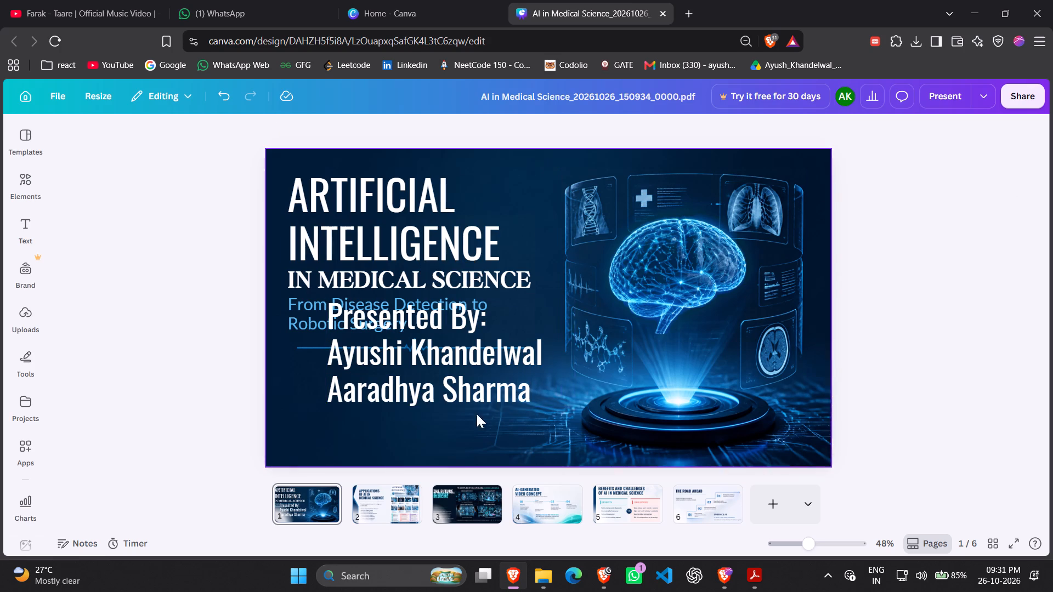
# Set the "Presented By:" block to font size 50 and move it into the empty area below the heartbeat line.
pyautogui.moveTo(468, 386); pyautogui.dragTo(418, 420)
pyautogui.moveTo(445, 429); pyautogui.dragTo(454, 429)
pyautogui.tripleClick(491, 426)
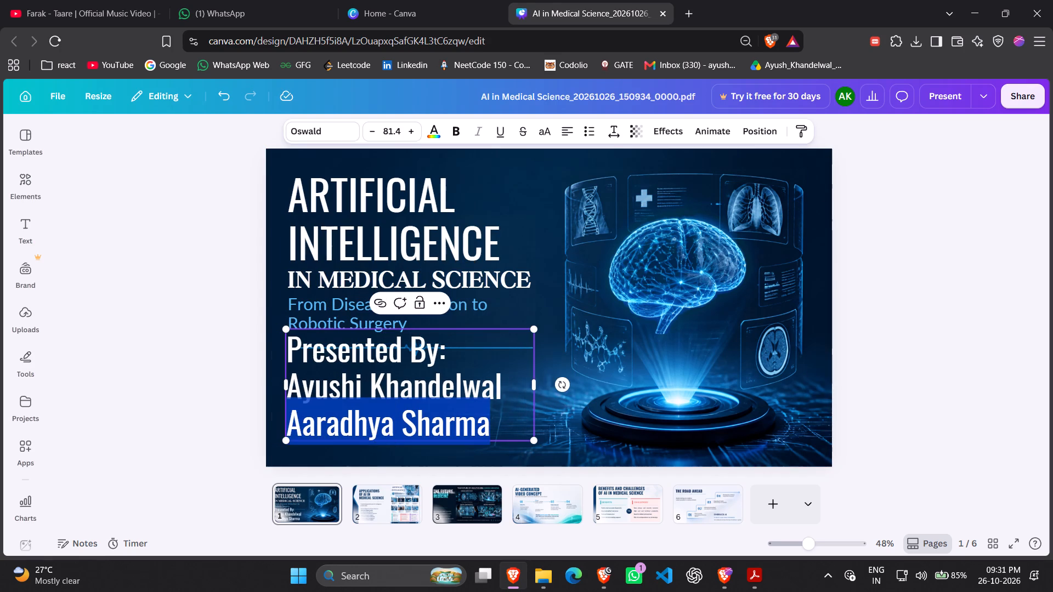
pyautogui.moveTo(491, 426); pyautogui.dragTo(302, 352)
pyautogui.click(394, 129)
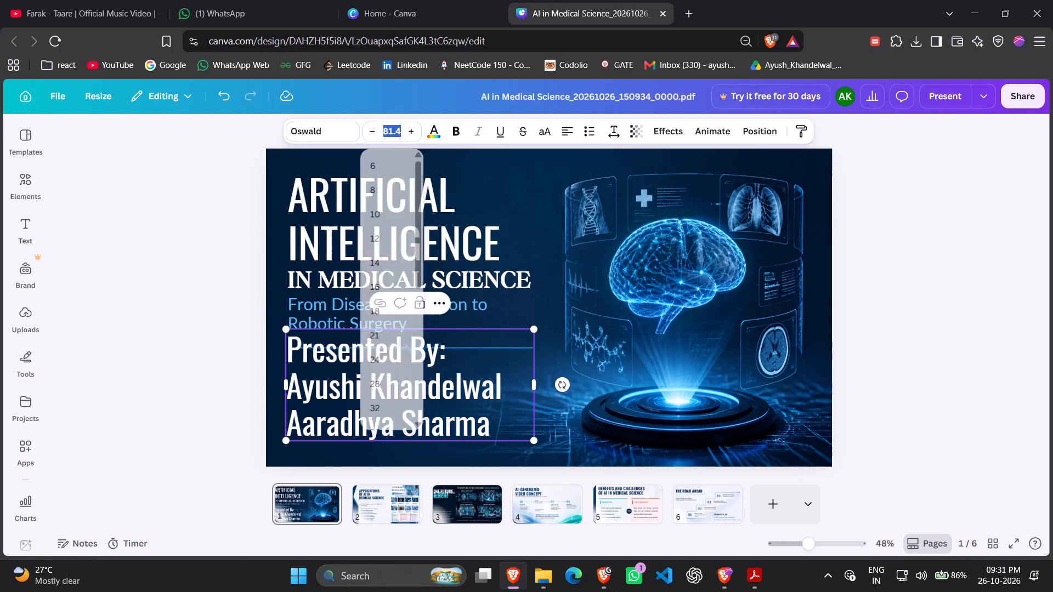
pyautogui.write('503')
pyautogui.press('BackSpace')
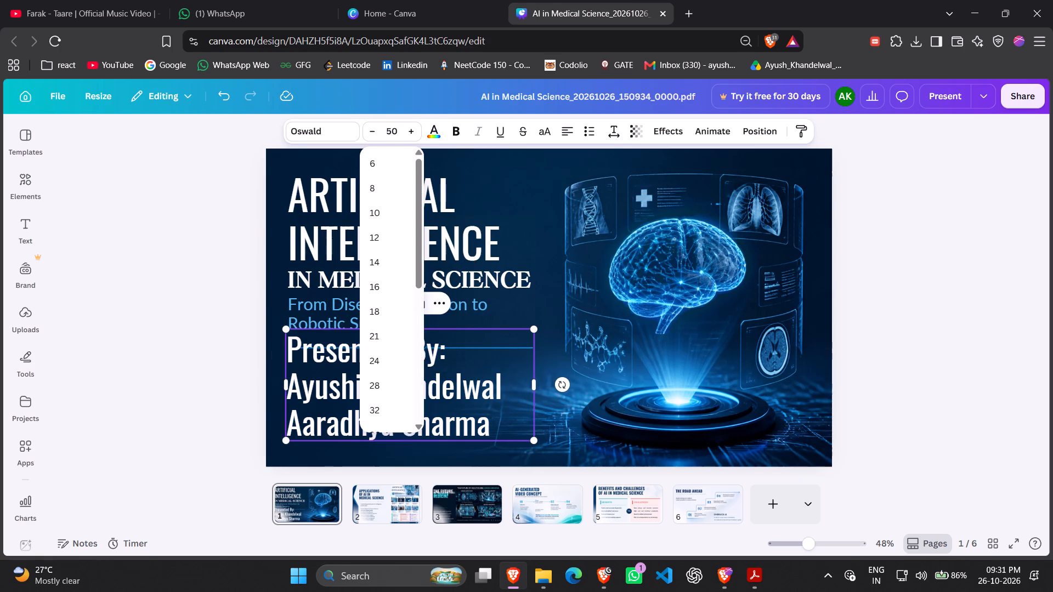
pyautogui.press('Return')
pyautogui.click(902, 190)
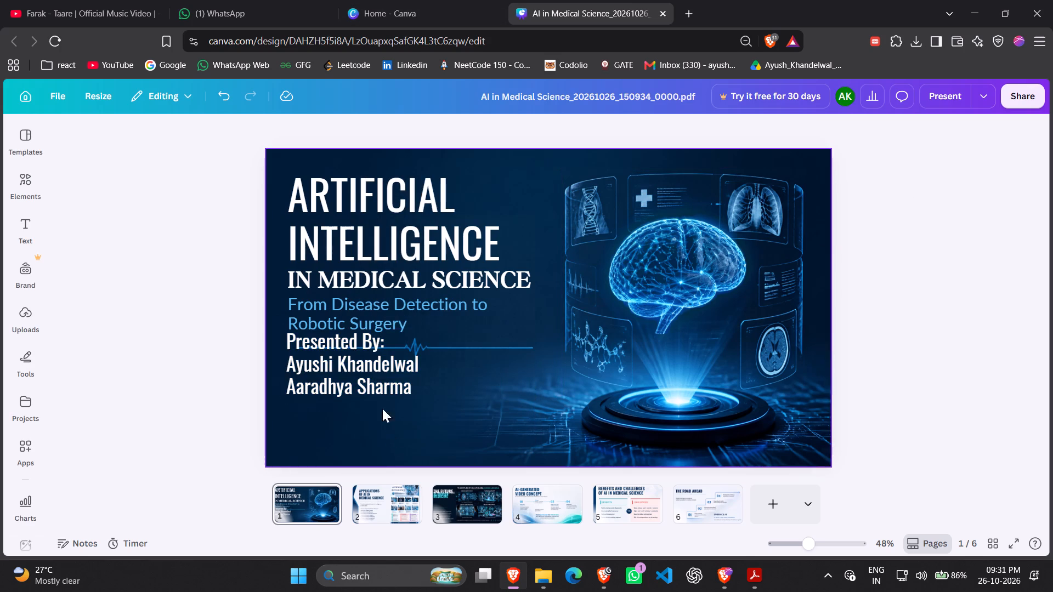
pyautogui.moveTo(381, 389); pyautogui.dragTo(387, 445)
# Preview the title slide in full screen and return to the editor.
pyautogui.click(1018, 547)
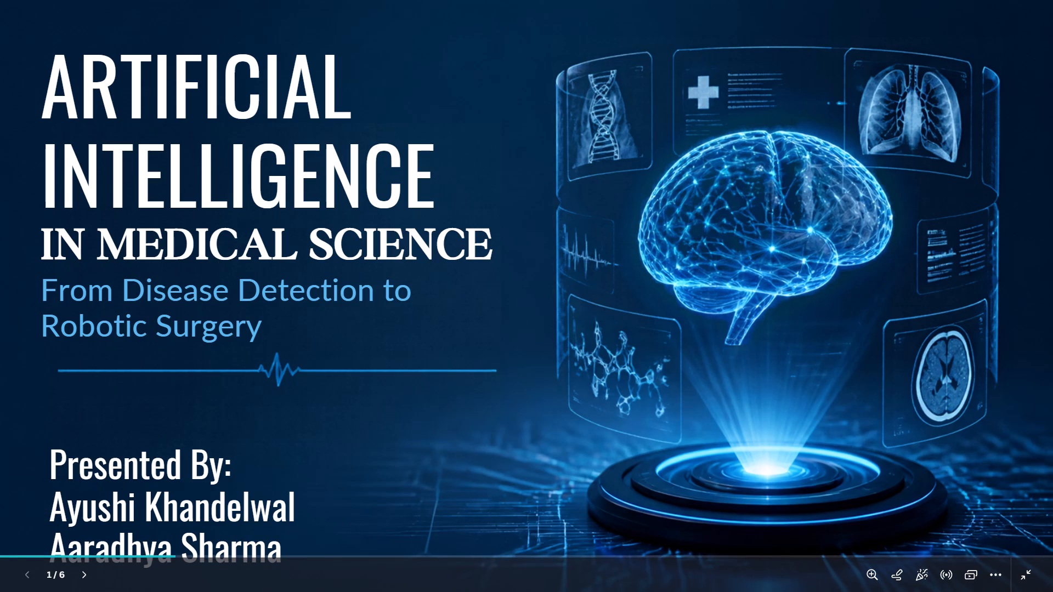
pyautogui.press('Escape')
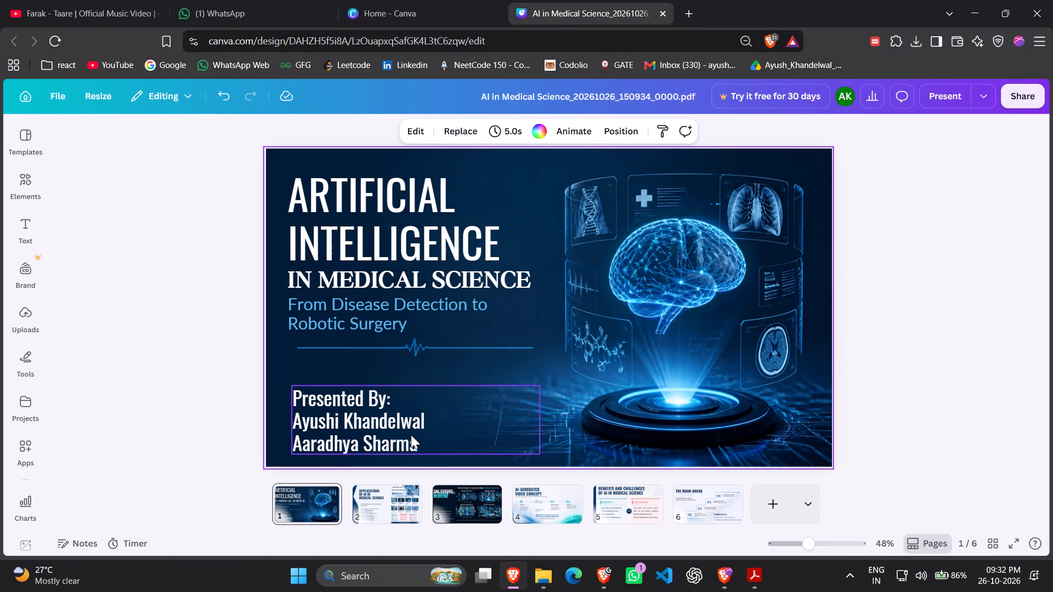
# Move the second presenter's name above the first, directly under "Presented By:".
pyautogui.doubleClick(411, 435)
pyautogui.click(427, 446)
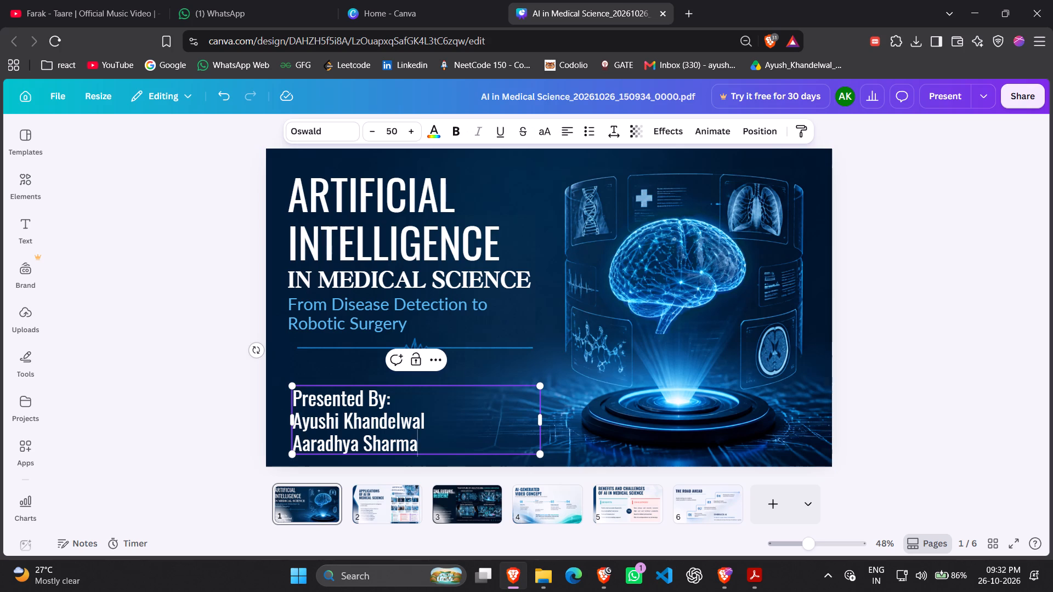
pyautogui.moveTo(427, 446); pyautogui.dragTo(297, 452)
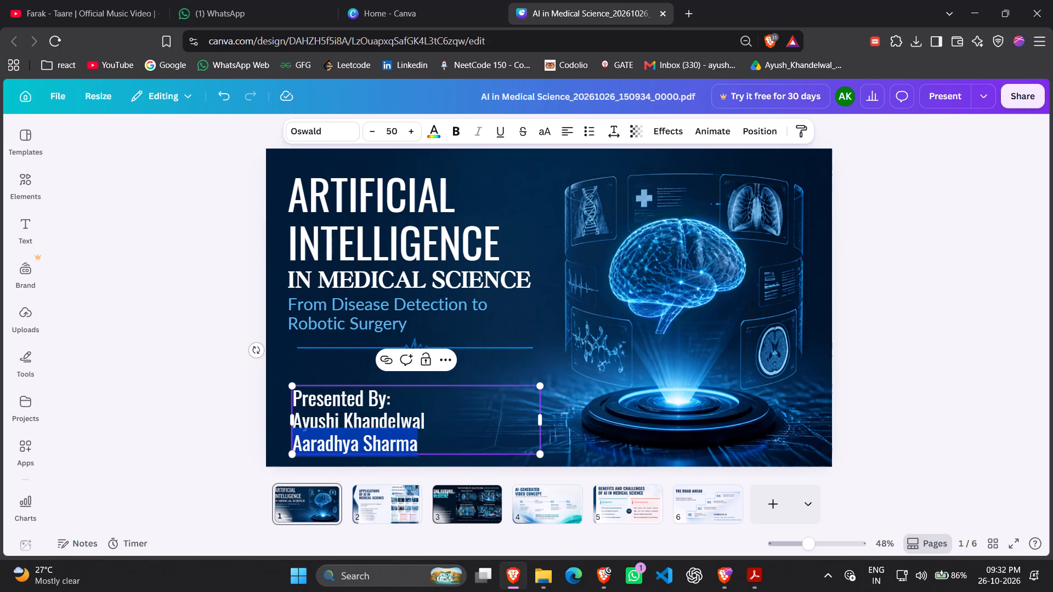
pyautogui.hotkey('ctrl', 'x')
pyautogui.click(404, 402)
pyautogui.press('Return')
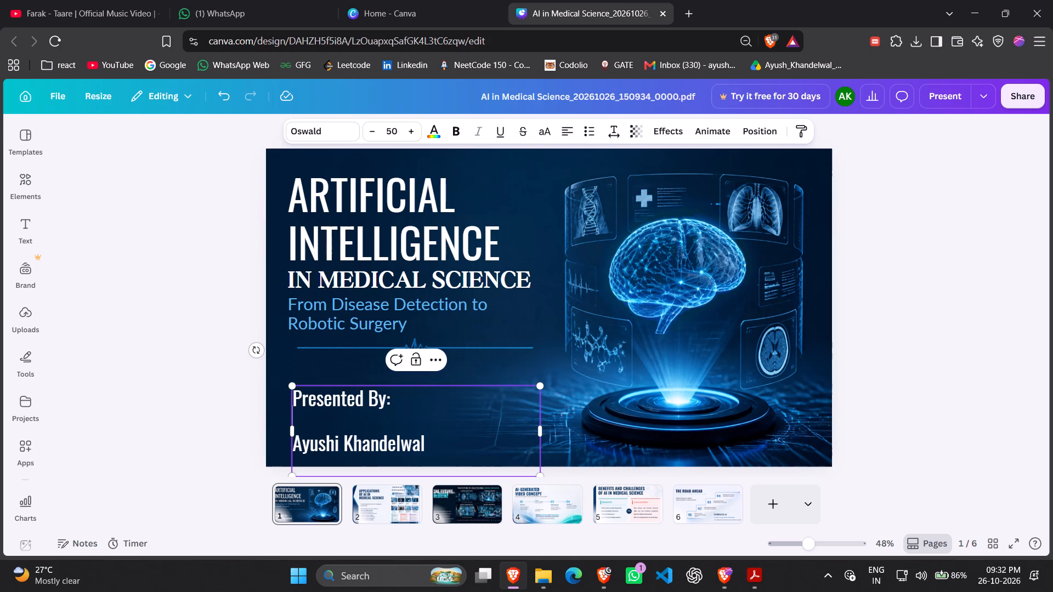
pyautogui.hotkey('ctrl', 'v')
pyautogui.click(993, 282)
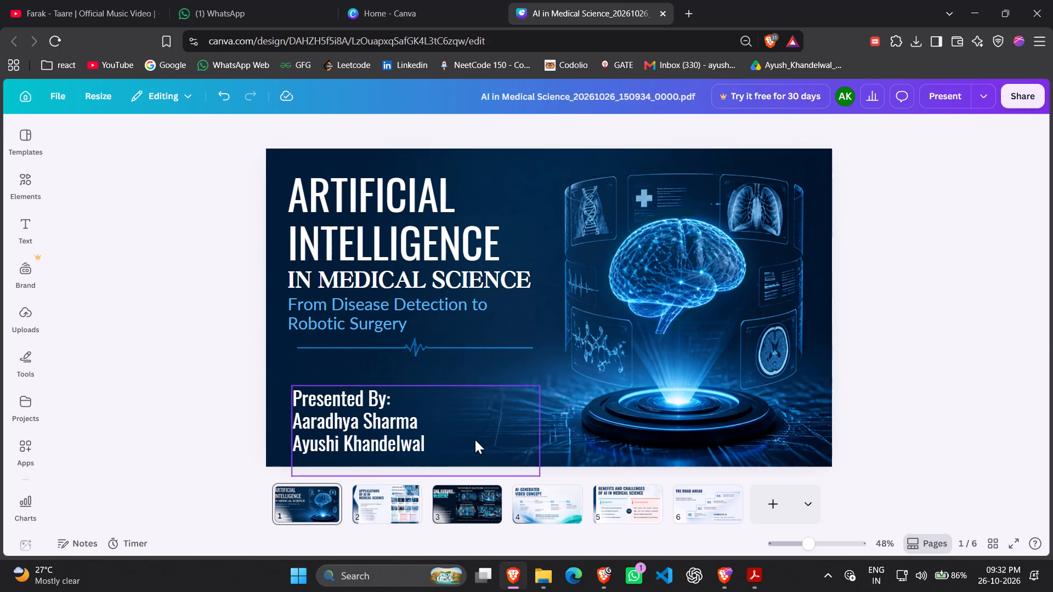
# Set the whole "Presented By:" block to font size 45 and nudge it into line with the title text.
pyautogui.tripleClick(450, 434)
pyautogui.moveTo(449, 436); pyautogui.dragTo(297, 399)
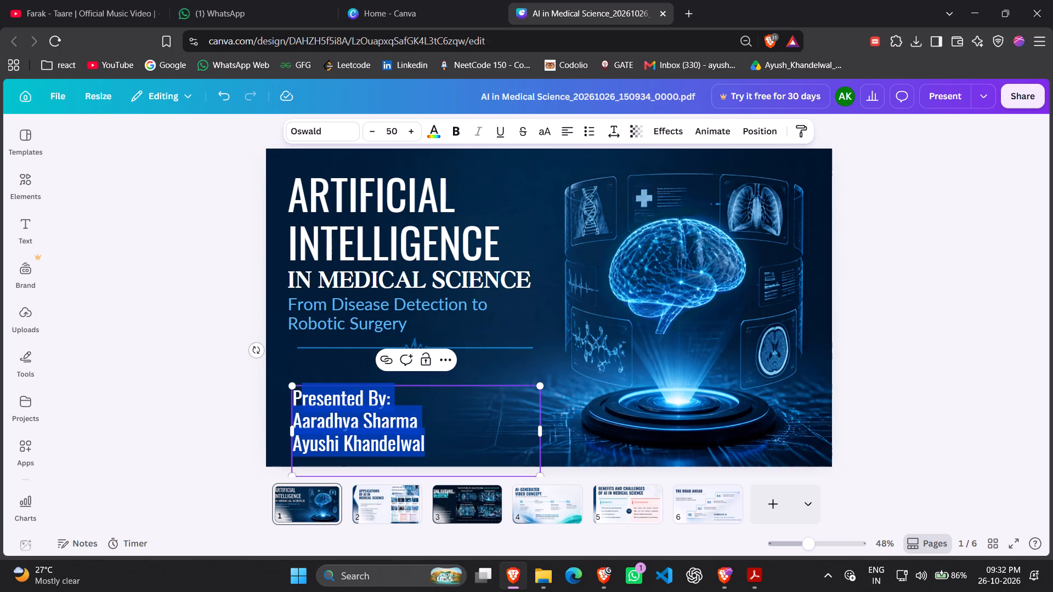
pyautogui.click(294, 399)
pyautogui.tripleClick(297, 399)
pyautogui.click(424, 436)
pyautogui.moveTo(432, 447); pyautogui.dragTo(309, 408)
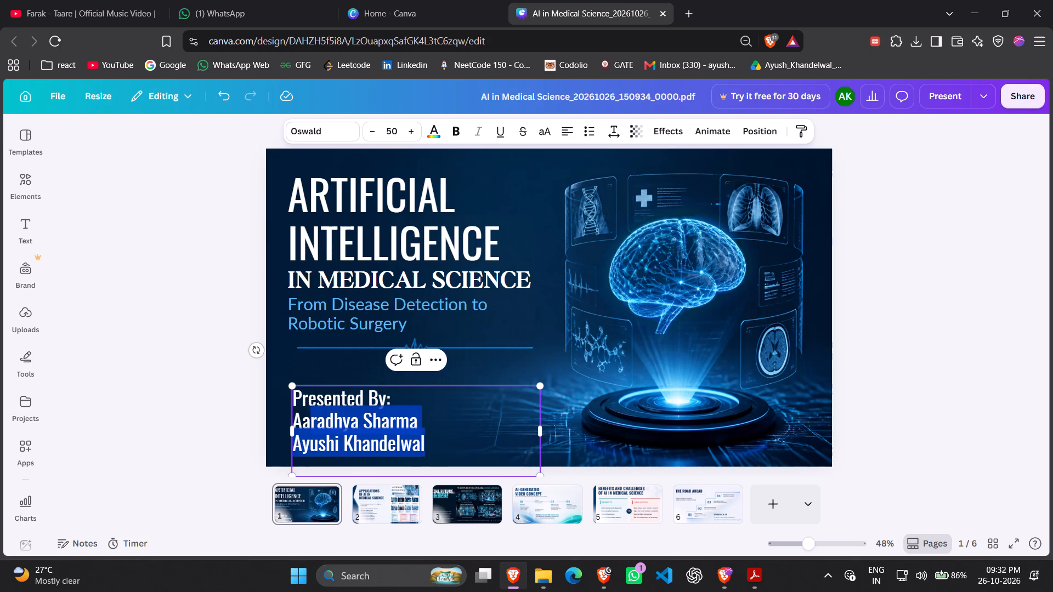
pyautogui.moveTo(309, 408); pyautogui.dragTo(292, 395)
pyautogui.click(386, 125)
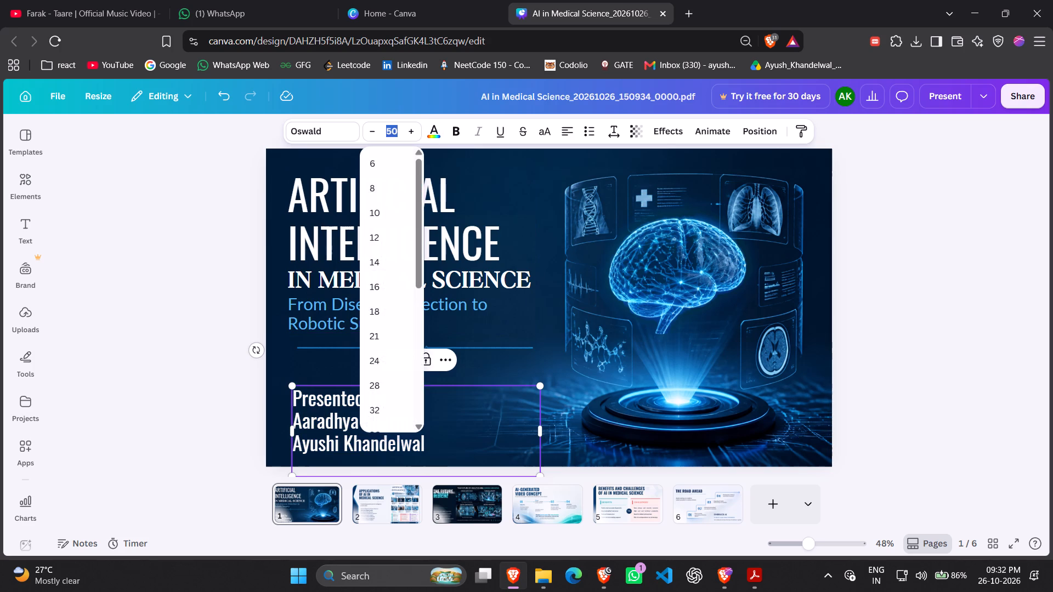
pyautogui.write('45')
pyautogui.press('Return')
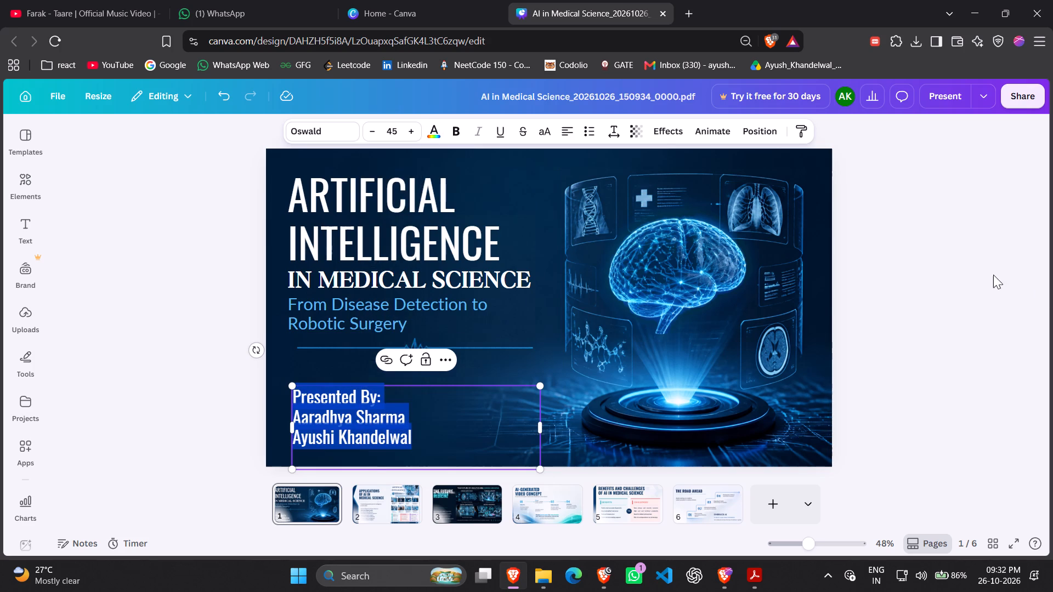
pyautogui.click(993, 275)
pyautogui.moveTo(353, 432); pyautogui.dragTo(346, 426)
pyautogui.click(873, 318)
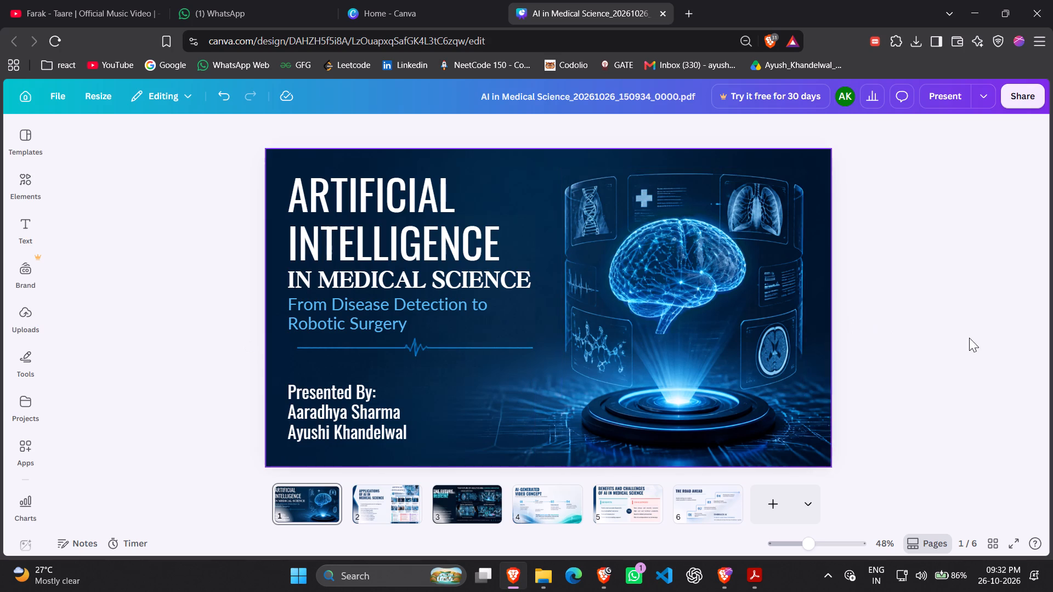
# Open page 2, Applications of AI in Medical Science, for review.
pyautogui.click(371, 502)
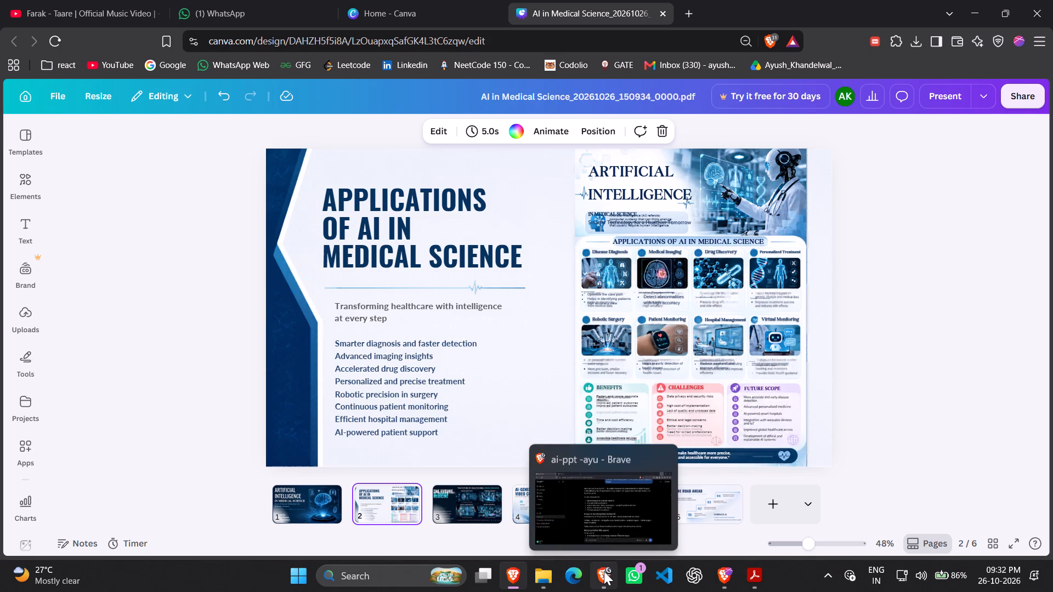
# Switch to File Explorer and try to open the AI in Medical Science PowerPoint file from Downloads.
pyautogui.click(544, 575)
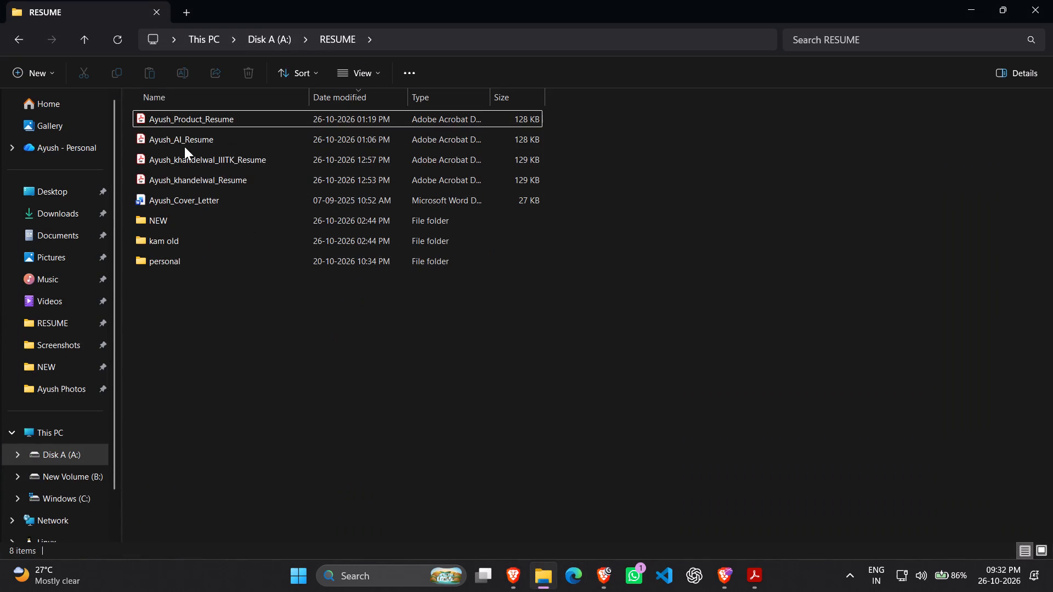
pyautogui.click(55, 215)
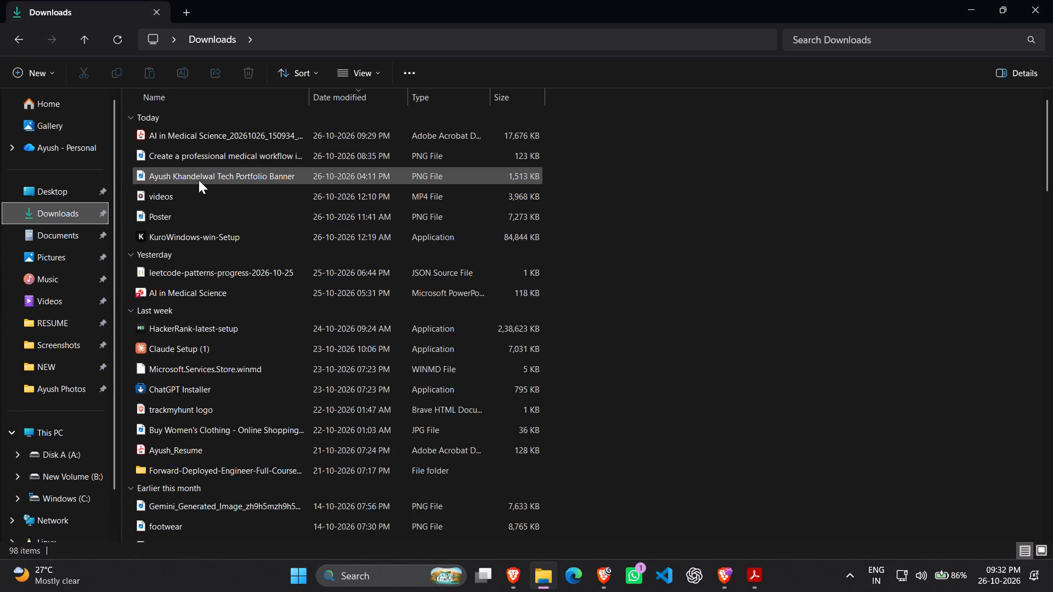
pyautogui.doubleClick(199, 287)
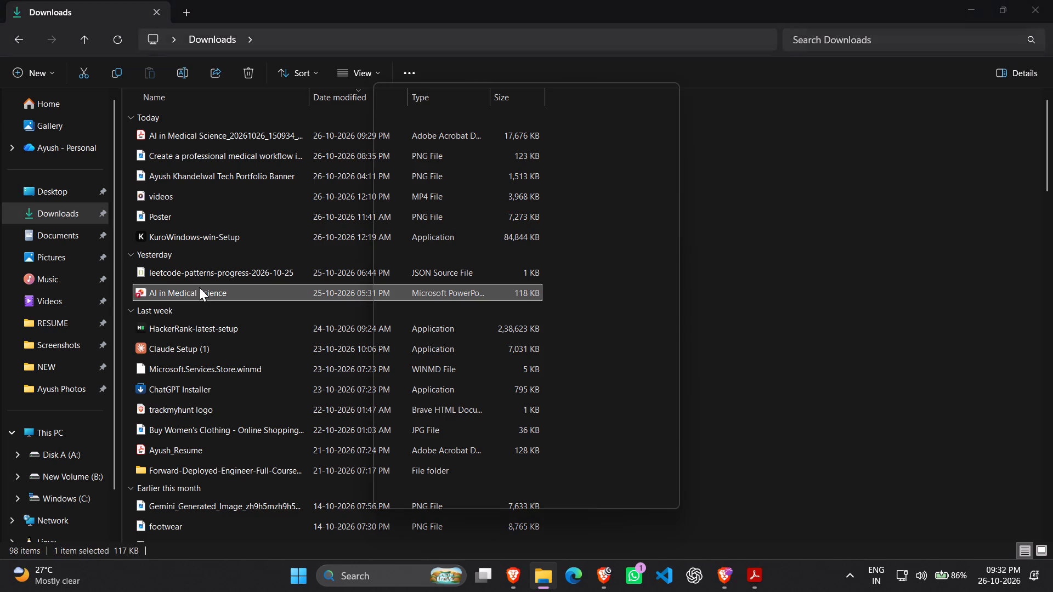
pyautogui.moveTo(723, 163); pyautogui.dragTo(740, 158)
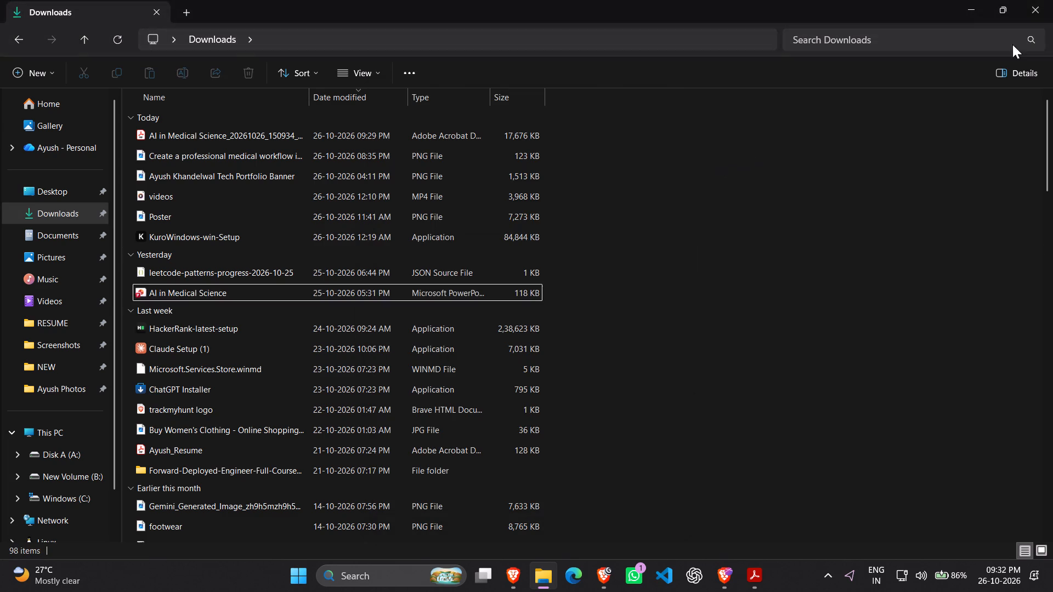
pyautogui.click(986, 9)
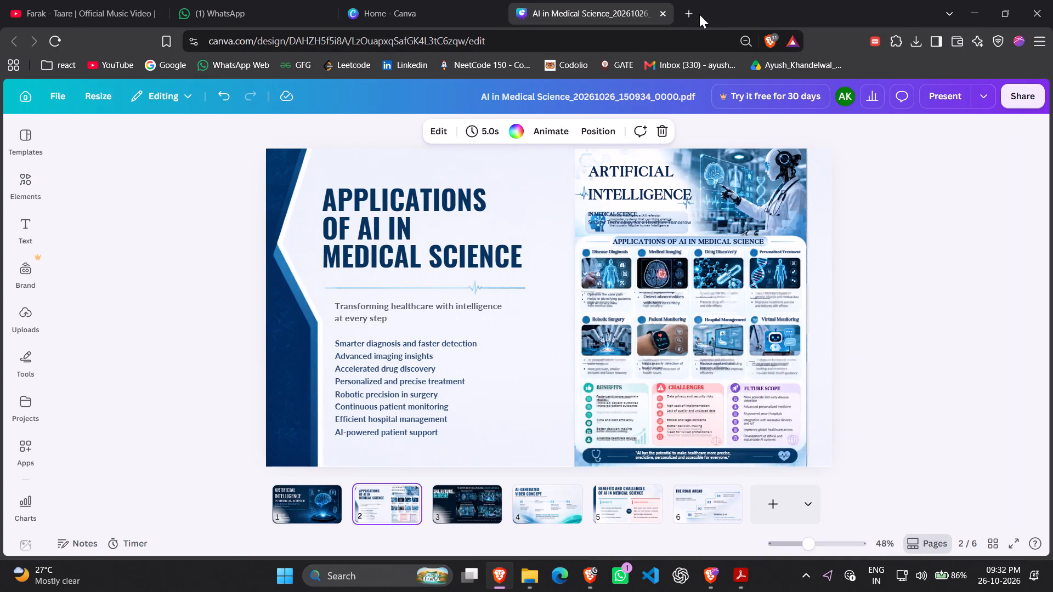
# Open the canva.com home page in a new browser tab.
pyautogui.click(699, 14)
pyautogui.click(694, 14)
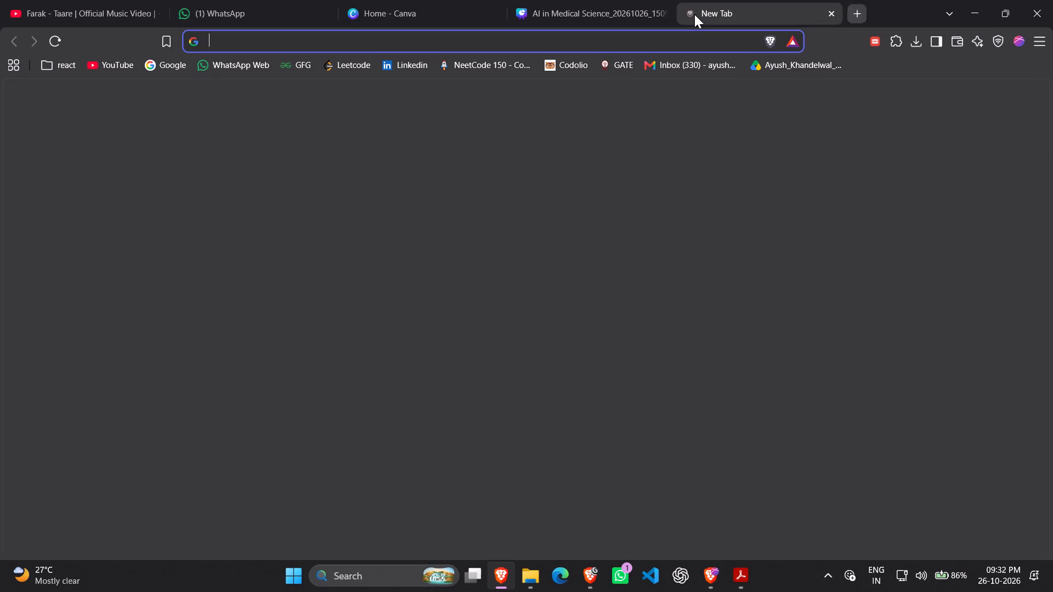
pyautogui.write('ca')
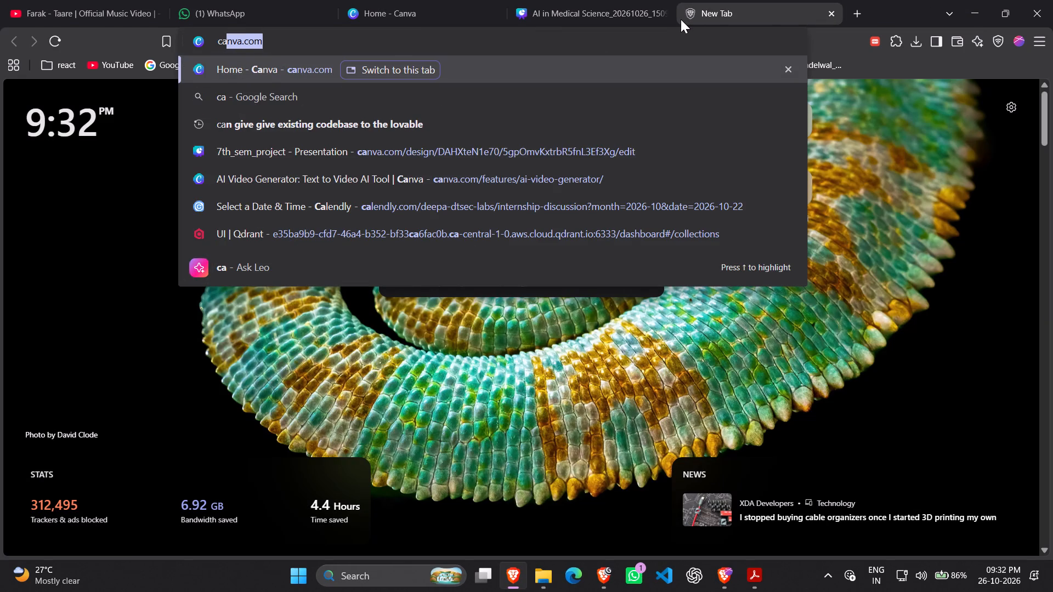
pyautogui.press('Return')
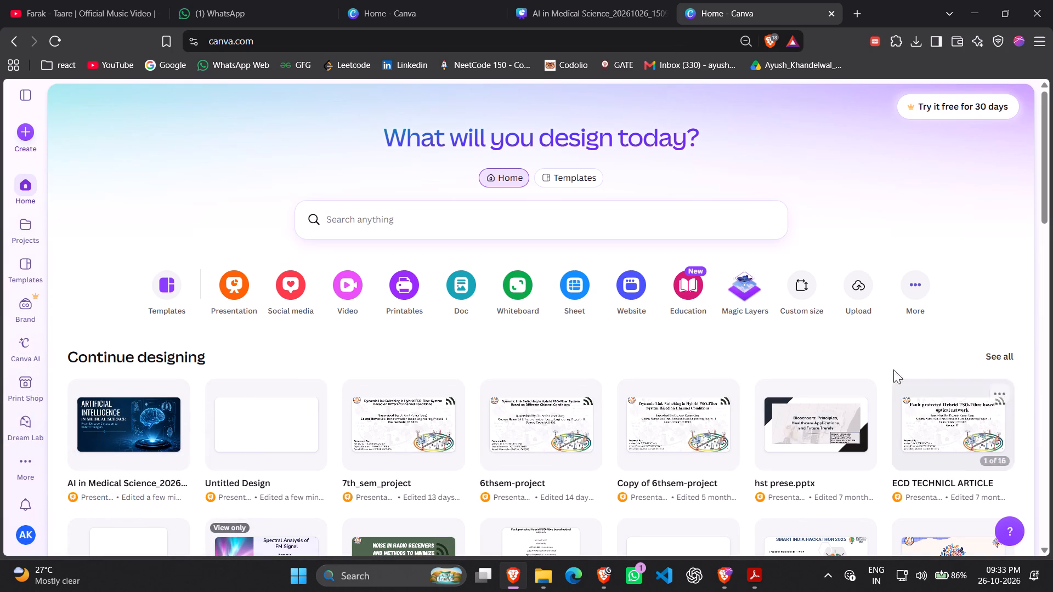
# Upload the AI in Medical Science PowerPoint file from the Downloads folder to Canva.
pyautogui.click(861, 279)
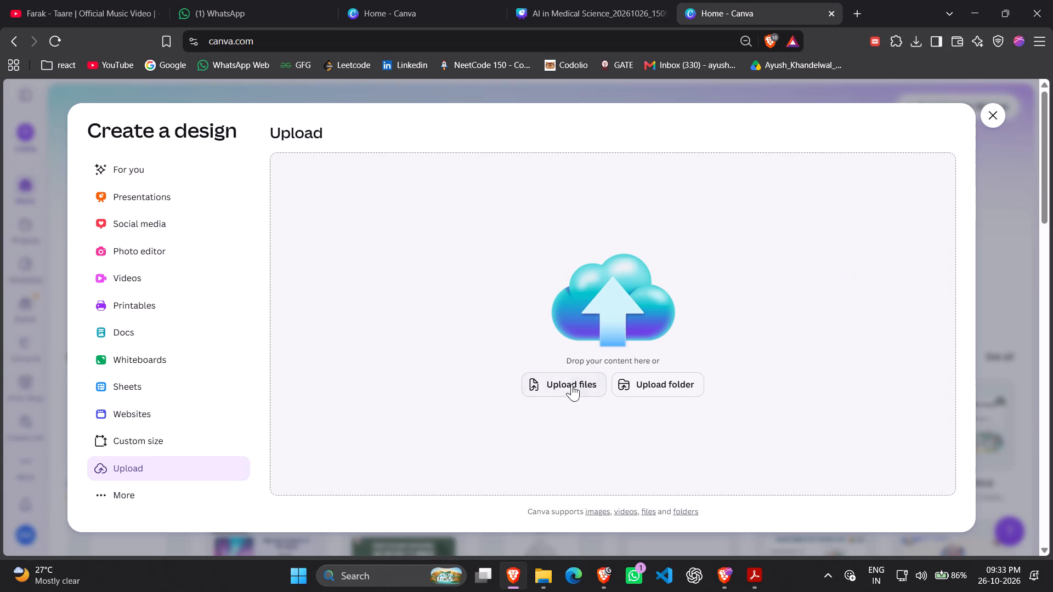
pyautogui.click(569, 386)
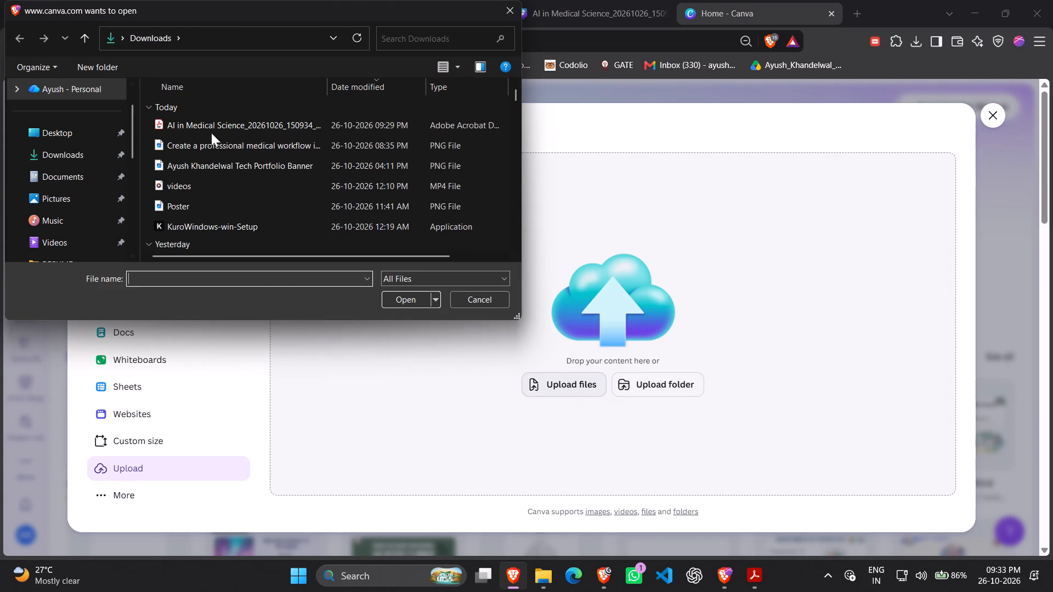
pyautogui.click(219, 129)
pyautogui.scroll(-2, 291, 191)
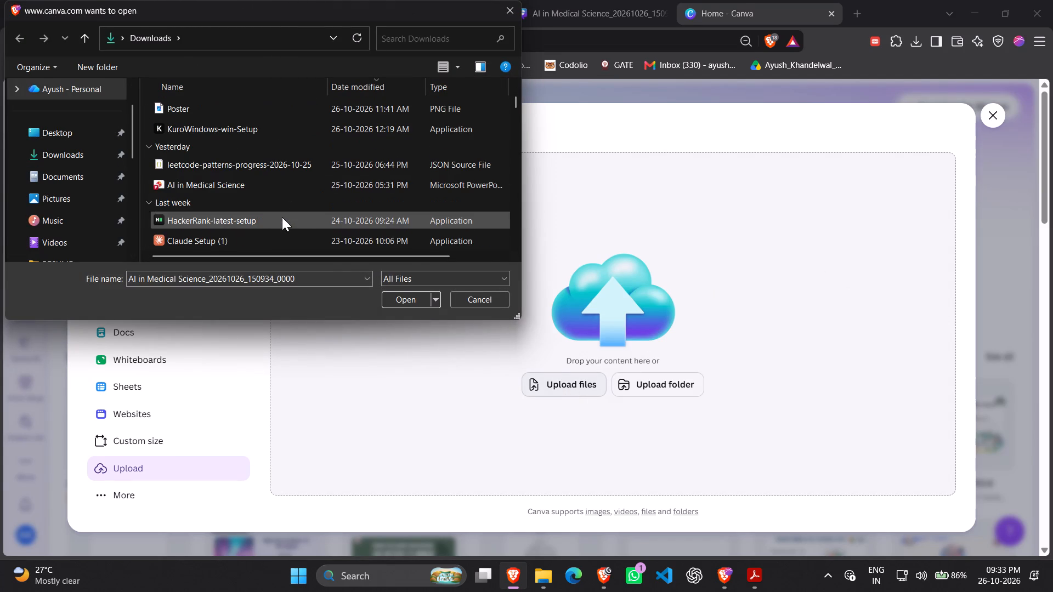
pyautogui.click(274, 191)
pyautogui.click(406, 294)
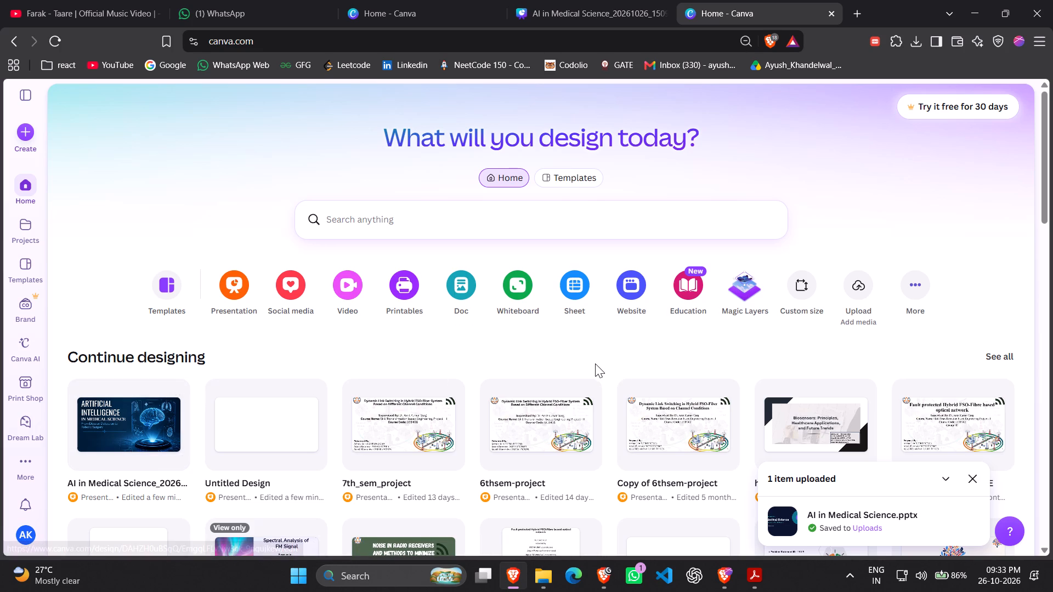
# Reload the home page and open the newly uploaded AI in Medical Science.pptx design.
pyautogui.click(63, 44)
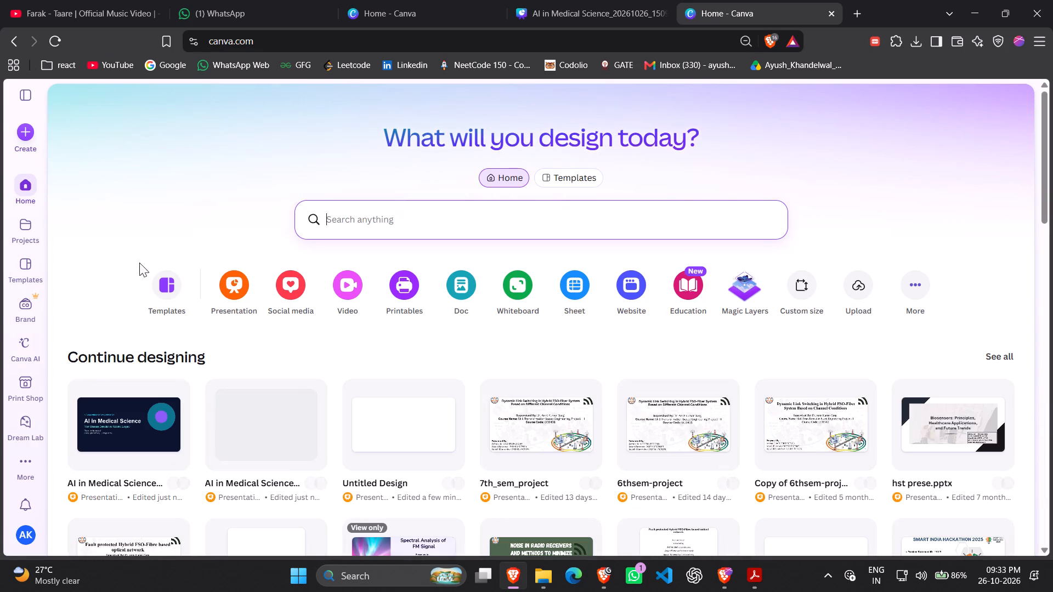
pyautogui.click(139, 425)
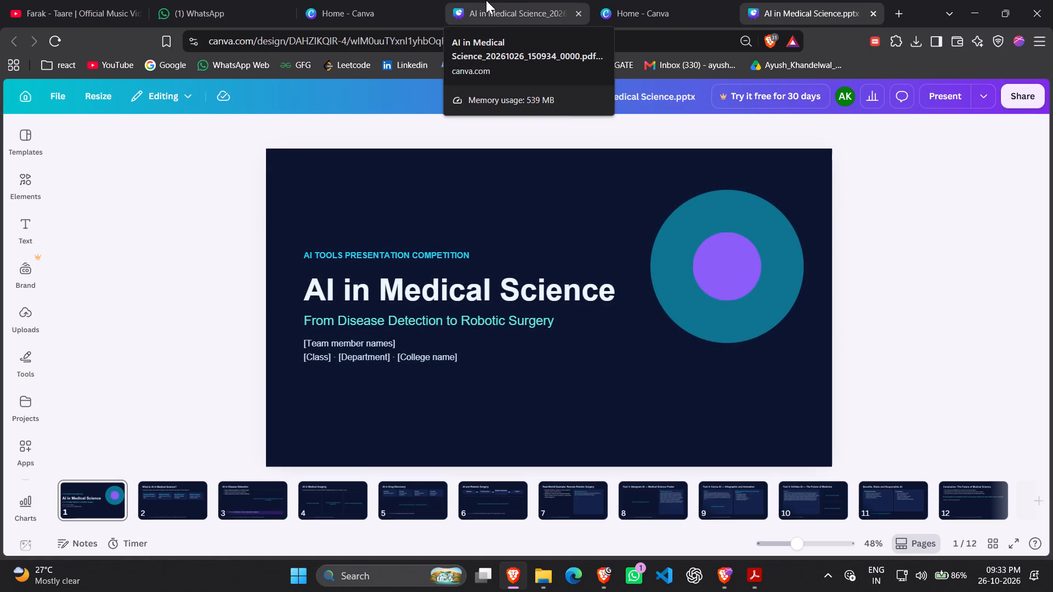
# Delete the "AI TOOLS PRESENTATION COMPETITION" line from the title slide.
pyautogui.click(368, 253)
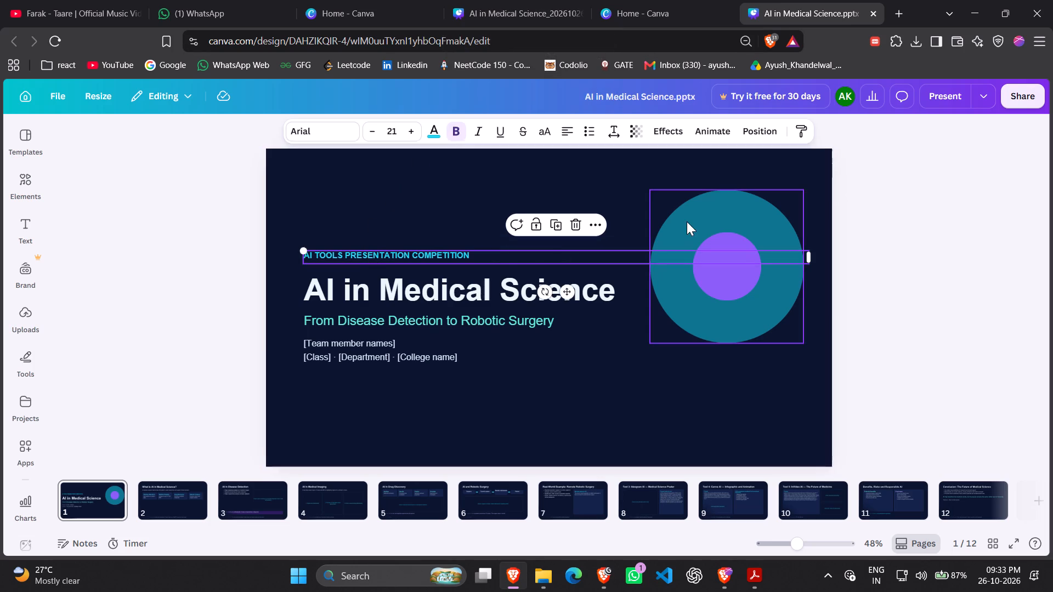
pyautogui.press('Delete')
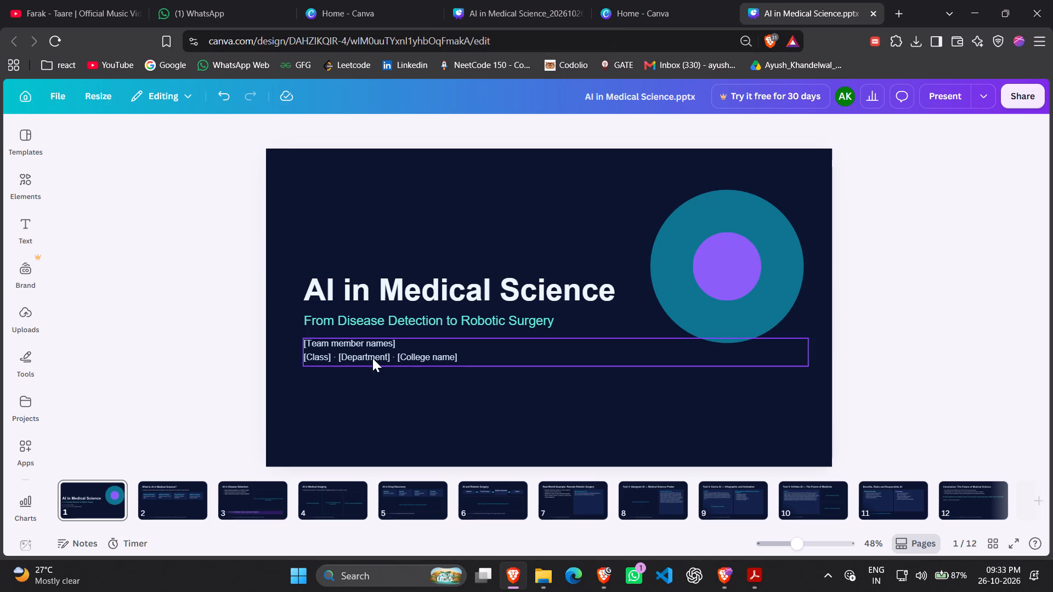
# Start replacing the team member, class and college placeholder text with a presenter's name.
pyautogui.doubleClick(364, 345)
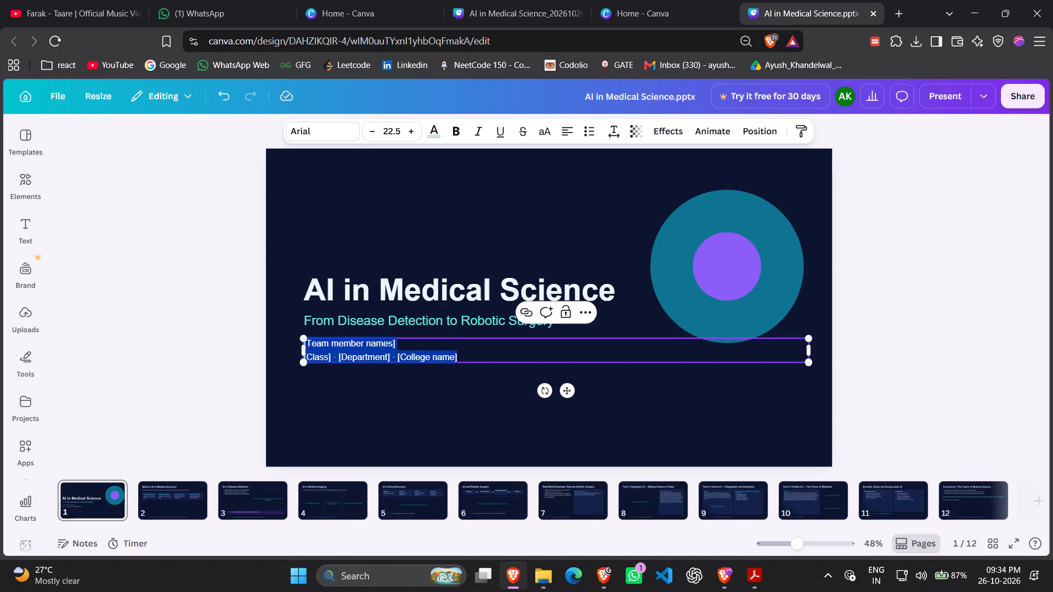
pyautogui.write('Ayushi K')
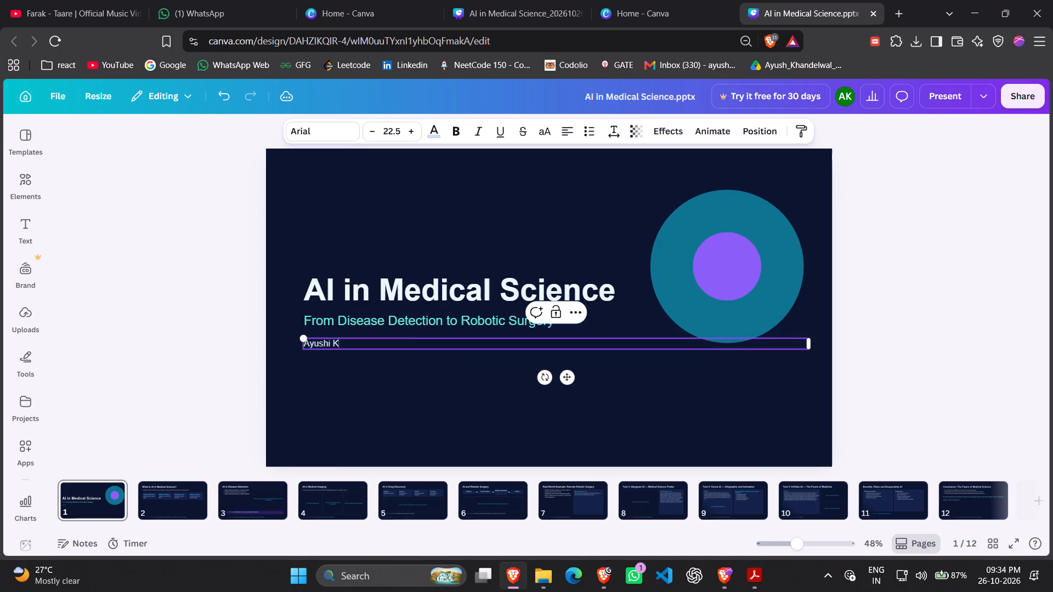
# Copy the full "Presented By:" text from the PDF-based design's title slide and paste it over the presenter text in the PPTX design.
pyautogui.click(574, 0)
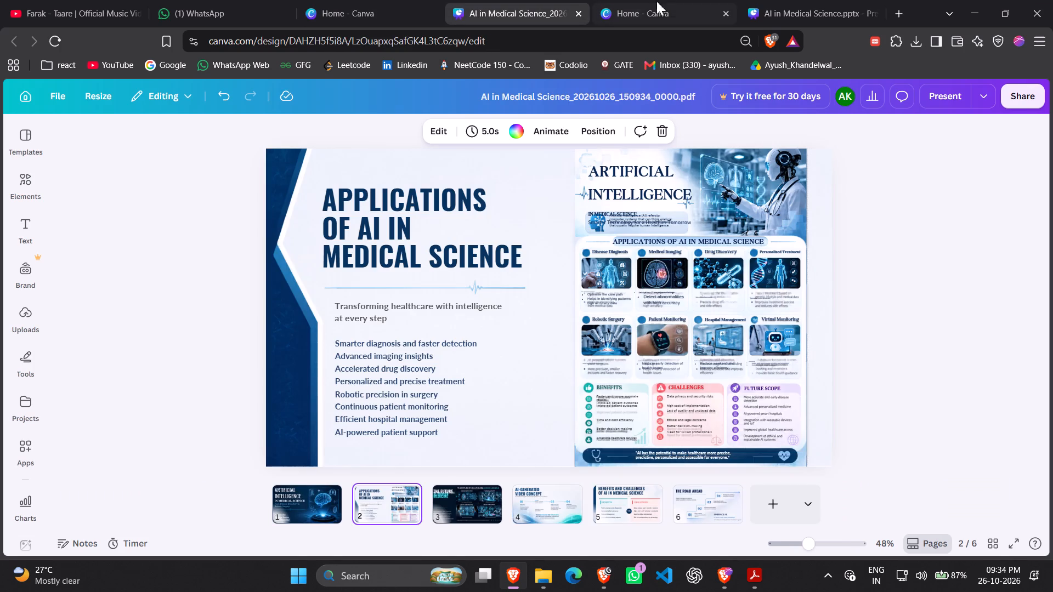
pyautogui.click(376, 502)
pyautogui.click(329, 503)
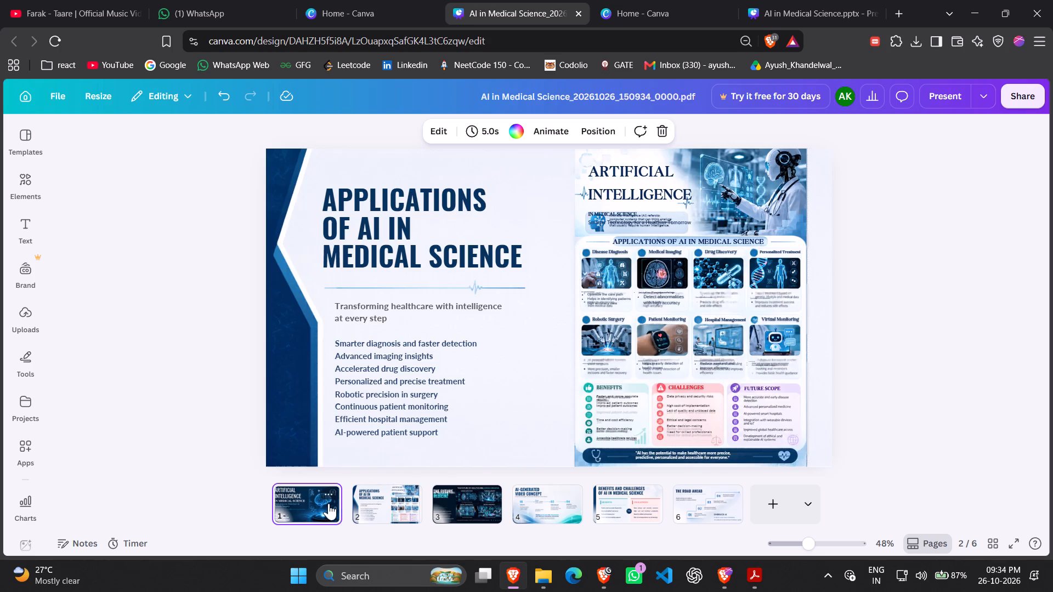
pyautogui.tripleClick(415, 430)
pyautogui.moveTo(415, 430); pyautogui.dragTo(295, 413)
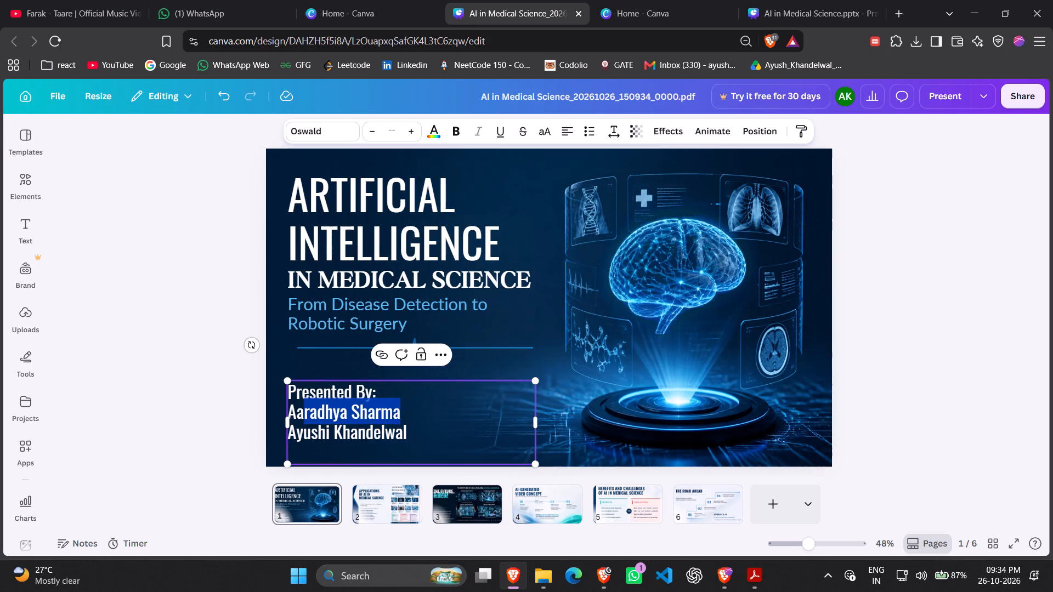
pyautogui.moveTo(295, 413); pyautogui.dragTo(308, 413)
pyautogui.moveTo(390, 434); pyautogui.dragTo(395, 435)
pyautogui.moveTo(416, 436); pyautogui.dragTo(285, 391)
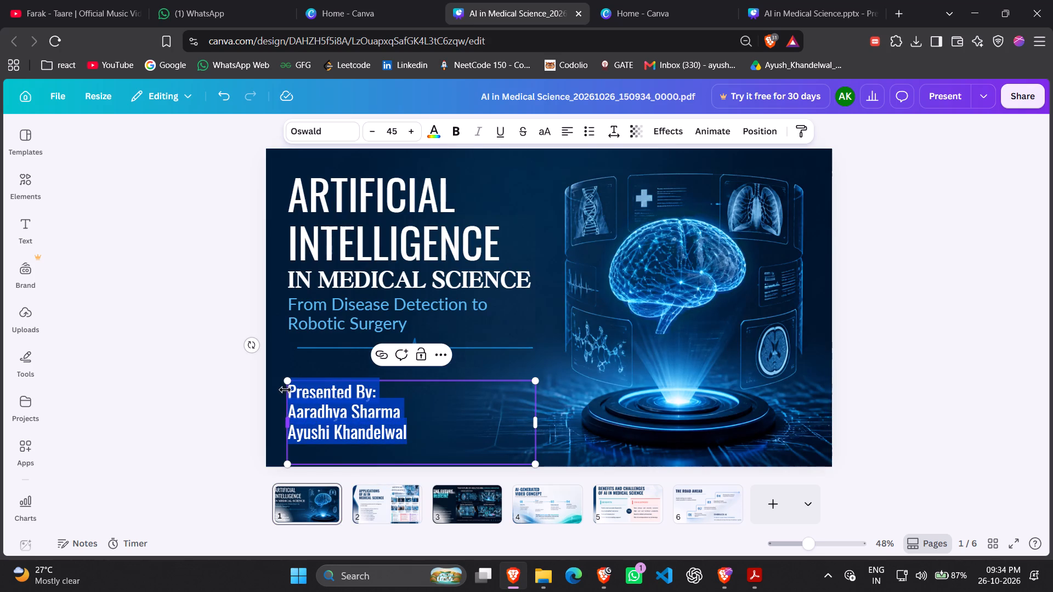
pyautogui.hotkey('ctrl', 'c')
pyautogui.click(806, 0)
pyautogui.click(365, 337)
pyautogui.click(364, 340)
pyautogui.moveTo(364, 340); pyautogui.dragTo(307, 342)
pyautogui.hotkey('ctrl', 'v')
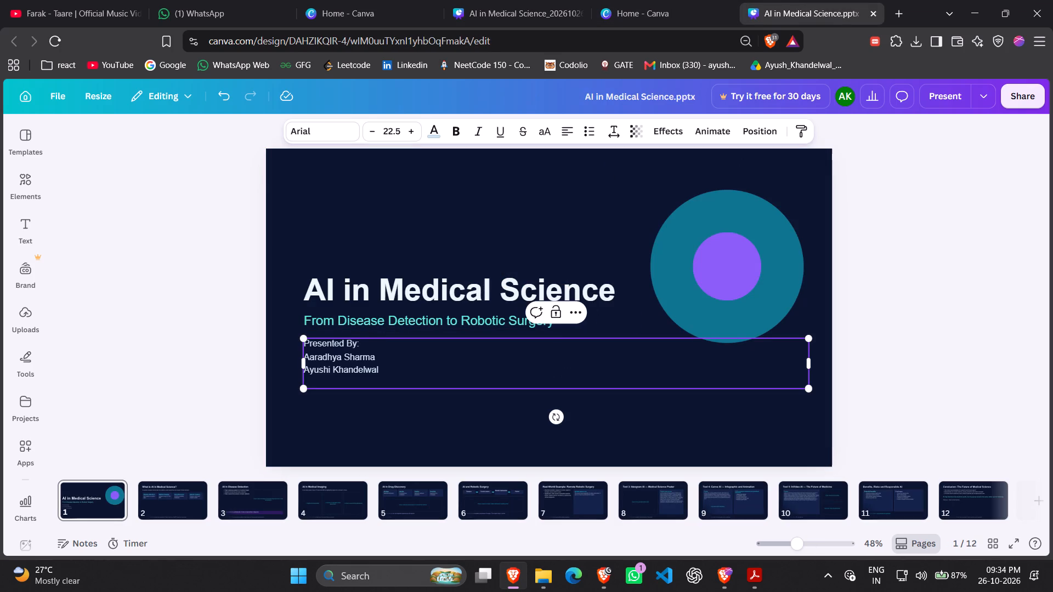
pyautogui.click(496, 440)
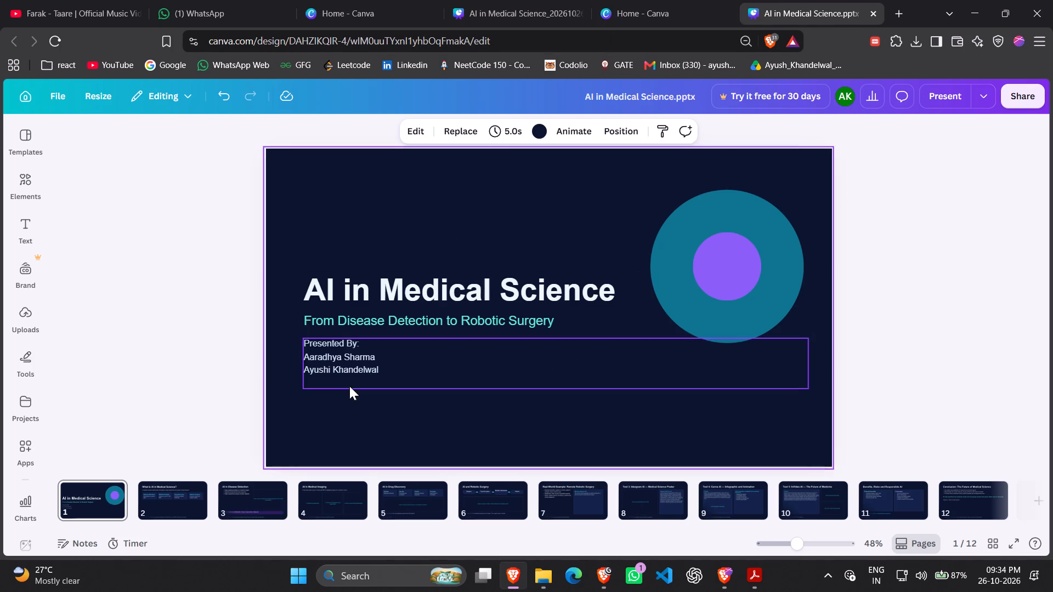
# Duplicate the presenter text box, place the copy above the title, and replace its text with "Biyani Girls College".
pyautogui.click(349, 371)
pyautogui.hotkey('ctrl', 'c')
pyautogui.click(374, 183)
pyautogui.hotkey('ctrl', 'v')
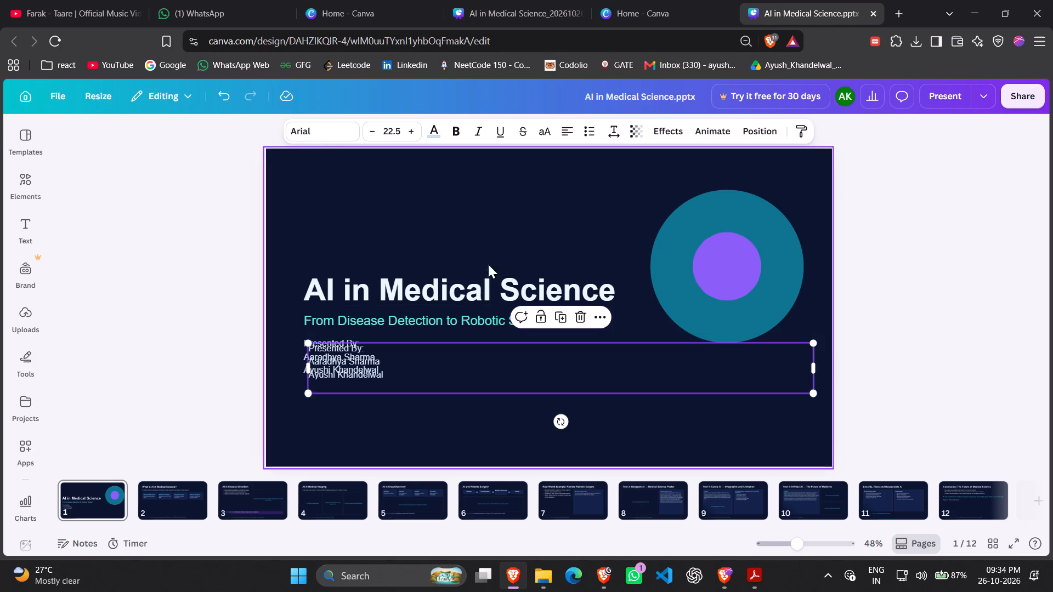
pyautogui.moveTo(486, 368); pyautogui.dragTo(494, 209)
pyautogui.doubleClick(449, 208)
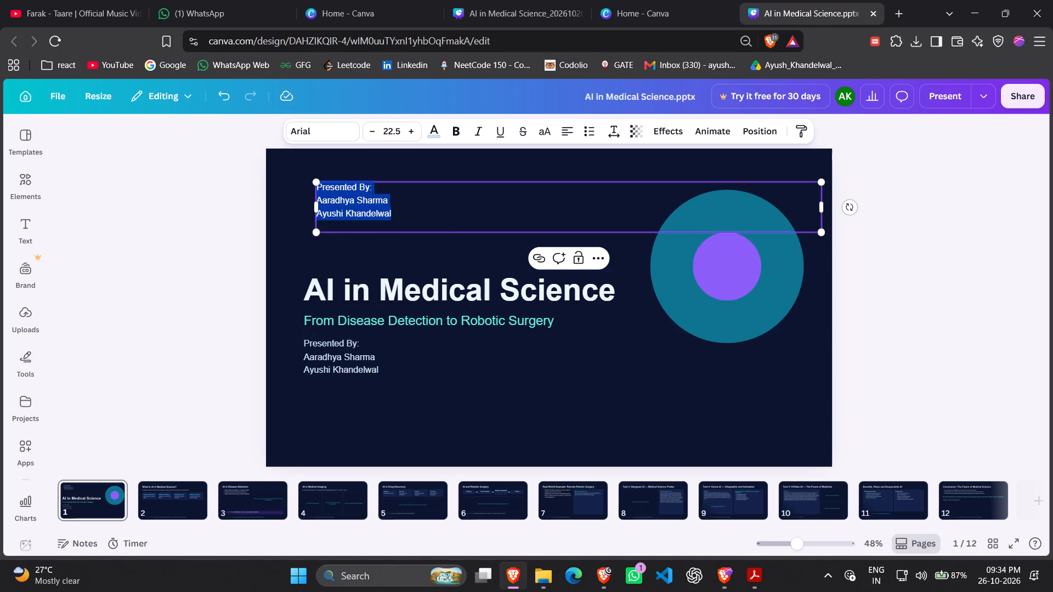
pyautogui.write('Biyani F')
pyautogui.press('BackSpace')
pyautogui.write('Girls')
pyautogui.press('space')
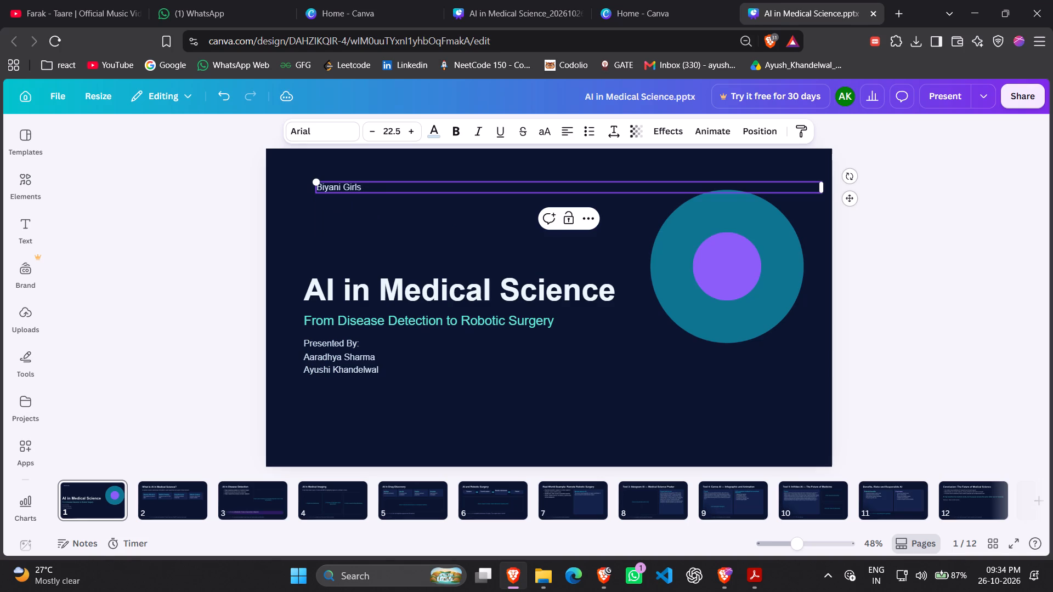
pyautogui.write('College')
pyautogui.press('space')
# Enlarge the "Biyani Girls College" text to font size 50.
pyautogui.tripleClick(410, 128)
pyautogui.moveTo(410, 128); pyautogui.dragTo(432, 126)
pyautogui.click(941, 205)
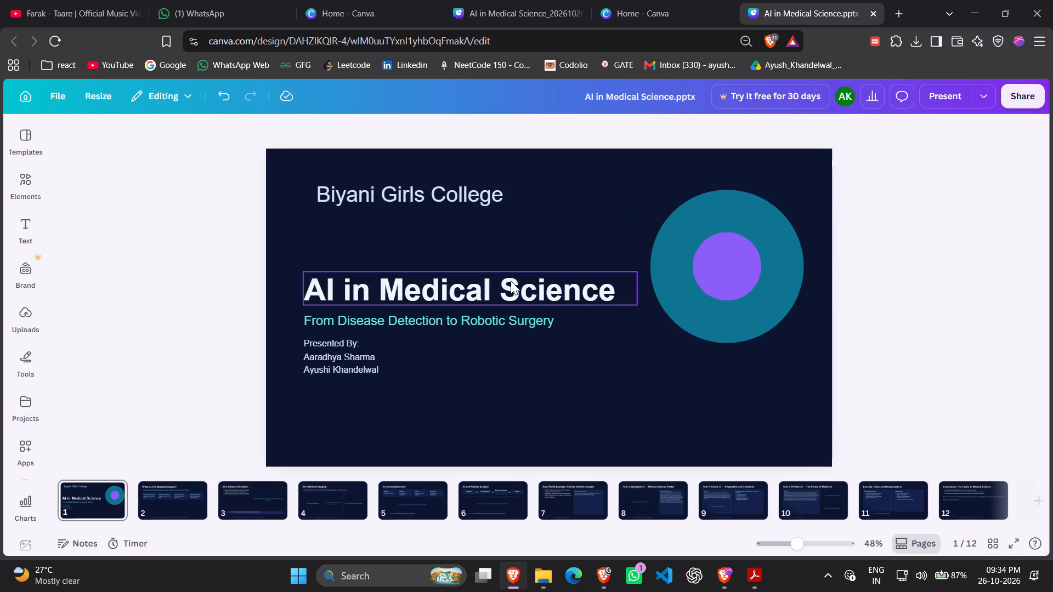
pyautogui.click(511, 281)
pyautogui.click(456, 201)
pyautogui.click(882, 228)
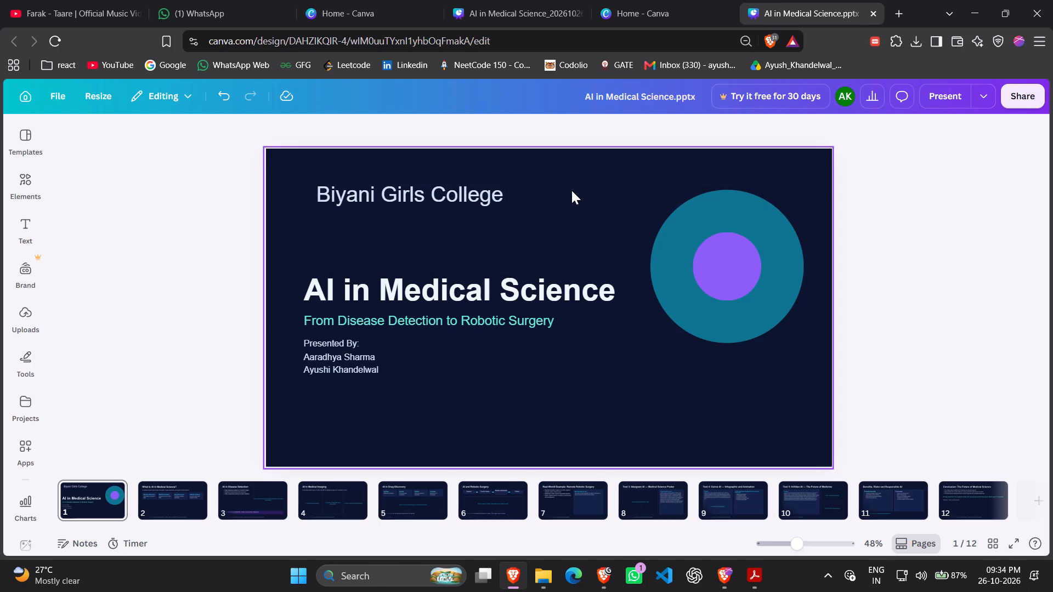
pyautogui.moveTo(544, 203); pyautogui.dragTo(539, 201)
pyautogui.click(397, 128)
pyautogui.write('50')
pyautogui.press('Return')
pyautogui.click(1012, 198)
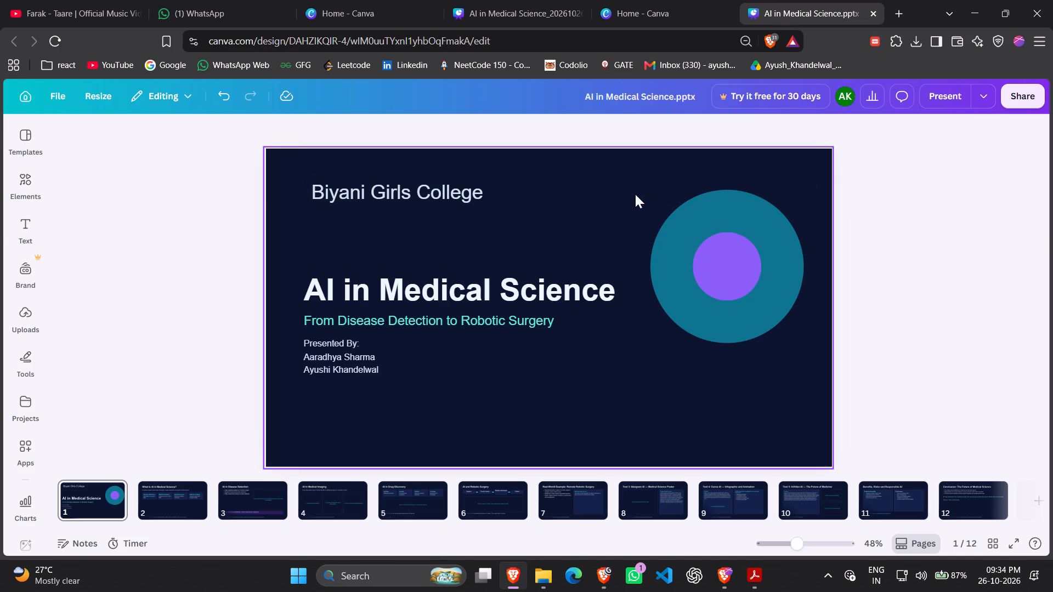
# Reposition the "Biyani Girls College" text box slightly and narrow it to about 584 wide, fitting its text.
pyautogui.moveTo(635, 194); pyautogui.dragTo(647, 193)
pyautogui.moveTo(828, 191); pyautogui.dragTo(814, 187)
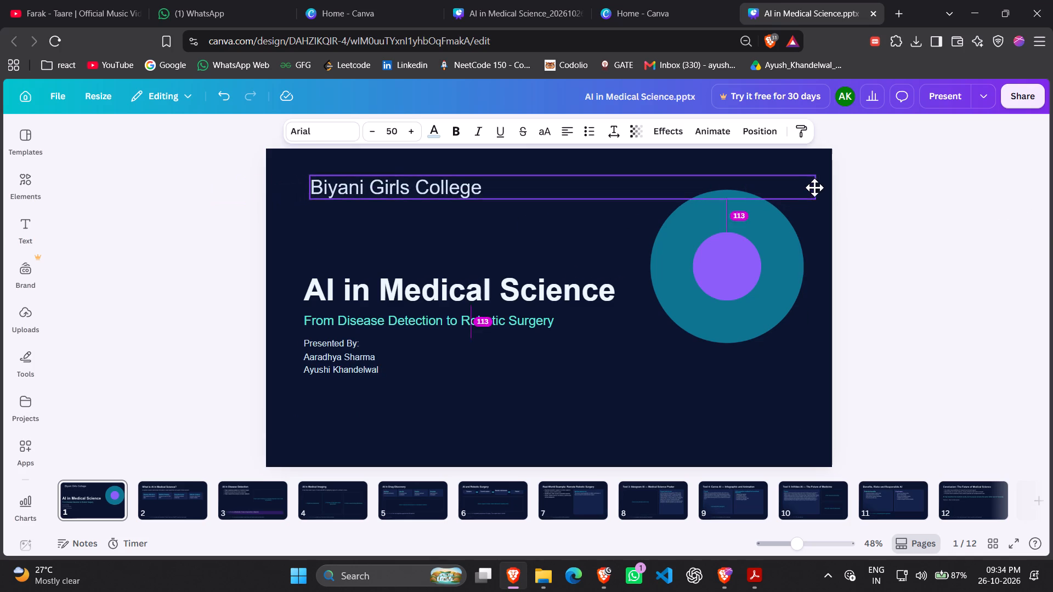
pyautogui.moveTo(814, 187); pyautogui.dragTo(833, 190)
pyautogui.moveTo(833, 189); pyautogui.dragTo(499, 196)
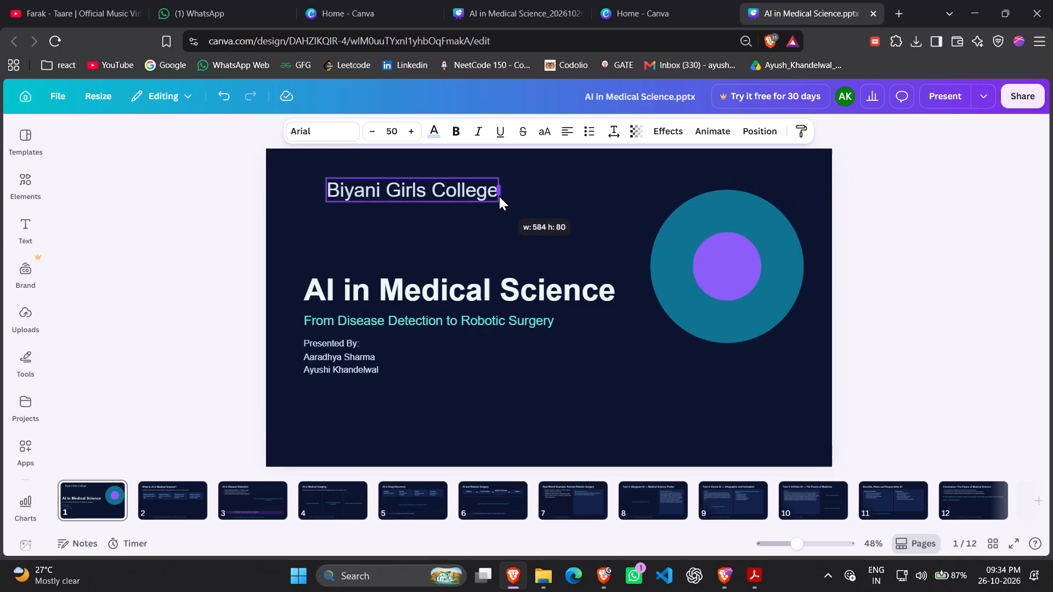
pyautogui.moveTo(499, 196); pyautogui.dragTo(500, 197)
# Move the "Biyani Girls College" text to the lower part of the slide, beside the presenter names.
pyautogui.click(525, 275)
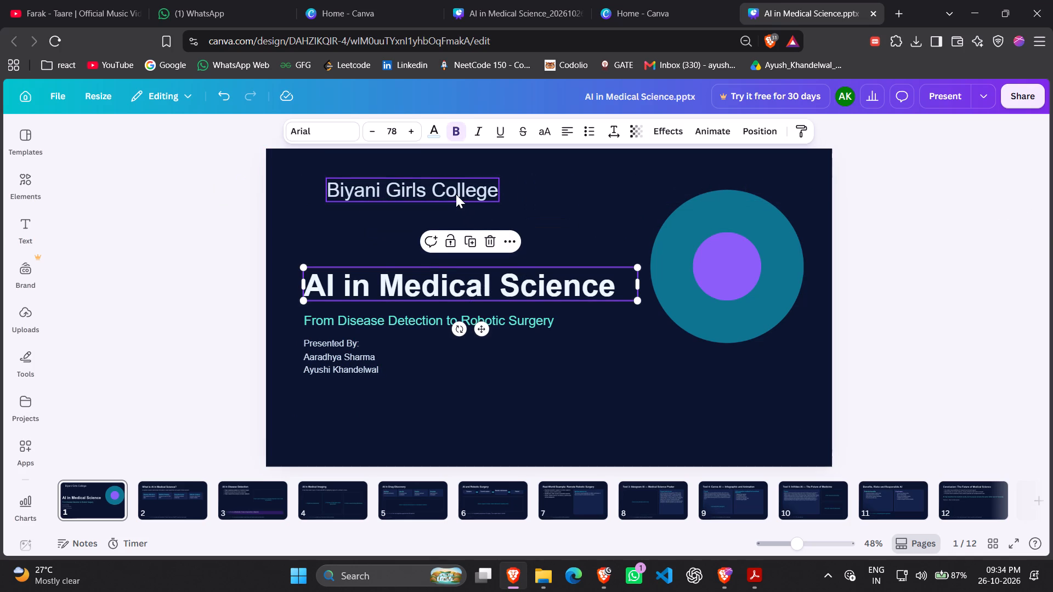
pyautogui.moveTo(456, 193); pyautogui.dragTo(555, 379)
# Move the "AI in Medical Science" title to the top of the slide and place the subtitle directly beneath it.
pyautogui.moveTo(535, 277); pyautogui.dragTo(547, 252)
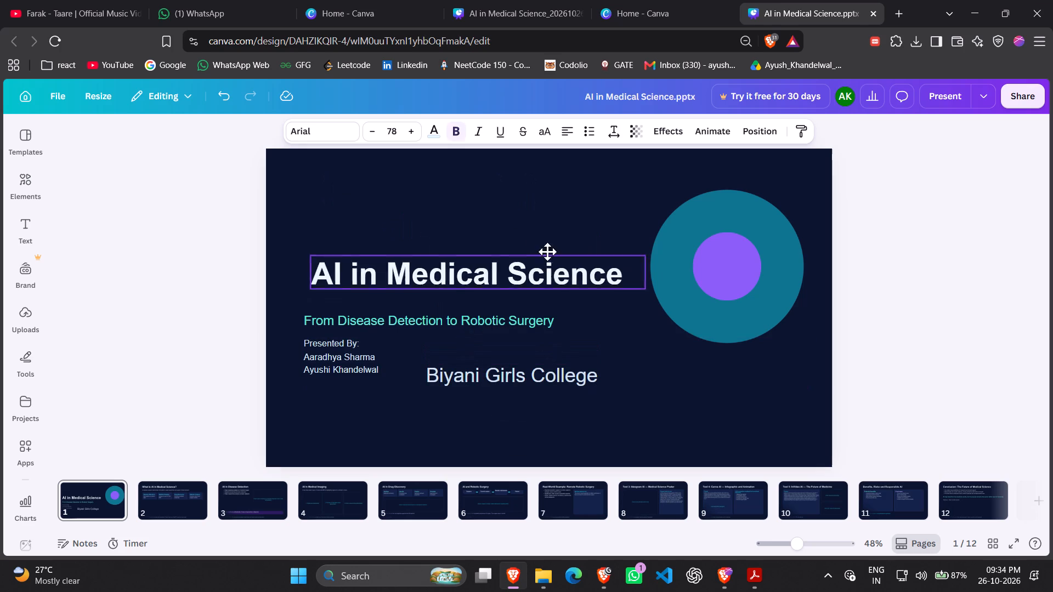
pyautogui.moveTo(547, 252); pyautogui.dragTo(570, 184)
pyautogui.click(580, 264)
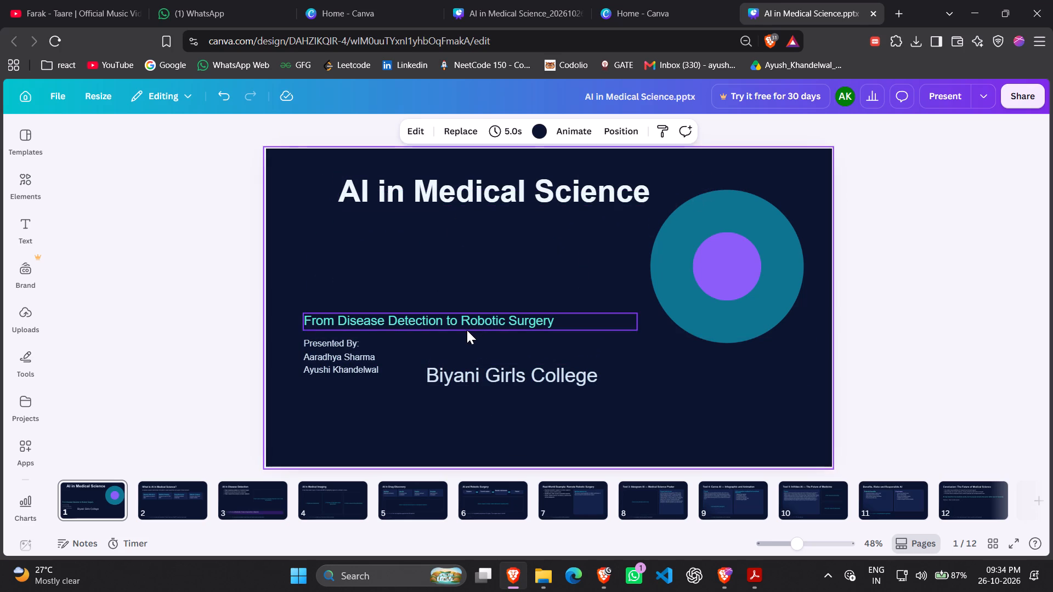
pyautogui.moveTo(461, 326); pyautogui.dragTo(530, 219)
pyautogui.click(573, 283)
pyautogui.click(437, 191)
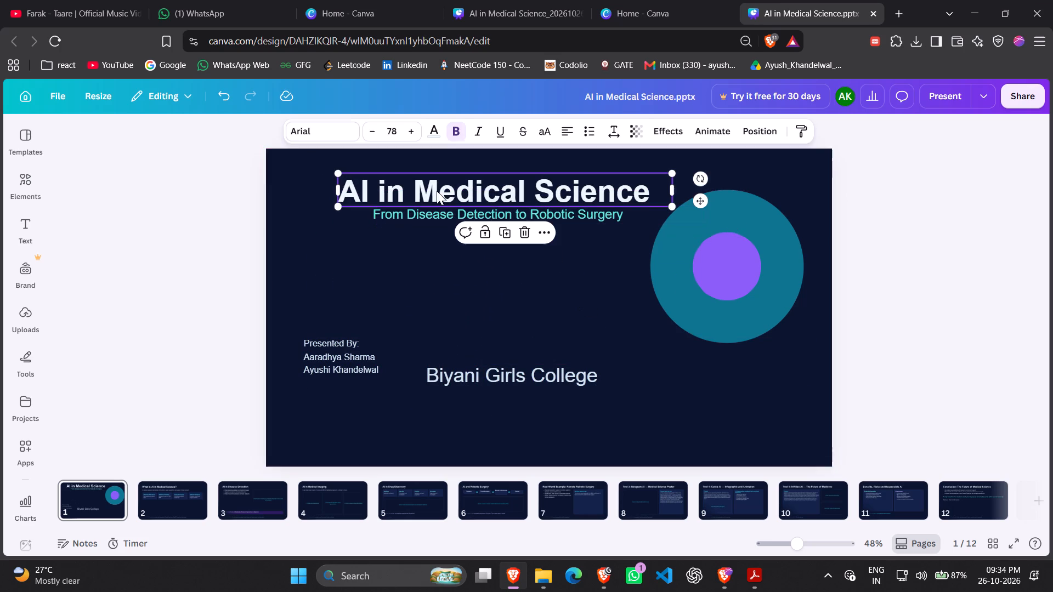
# Delete the teal and purple circle graphics from the title slide, including the leftover image placeholders.
pyautogui.click(732, 261)
pyautogui.click(735, 213)
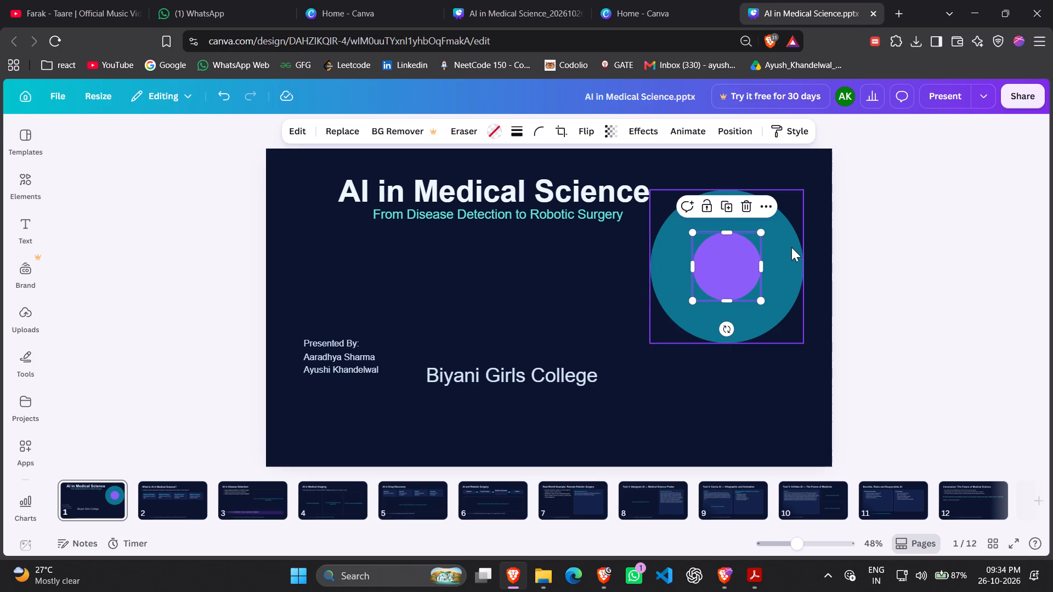
pyautogui.click(791, 247)
pyautogui.press('Delete')
pyautogui.click(729, 271)
pyautogui.press('Delete')
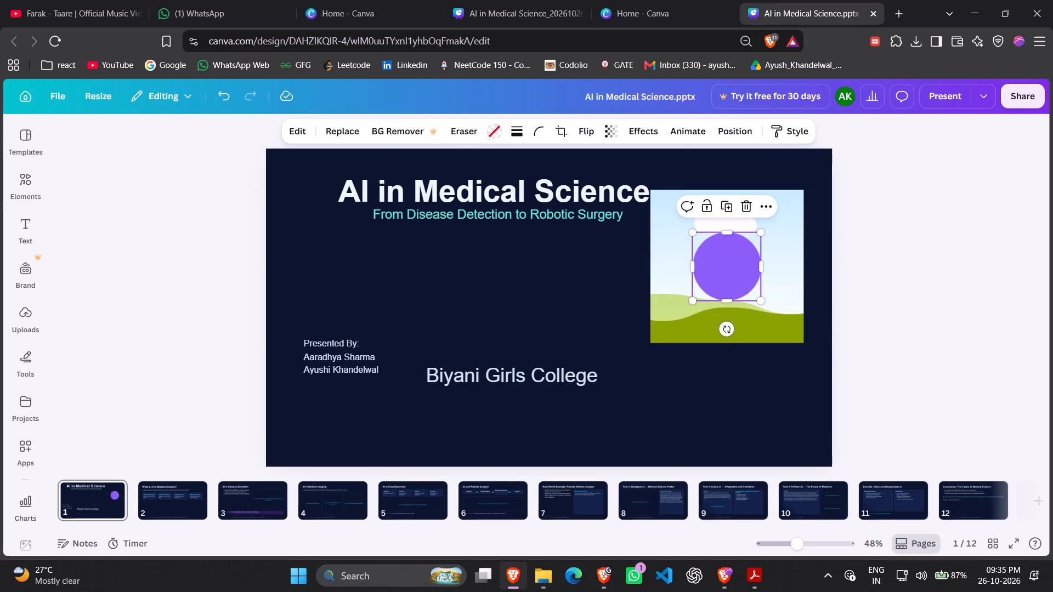
pyautogui.click(731, 271)
pyautogui.press('Delete')
pyautogui.click(731, 271)
pyautogui.press('Delete')
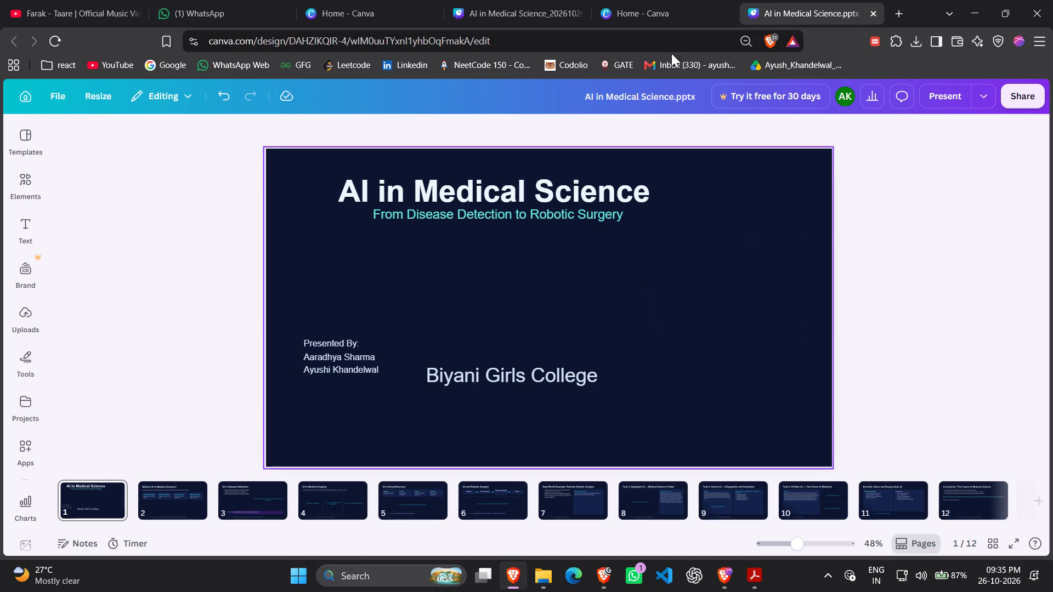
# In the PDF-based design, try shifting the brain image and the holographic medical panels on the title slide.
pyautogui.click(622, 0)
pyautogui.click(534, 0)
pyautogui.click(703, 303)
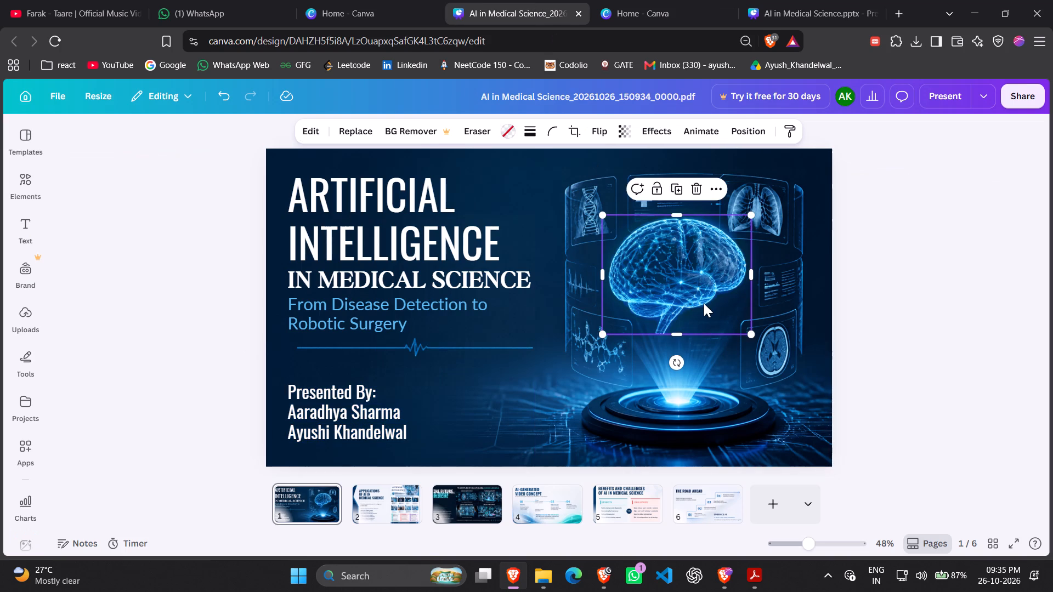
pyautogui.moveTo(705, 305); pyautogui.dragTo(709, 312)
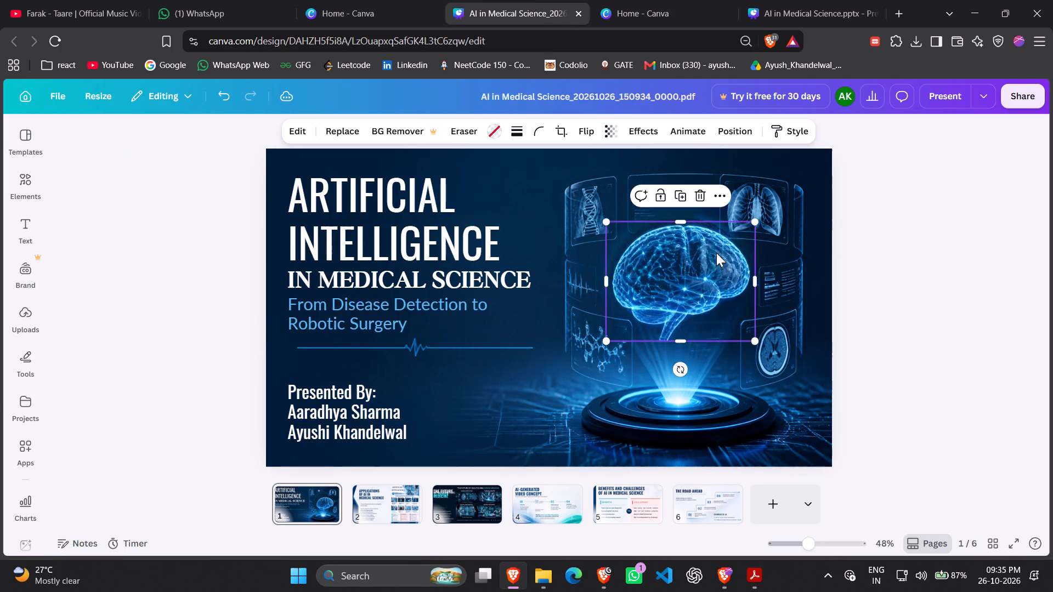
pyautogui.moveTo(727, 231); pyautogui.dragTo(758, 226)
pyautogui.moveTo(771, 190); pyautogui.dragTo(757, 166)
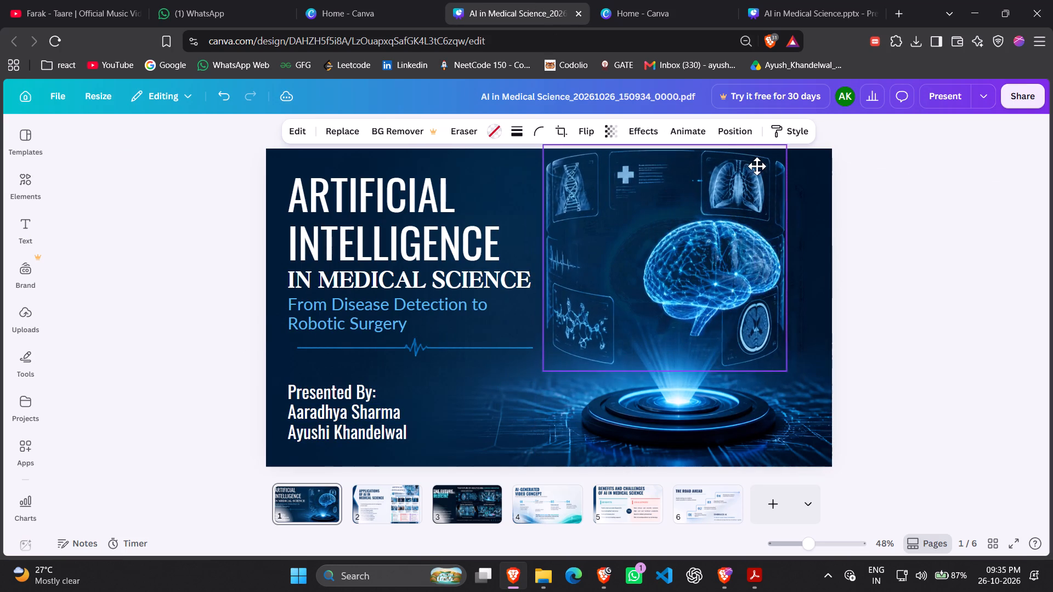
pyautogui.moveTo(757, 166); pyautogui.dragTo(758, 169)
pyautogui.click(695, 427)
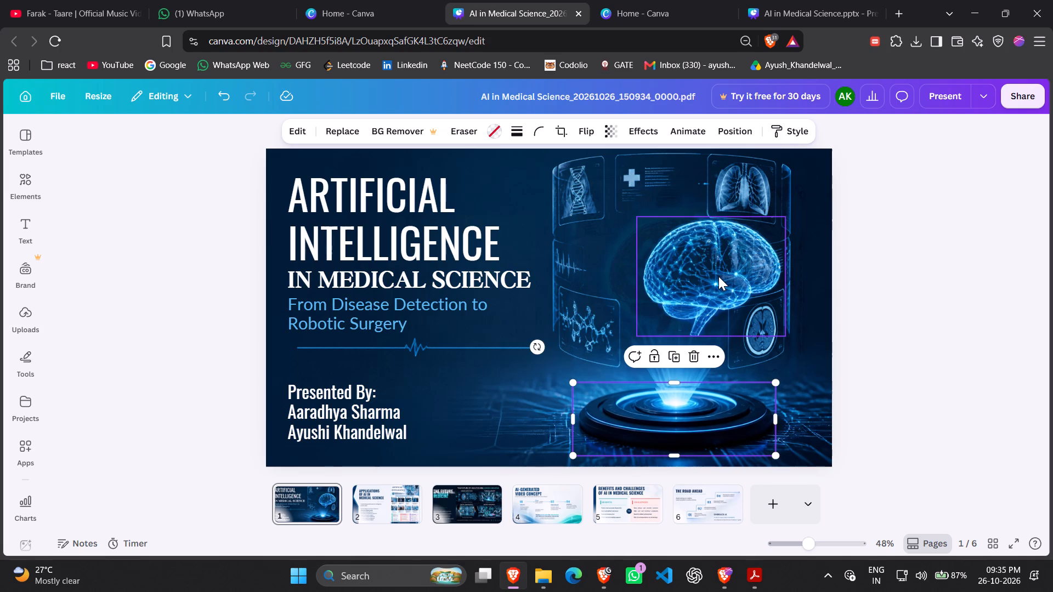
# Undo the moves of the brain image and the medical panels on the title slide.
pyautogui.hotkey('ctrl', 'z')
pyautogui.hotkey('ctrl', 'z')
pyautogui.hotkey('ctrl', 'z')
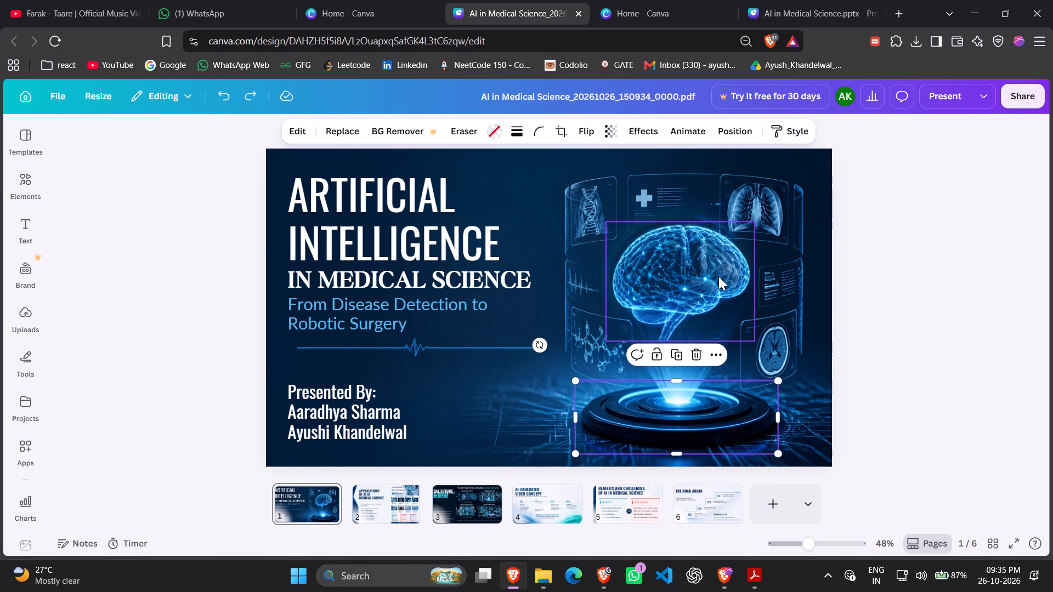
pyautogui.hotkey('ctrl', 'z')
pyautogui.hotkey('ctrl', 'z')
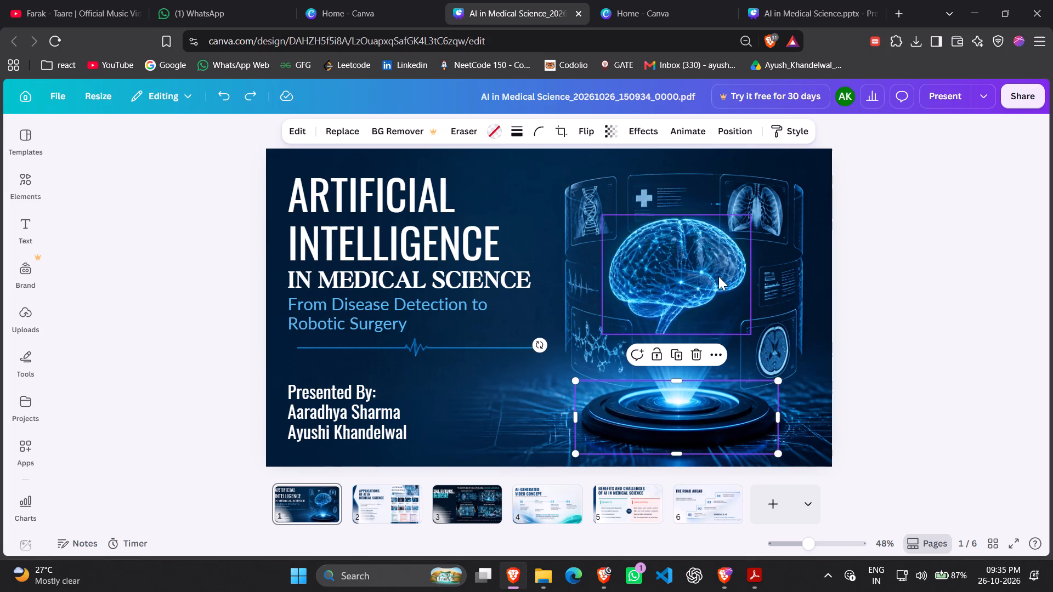
# Look over the PPTX design's second slide and return to its title slide.
pyautogui.click(957, 215)
pyautogui.click(390, 508)
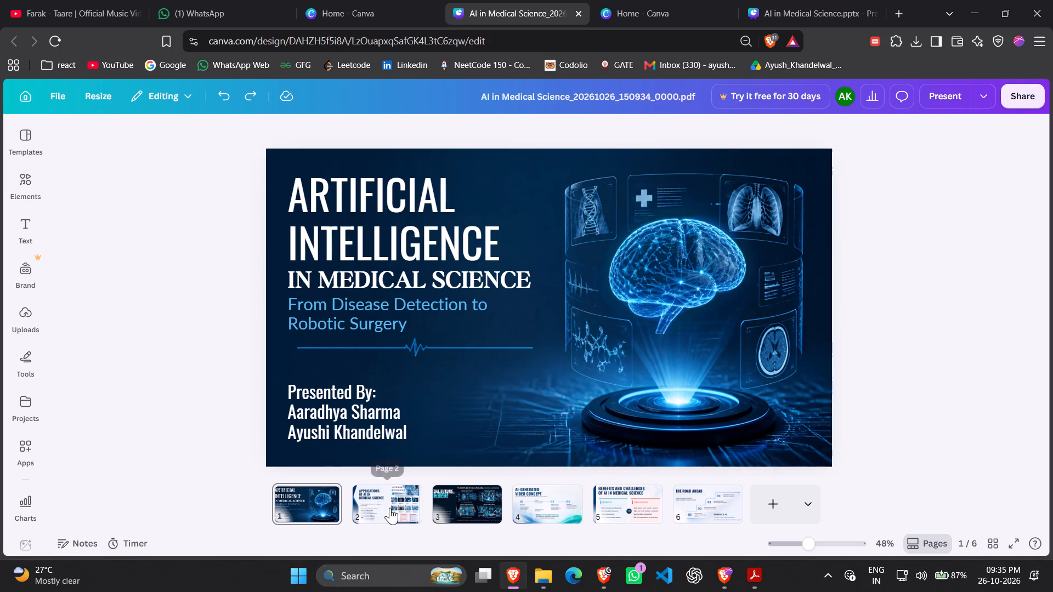
pyautogui.click(667, 28)
pyautogui.click(773, 2)
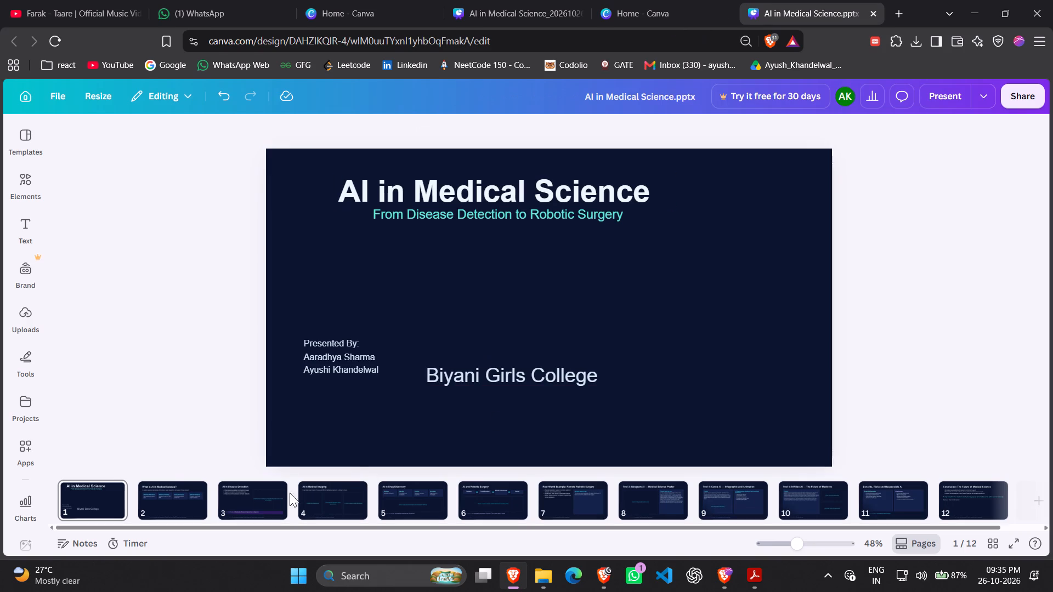
pyautogui.click(162, 492)
pyautogui.moveTo(84, 490); pyautogui.dragTo(95, 486)
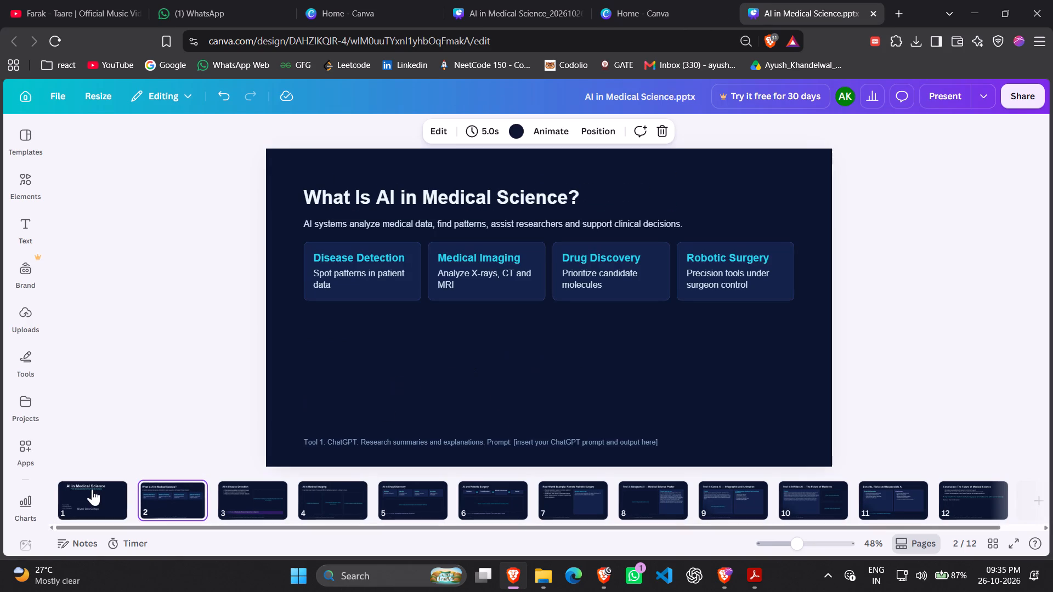
pyautogui.click(92, 489)
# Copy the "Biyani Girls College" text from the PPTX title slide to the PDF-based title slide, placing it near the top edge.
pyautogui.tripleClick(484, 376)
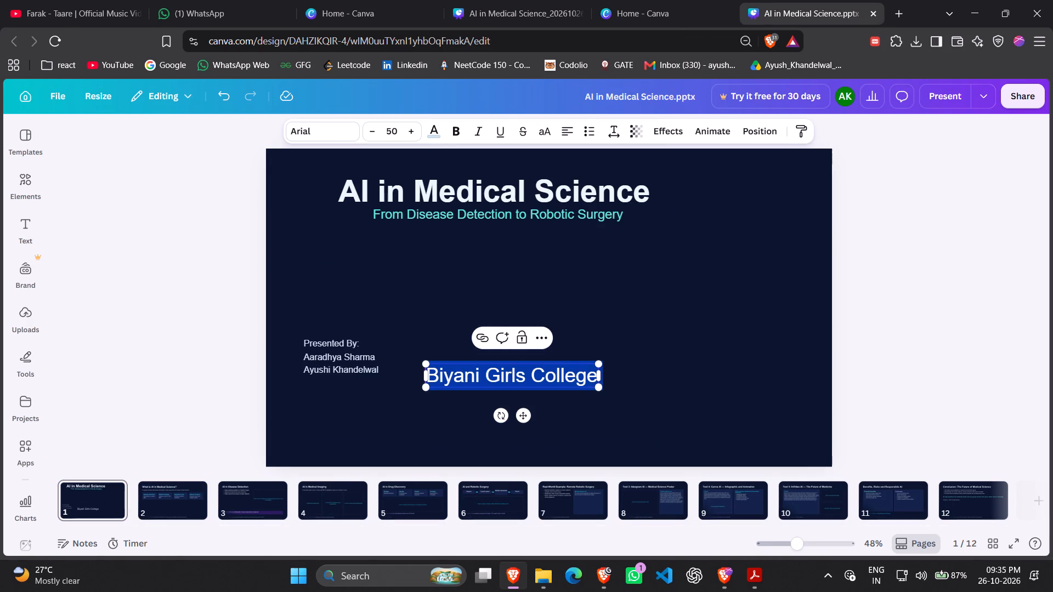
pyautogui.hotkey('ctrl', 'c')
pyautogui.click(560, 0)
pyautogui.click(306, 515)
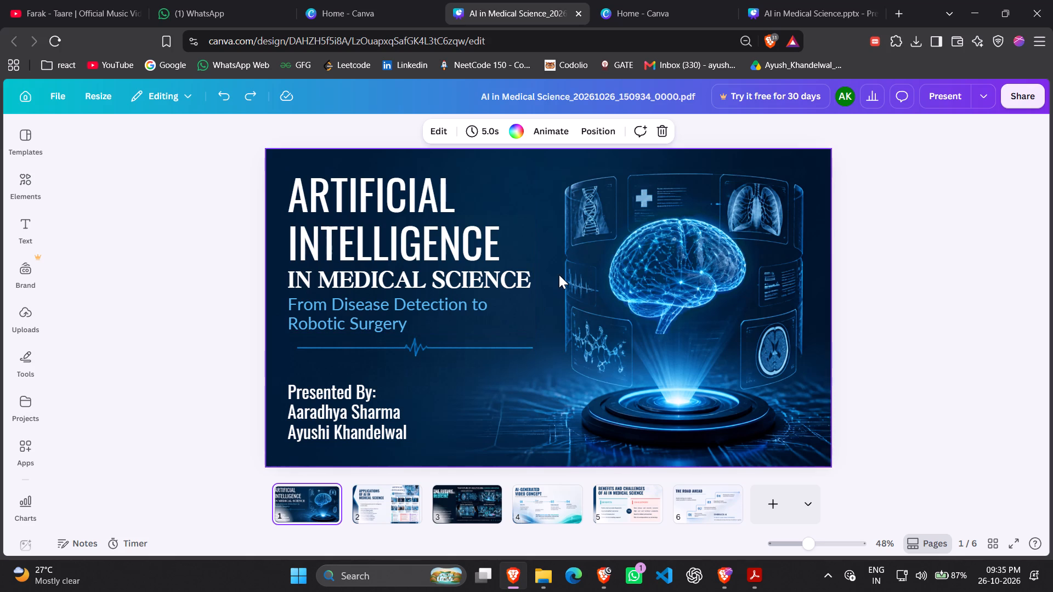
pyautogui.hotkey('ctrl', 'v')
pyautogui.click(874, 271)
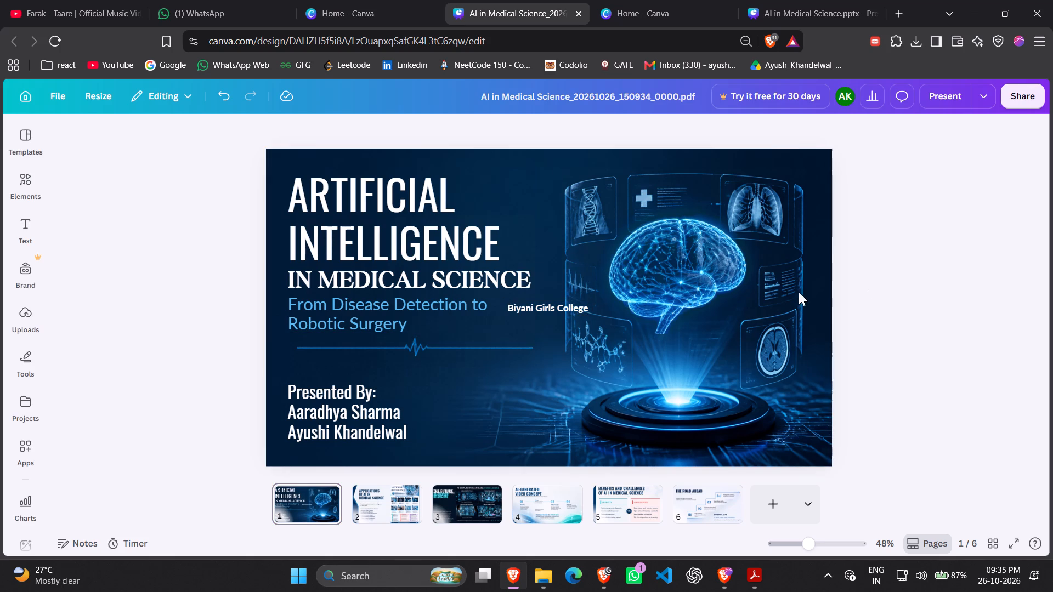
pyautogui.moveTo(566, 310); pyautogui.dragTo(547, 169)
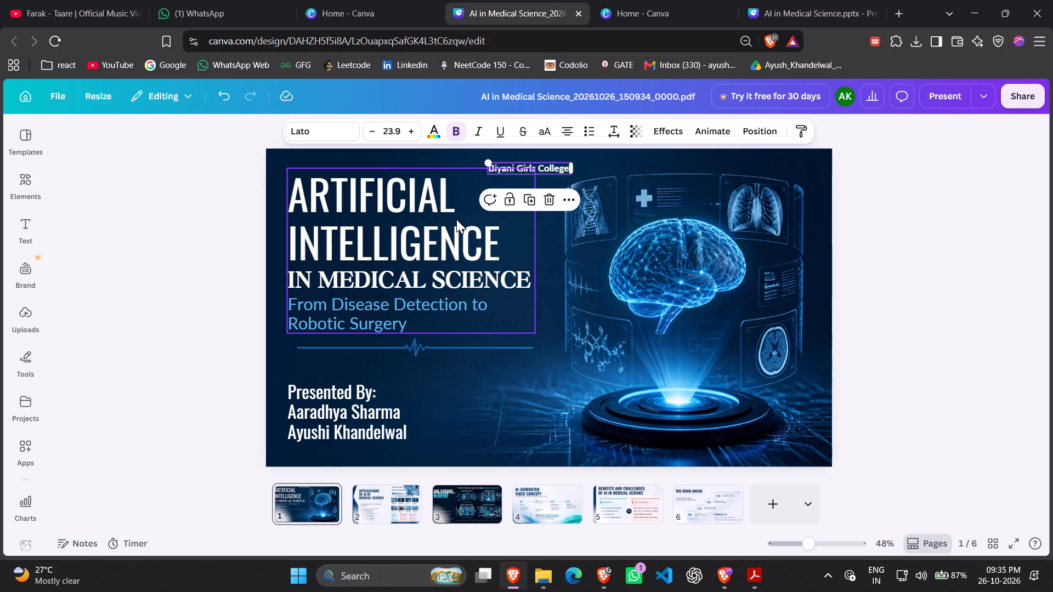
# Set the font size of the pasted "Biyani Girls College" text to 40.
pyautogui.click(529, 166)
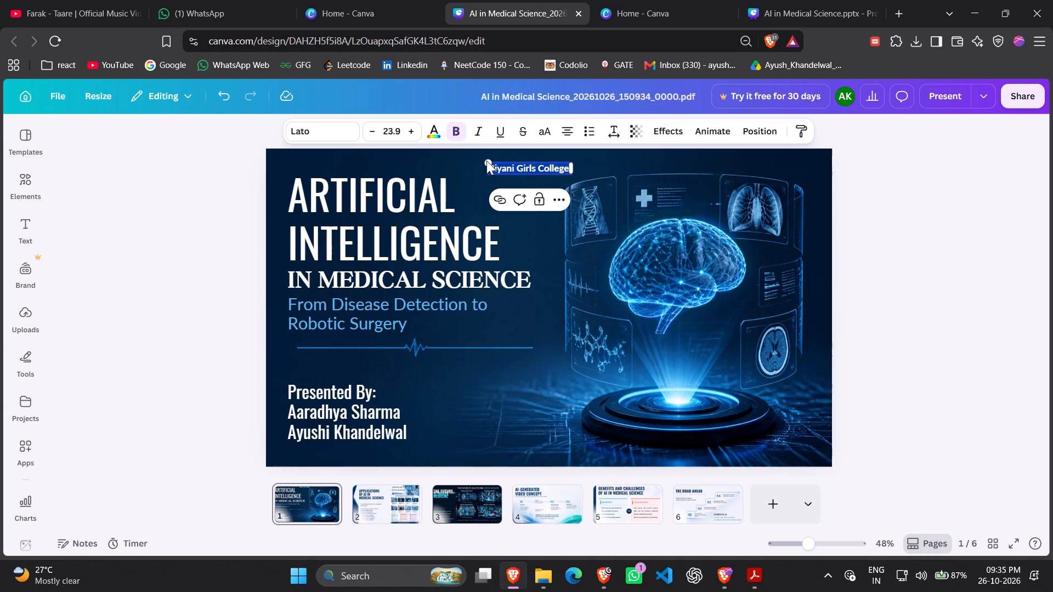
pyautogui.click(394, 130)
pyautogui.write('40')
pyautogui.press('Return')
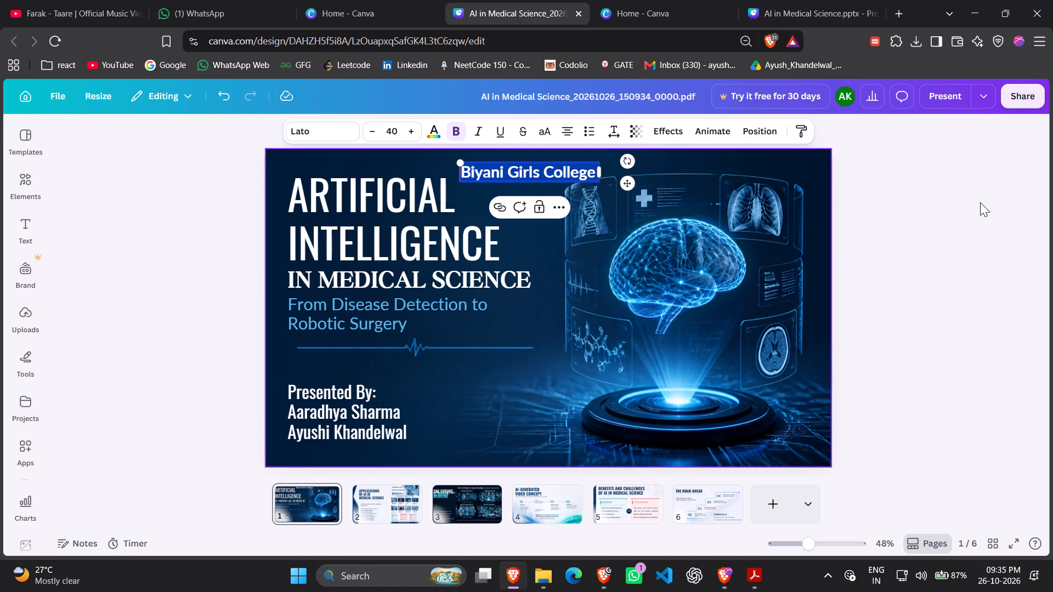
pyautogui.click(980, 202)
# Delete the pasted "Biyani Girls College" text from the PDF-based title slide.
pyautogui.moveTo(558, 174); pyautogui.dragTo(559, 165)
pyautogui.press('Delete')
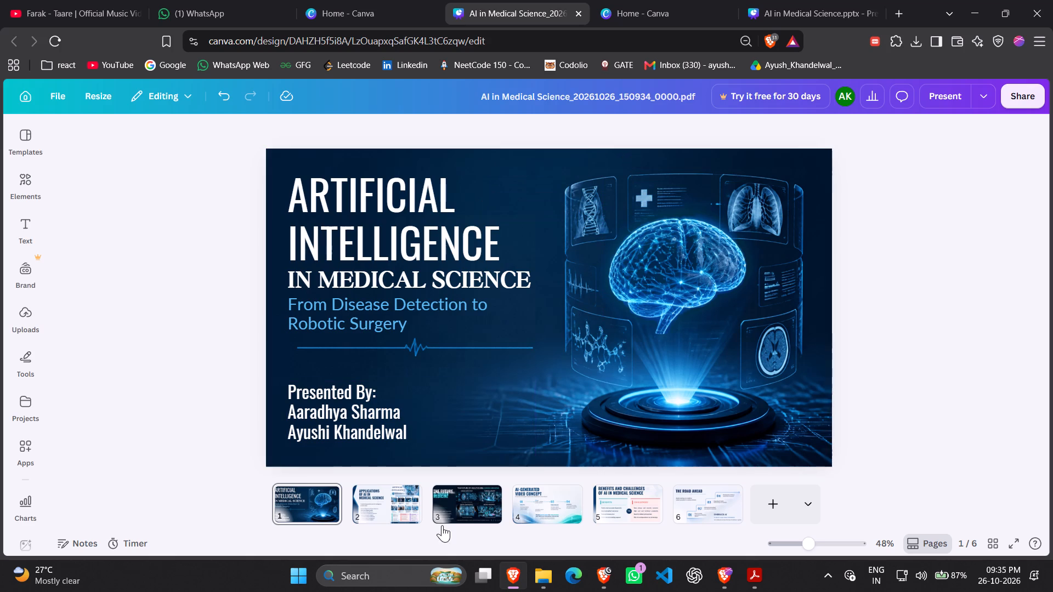
# Compare the "Applications of AI in Medical Science" slide of the PDF-based design with the PPTX design's second slide.
pyautogui.click(367, 513)
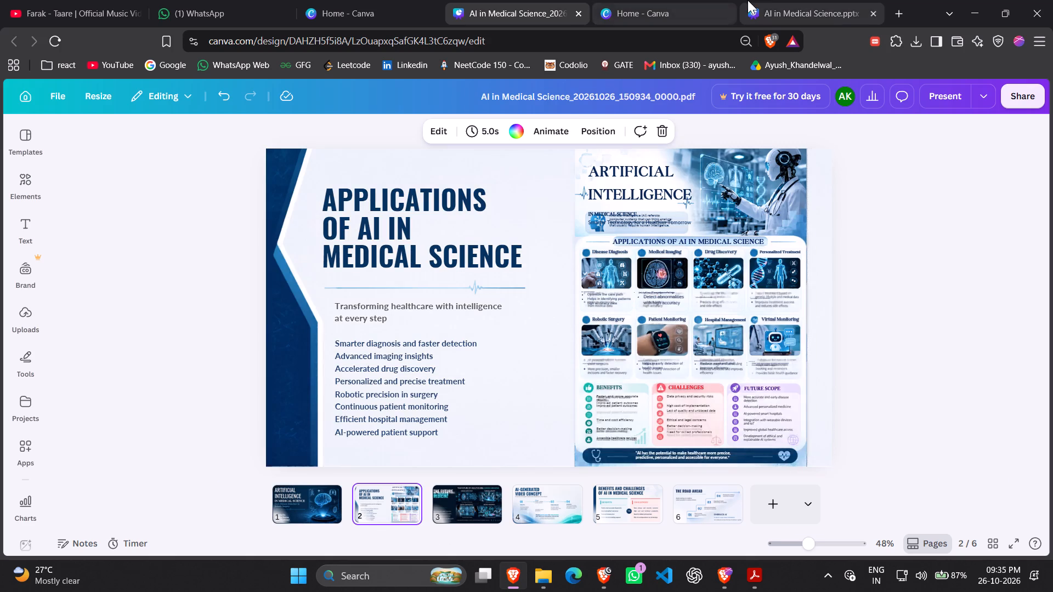
pyautogui.click(748, 0)
pyautogui.click(182, 500)
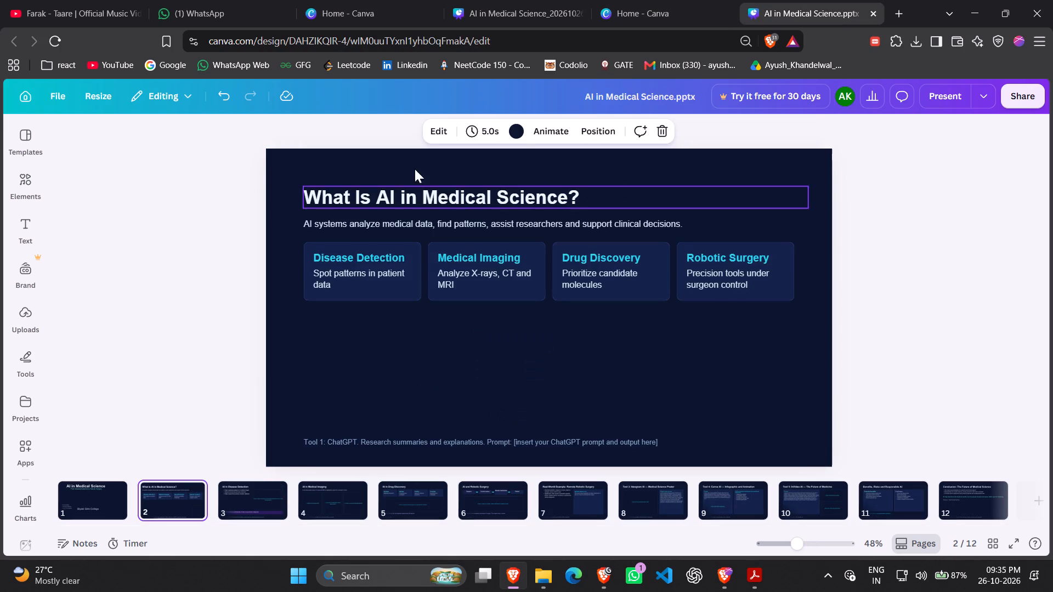
pyautogui.click(393, 1)
pyautogui.click(488, 1)
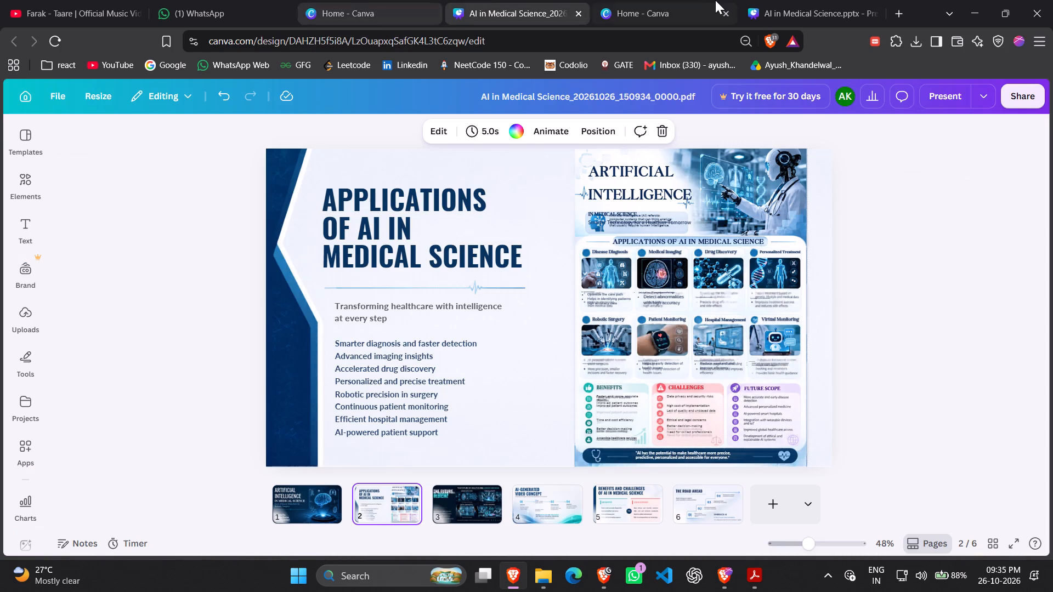
pyautogui.click(799, 1)
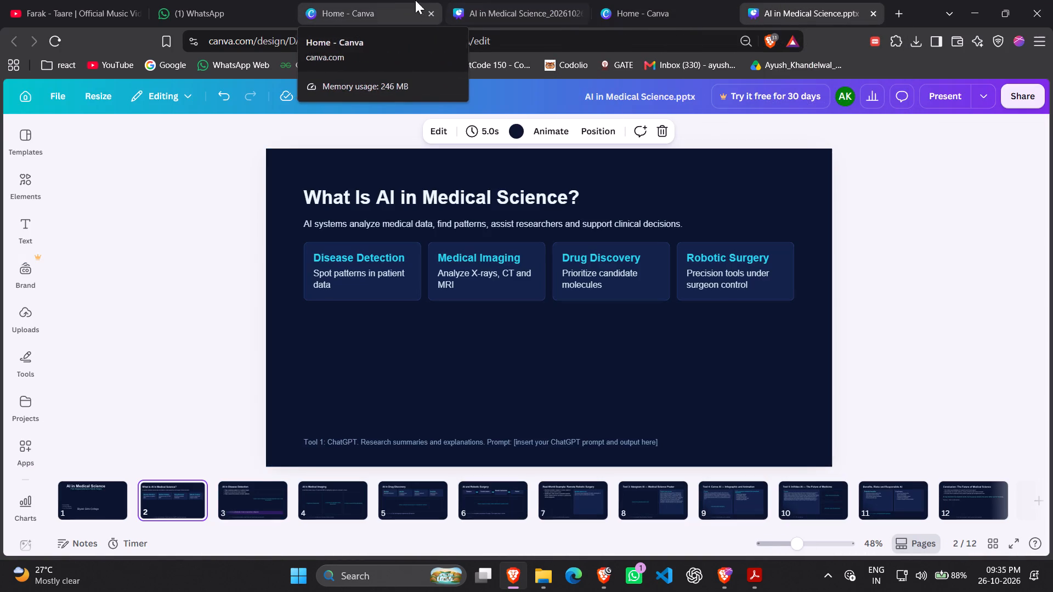
pyautogui.click(383, 0)
pyautogui.click(655, 6)
pyautogui.click(520, 6)
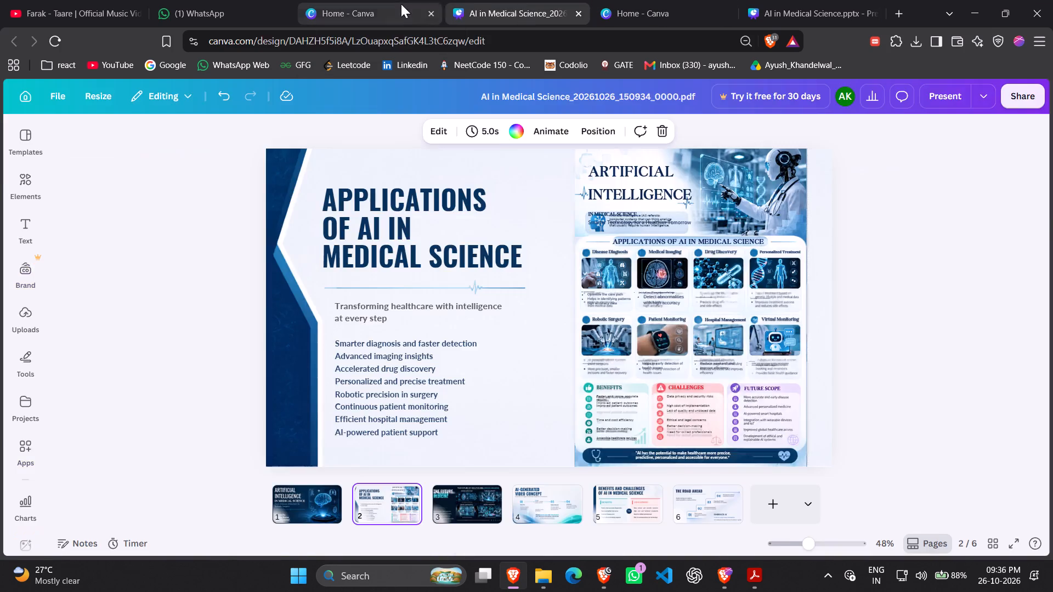
pyautogui.click(401, 4)
pyautogui.click(819, 0)
pyautogui.click(675, 0)
pyautogui.click(546, 0)
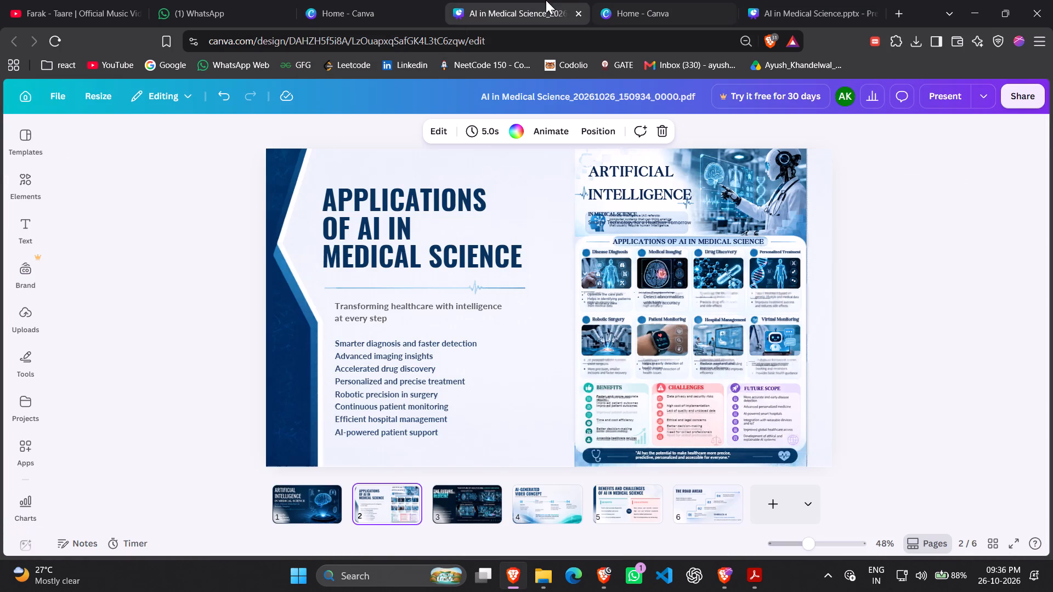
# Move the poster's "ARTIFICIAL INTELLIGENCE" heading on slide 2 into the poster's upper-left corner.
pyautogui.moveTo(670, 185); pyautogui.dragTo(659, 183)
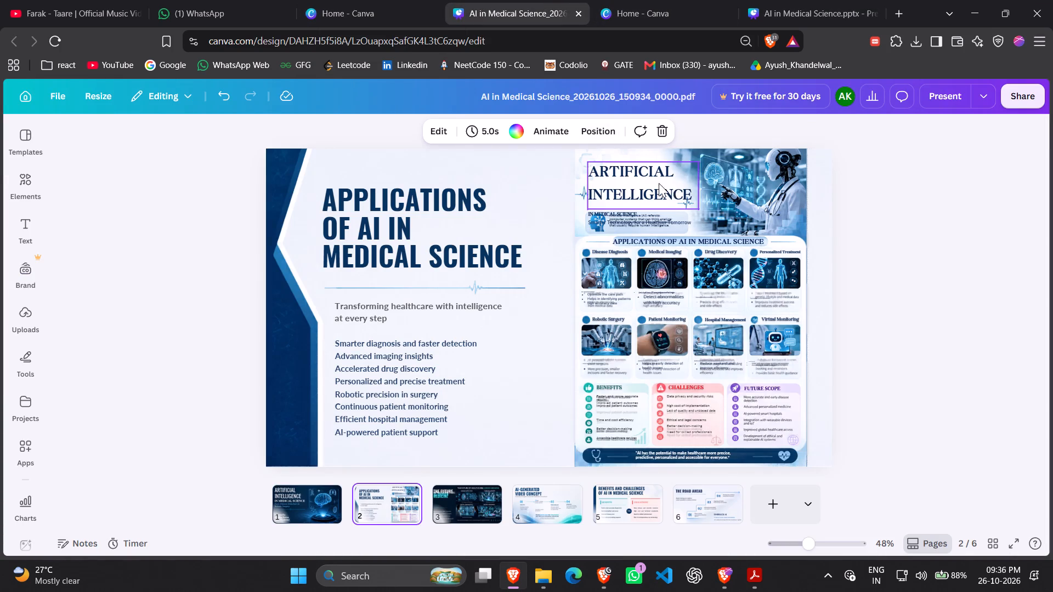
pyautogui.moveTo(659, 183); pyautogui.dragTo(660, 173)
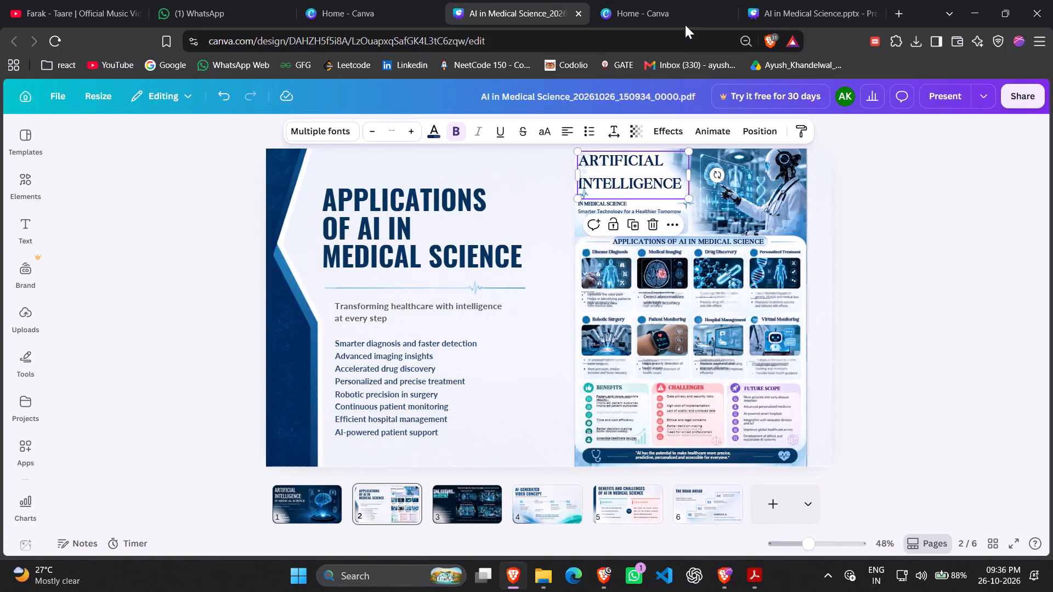
# Check the PPTX design's second slide, and preview slides 2 and 3 of the PDF-based design in full screen.
pyautogui.click(794, 2)
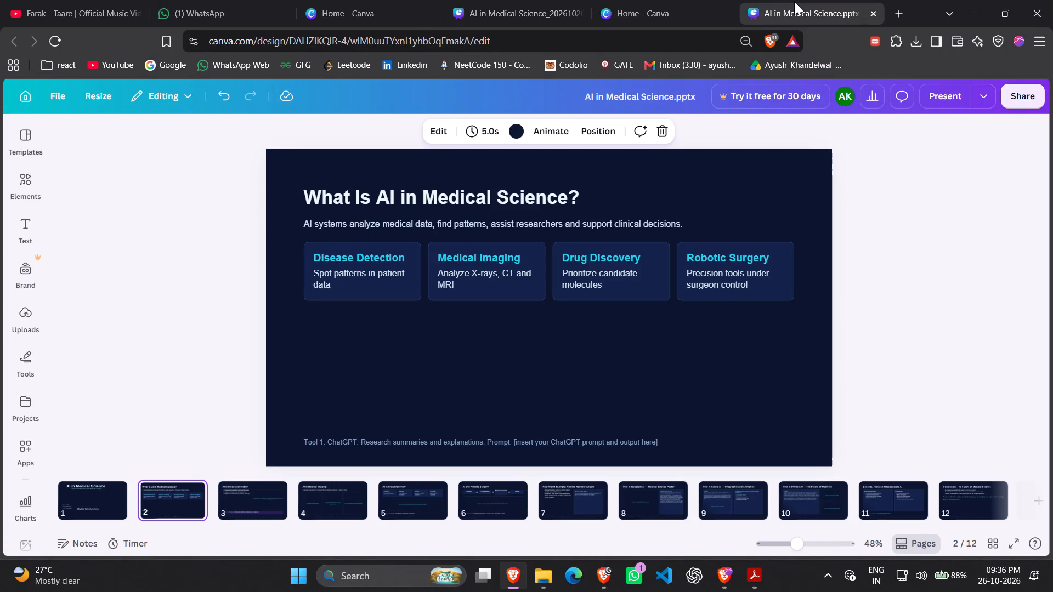
pyautogui.click(460, 4)
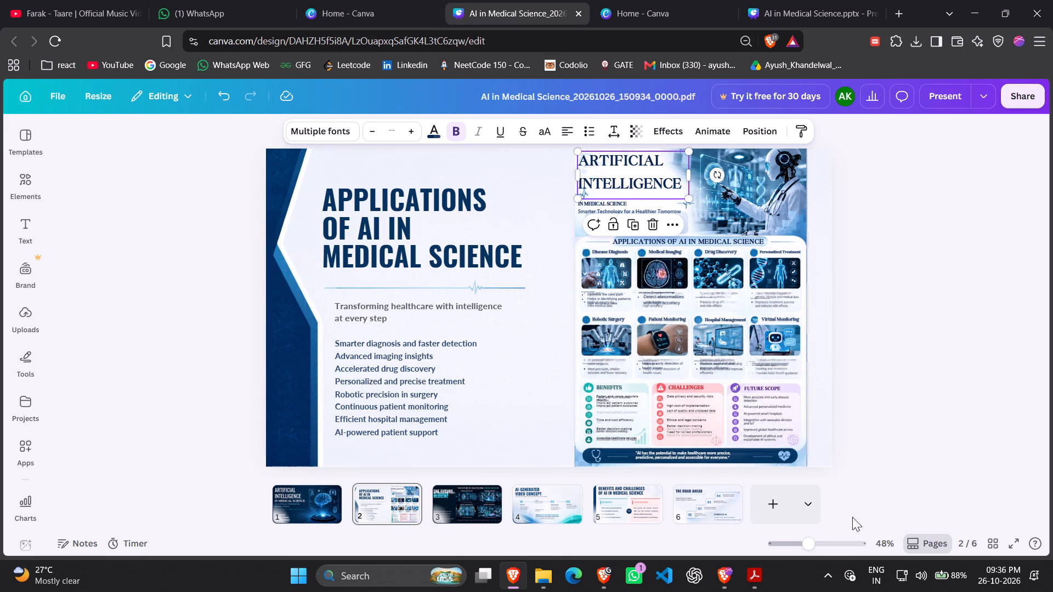
pyautogui.click(1021, 547)
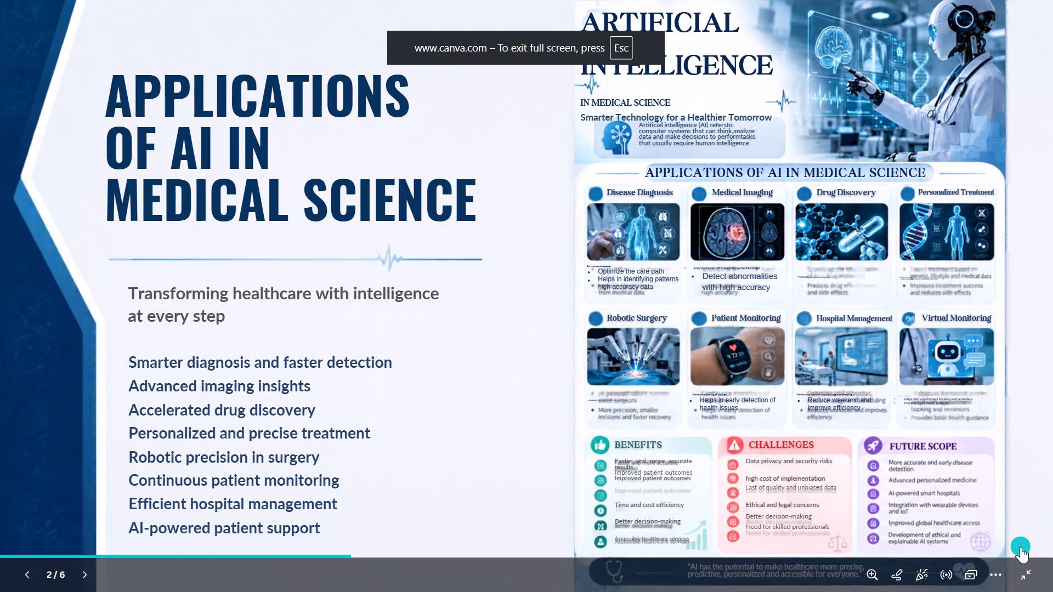
pyautogui.moveTo(620, 236); pyautogui.dragTo(608, 215)
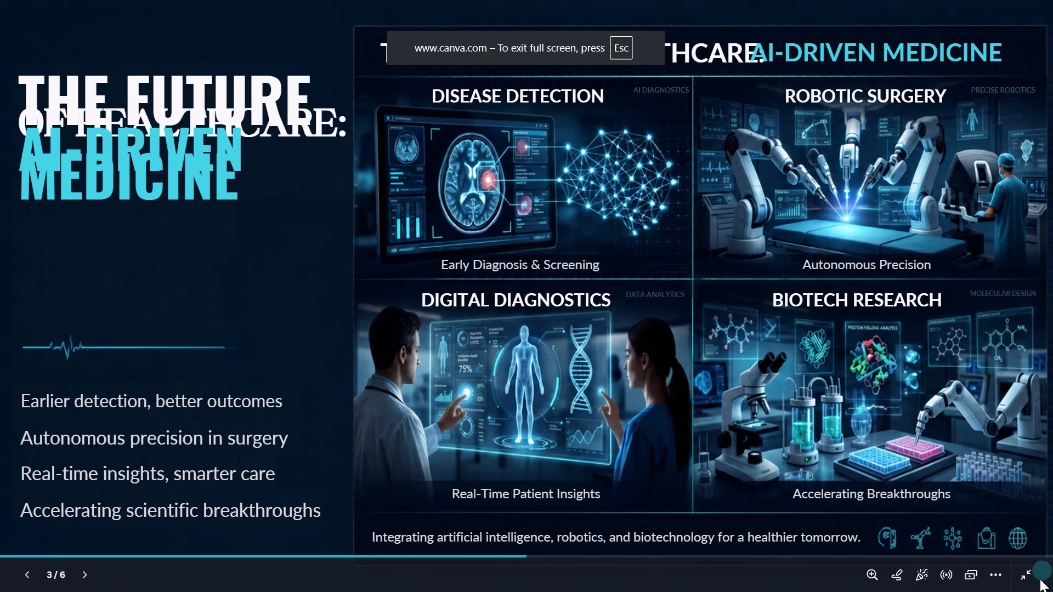
pyautogui.click(1027, 578)
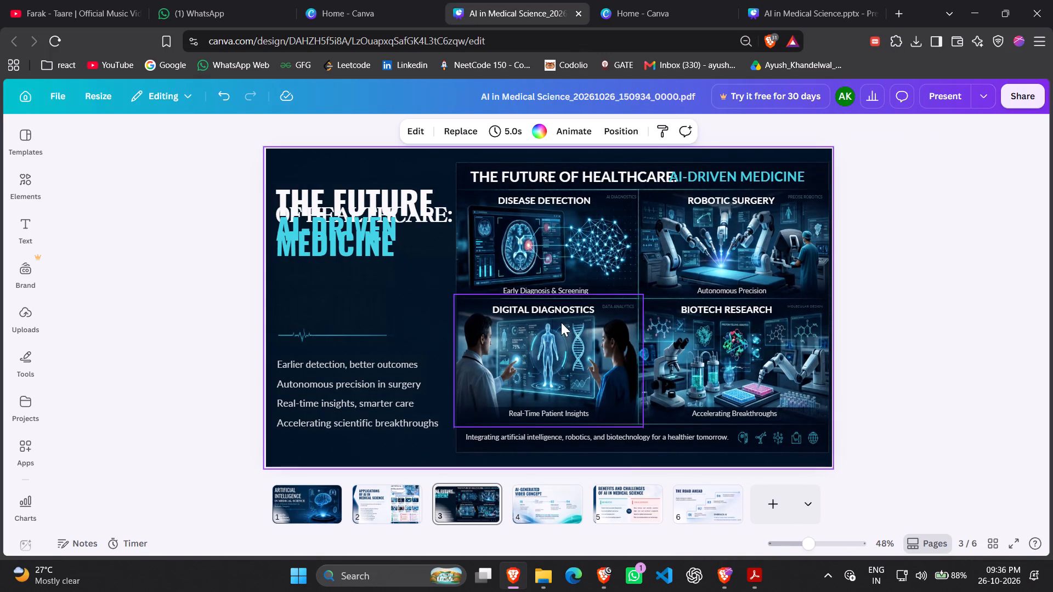
pyautogui.hscroll(4, 550, 318)
# Move the "ARTIFICIAL INTELLIGENCE" heading on slide 2 left off the poster, to the slide's top edge above the Applications title.
pyautogui.click(401, 494)
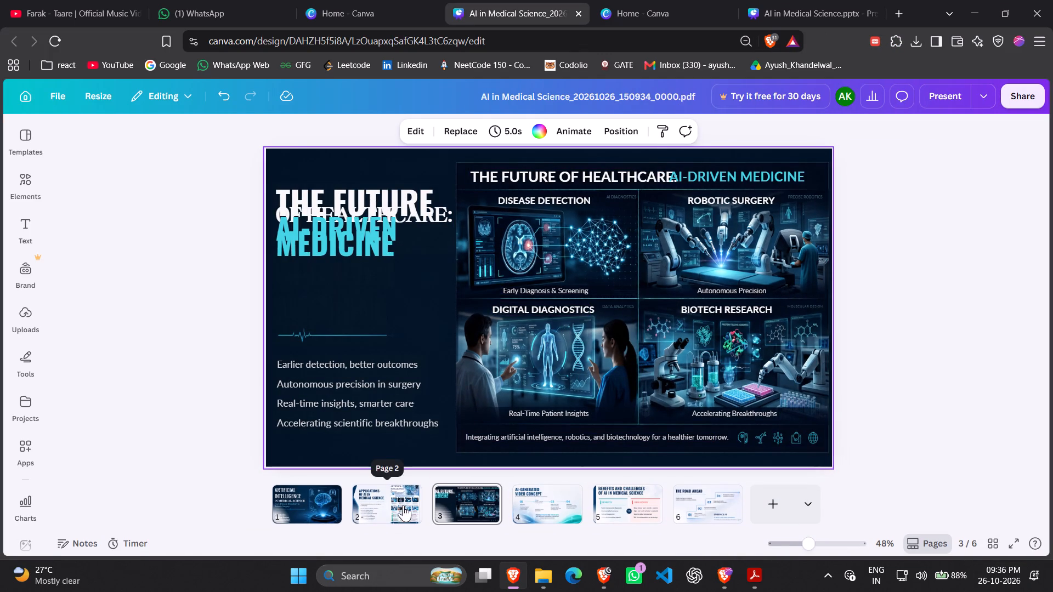
pyautogui.click(391, 499)
pyautogui.moveTo(619, 199); pyautogui.dragTo(525, 178)
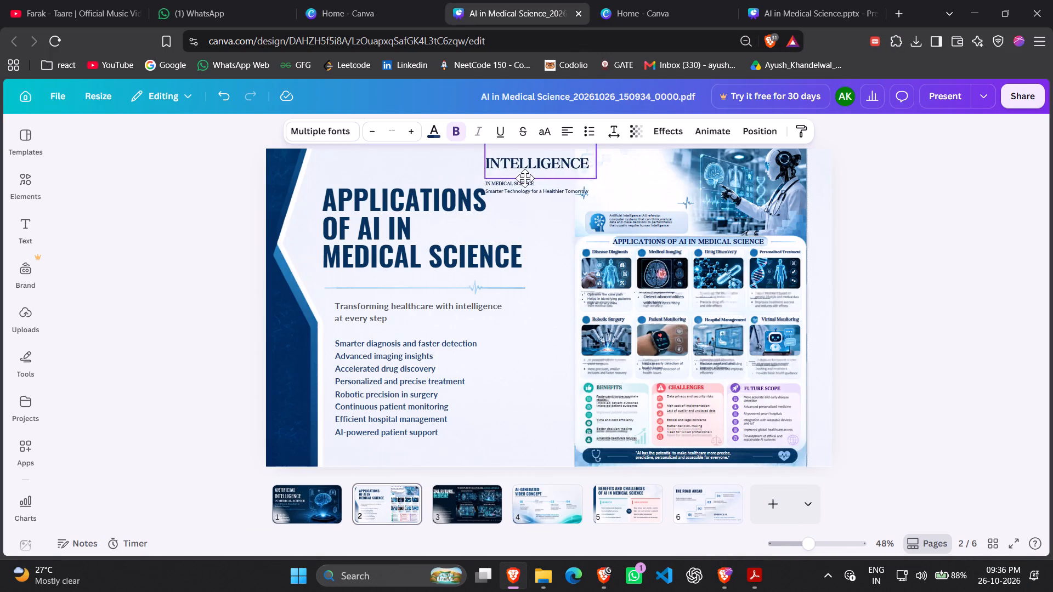
pyautogui.moveTo(525, 178); pyautogui.dragTo(515, 192)
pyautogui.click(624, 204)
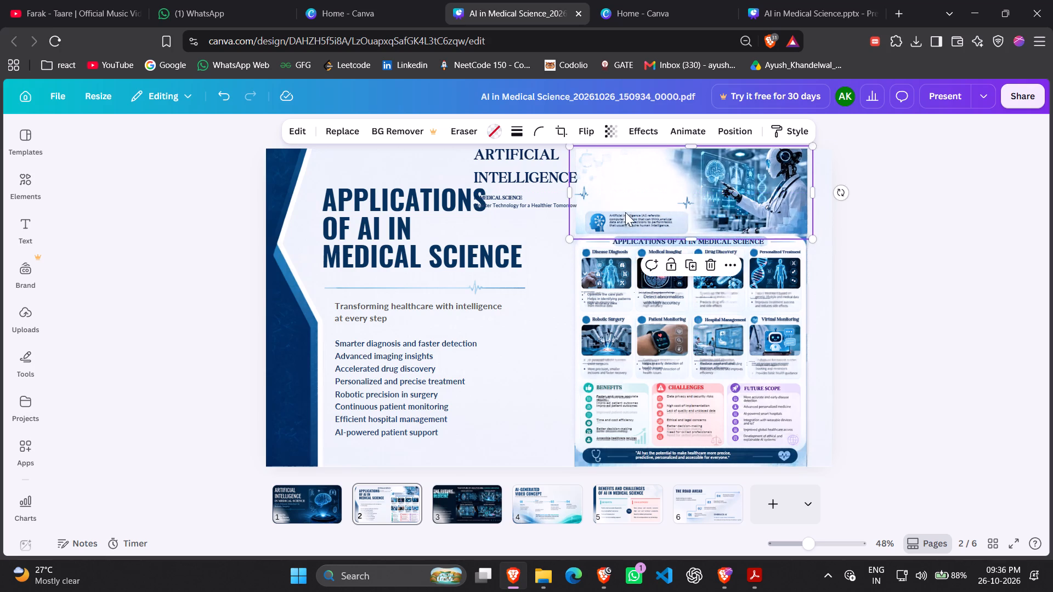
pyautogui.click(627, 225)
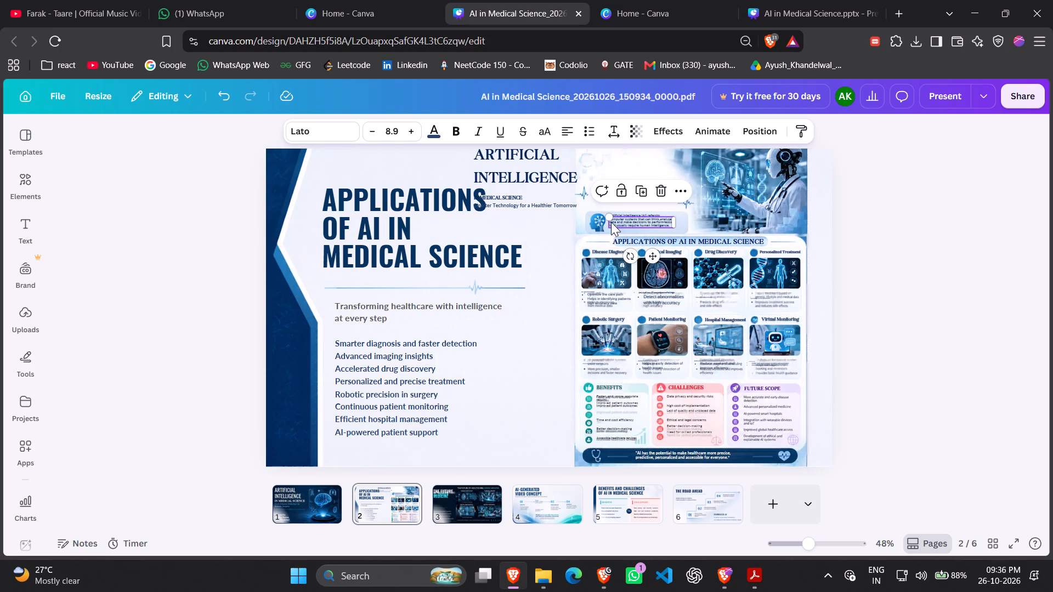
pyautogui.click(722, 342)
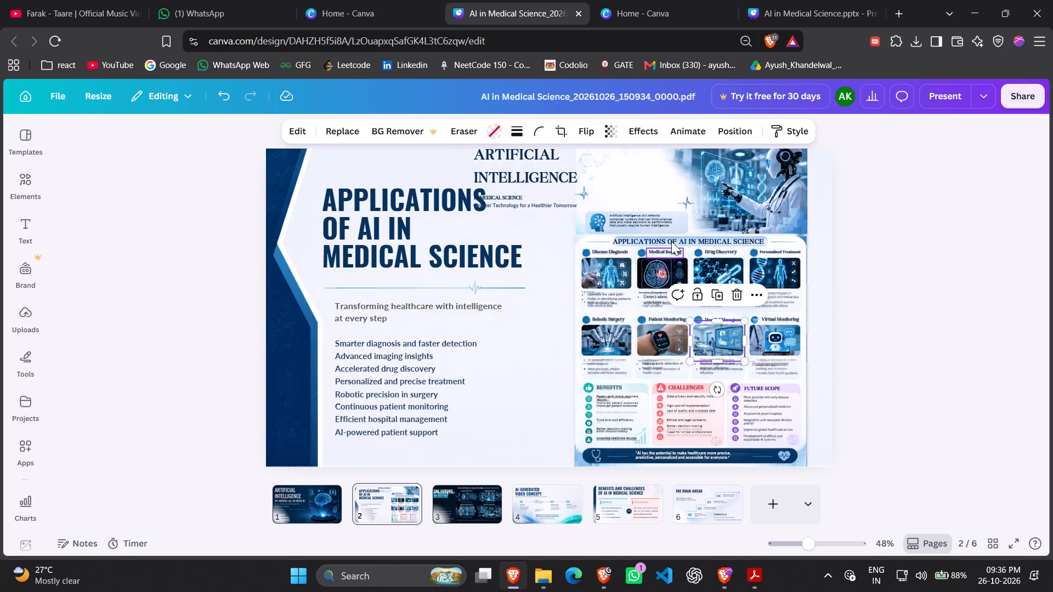
# Delete the "ARTIFICIAL INTELLIGENCE" heading from slide 2.
pyautogui.click(498, 166)
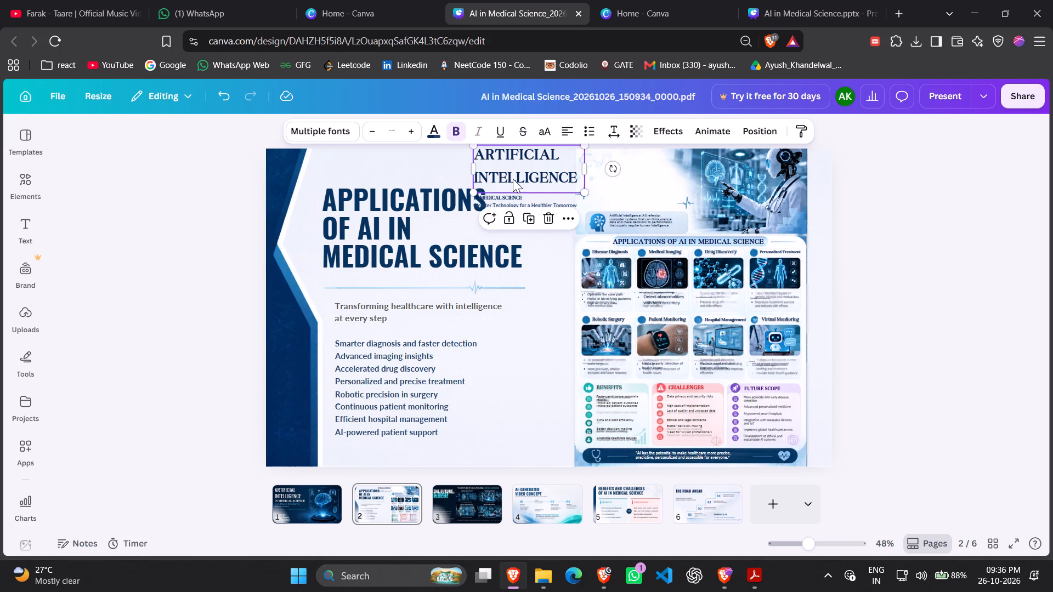
pyautogui.moveTo(525, 170); pyautogui.dragTo(639, 174)
pyautogui.press('Delete')
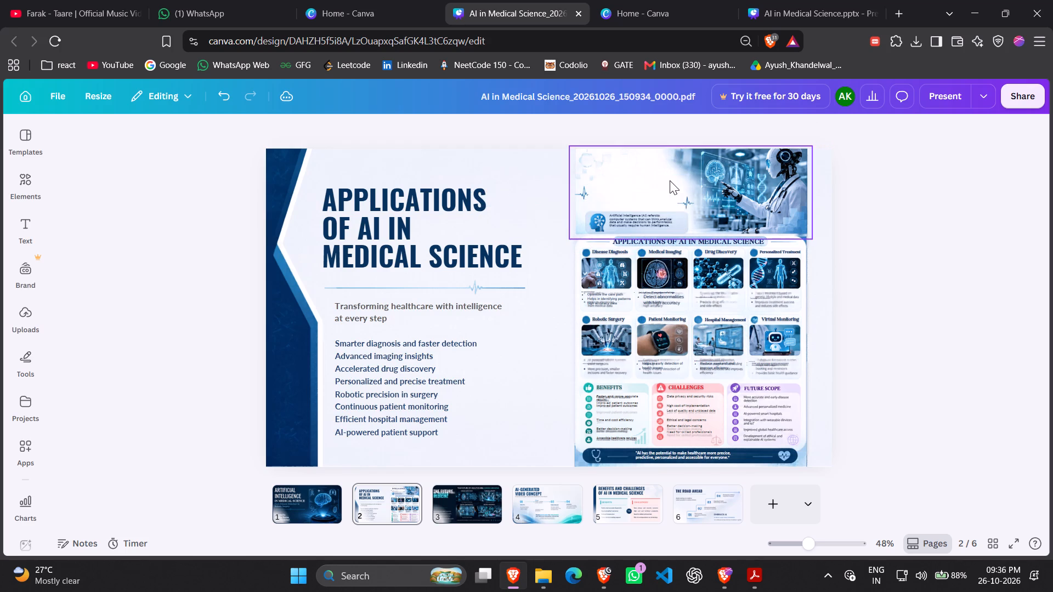
# Delete the intro text, its box and the robot-doctor header image from the top of the slide 2 poster.
pyautogui.click(653, 215)
pyautogui.press('Delete')
pyautogui.click(680, 230)
pyautogui.press('Delete')
pyautogui.click(656, 223)
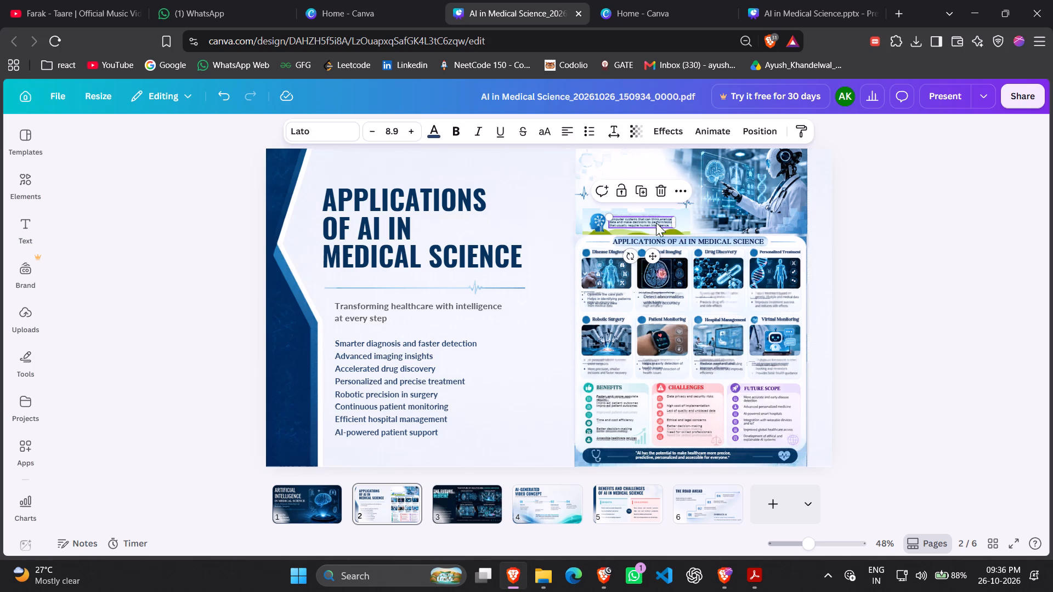
pyautogui.press('Delete')
pyautogui.click(716, 224)
pyautogui.press('Delete')
pyautogui.click(715, 223)
pyautogui.press('Delete')
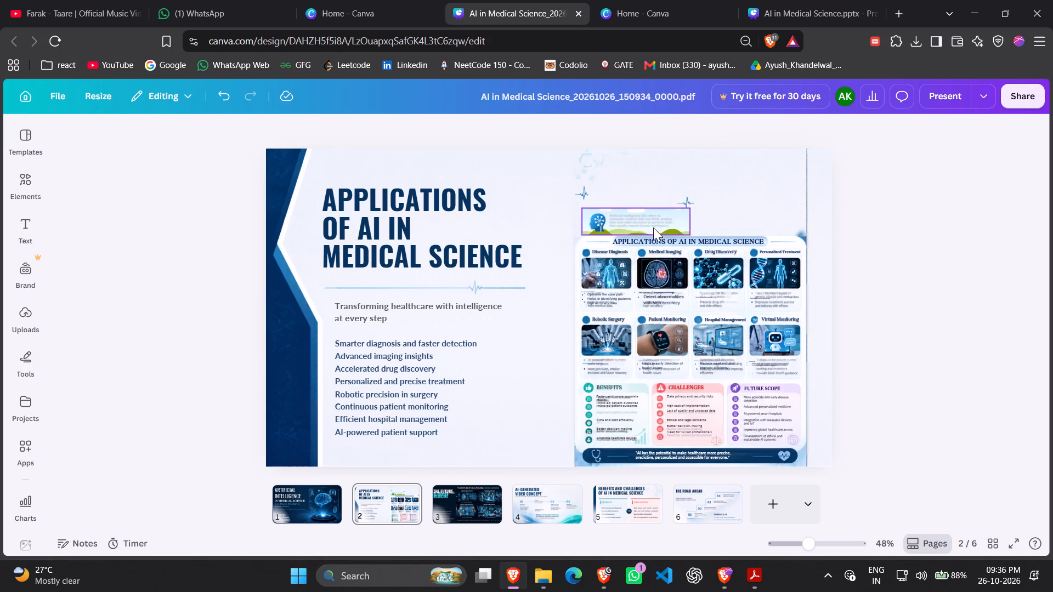
pyautogui.click(653, 227)
pyautogui.press('Delete')
pyautogui.press('Delete')
pyautogui.click(686, 218)
pyautogui.press('Delete')
# Delete the two pulse-line icons and the blue head icon remaining at the top of the poster.
pyautogui.moveTo(686, 202); pyautogui.dragTo(681, 201)
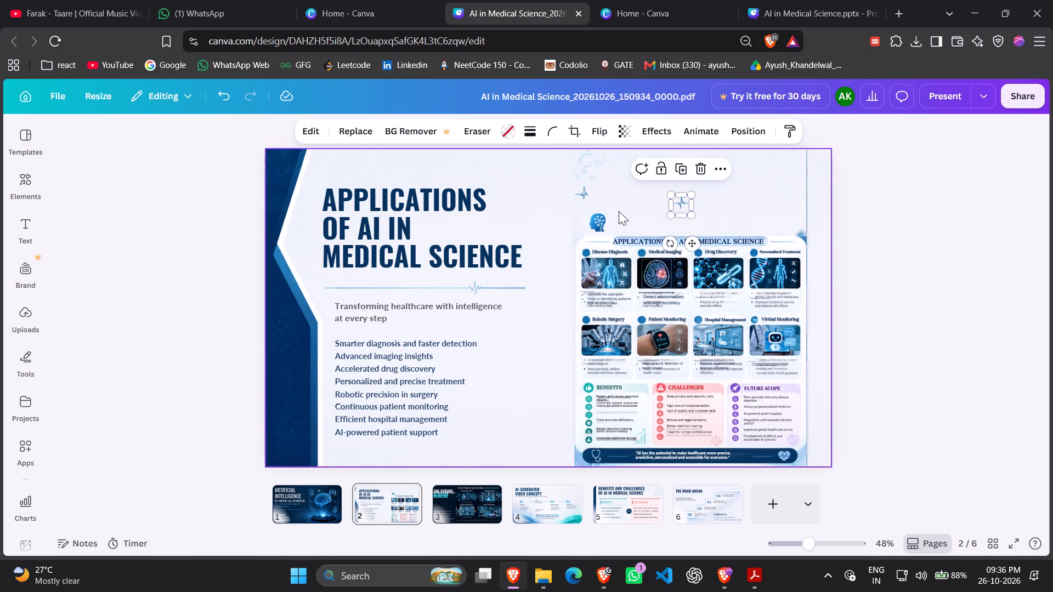
pyautogui.press('Delete')
pyautogui.click(682, 202)
pyautogui.press('Delete')
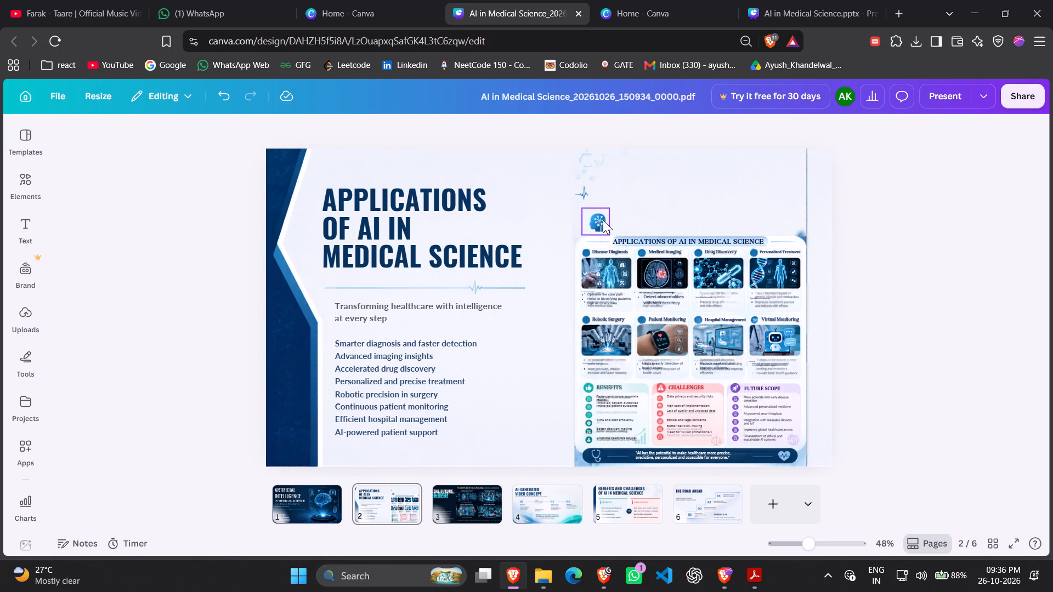
pyautogui.click(603, 220)
pyautogui.press('Delete')
pyautogui.press('Delete')
pyautogui.click(582, 193)
pyautogui.press('Delete')
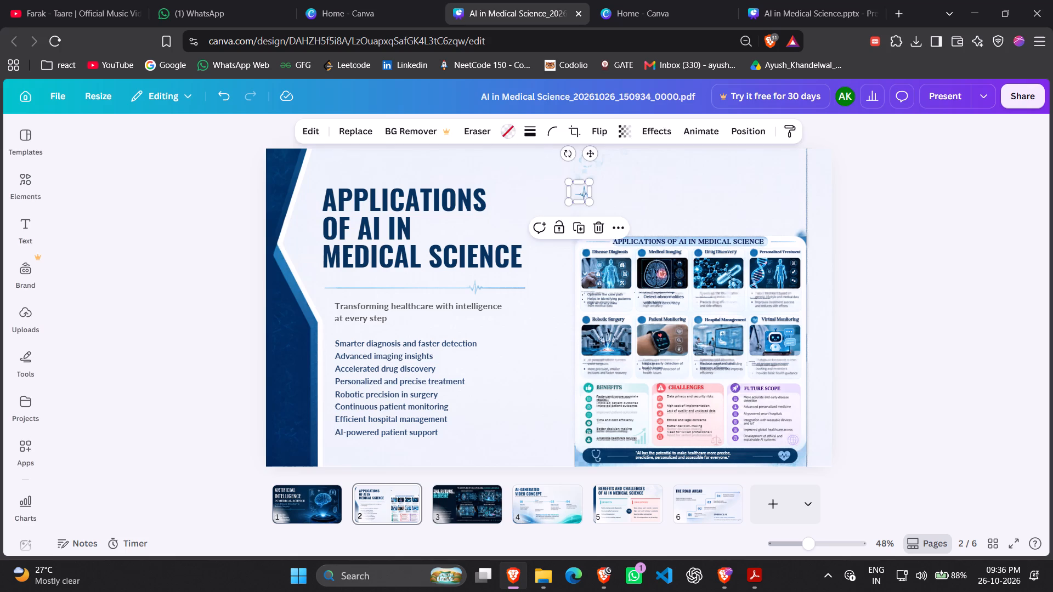
pyautogui.click(629, 193)
pyautogui.click(576, 187)
pyautogui.press('Delete')
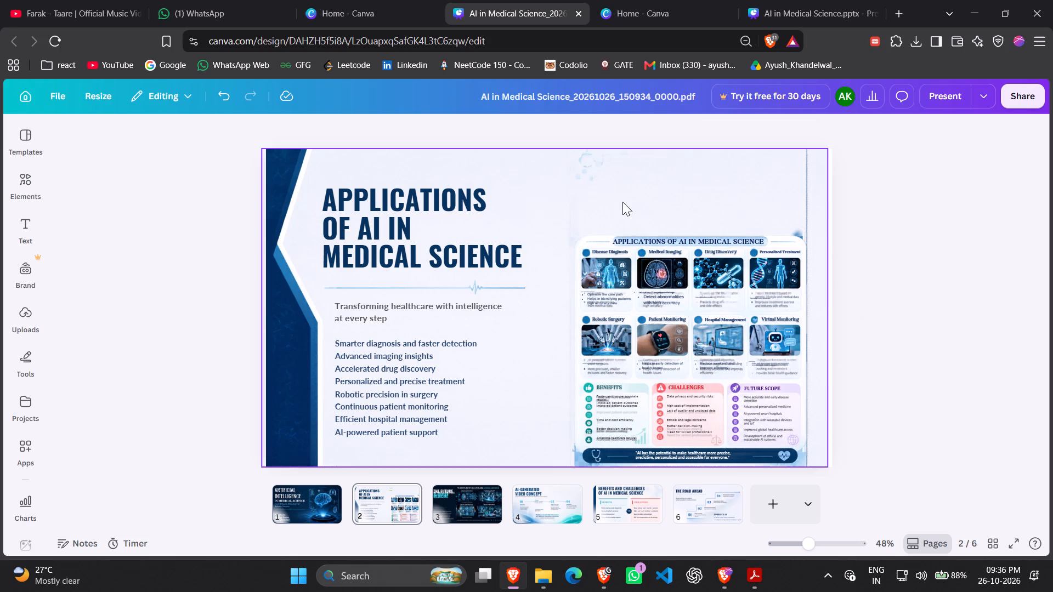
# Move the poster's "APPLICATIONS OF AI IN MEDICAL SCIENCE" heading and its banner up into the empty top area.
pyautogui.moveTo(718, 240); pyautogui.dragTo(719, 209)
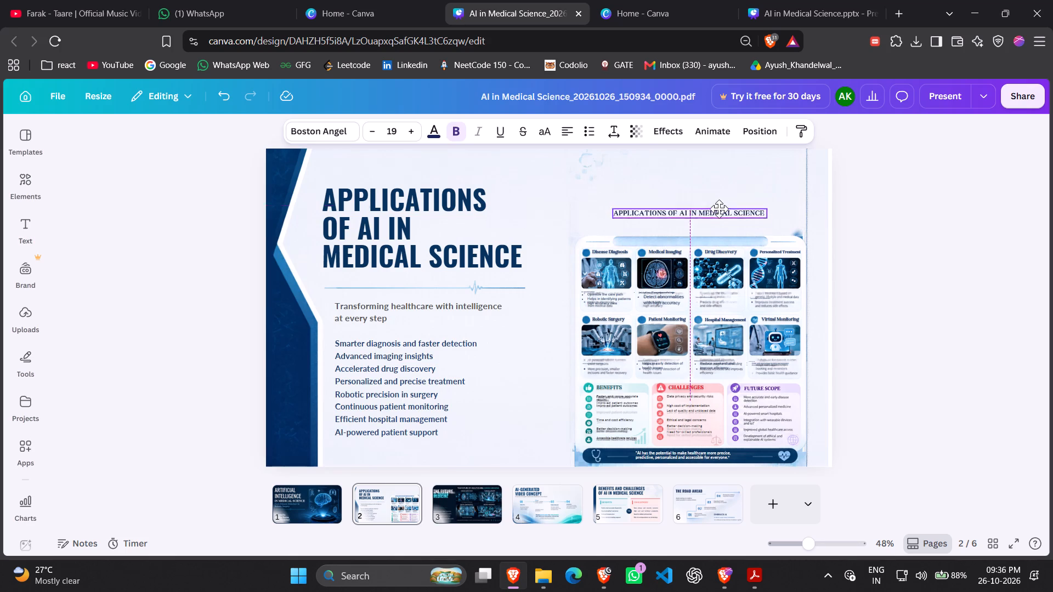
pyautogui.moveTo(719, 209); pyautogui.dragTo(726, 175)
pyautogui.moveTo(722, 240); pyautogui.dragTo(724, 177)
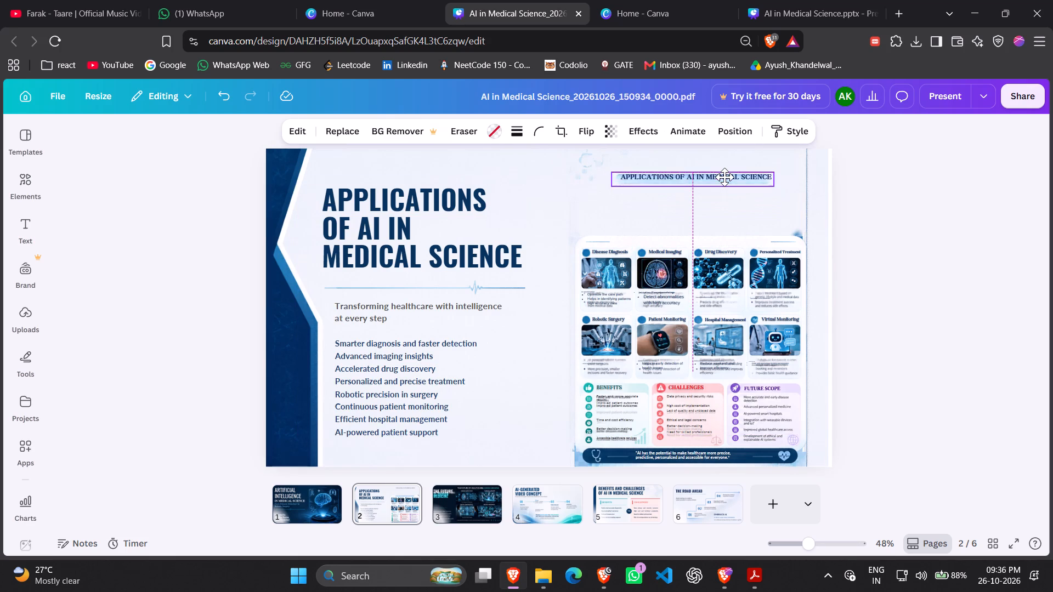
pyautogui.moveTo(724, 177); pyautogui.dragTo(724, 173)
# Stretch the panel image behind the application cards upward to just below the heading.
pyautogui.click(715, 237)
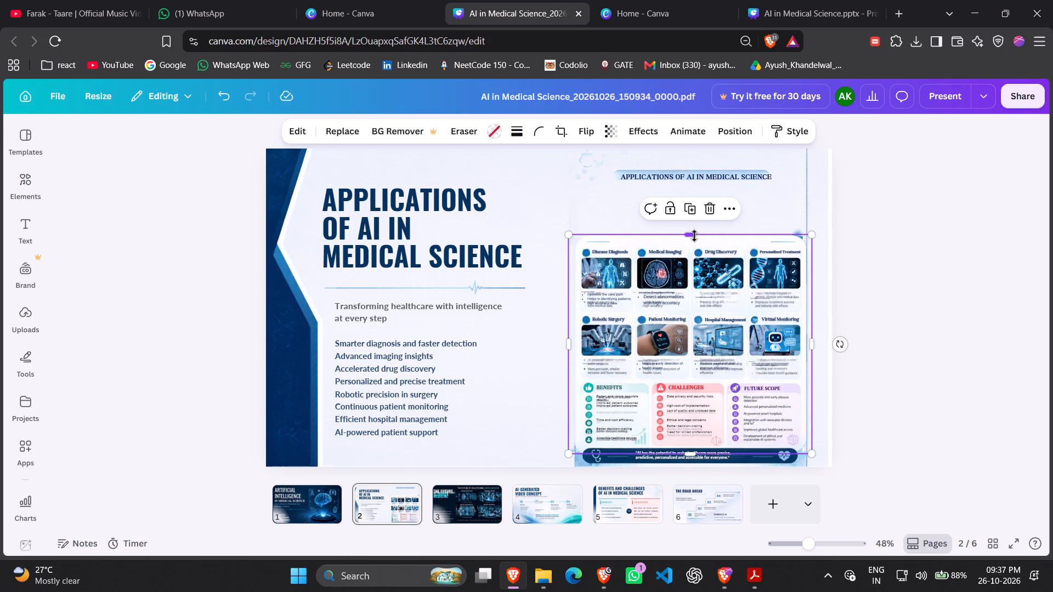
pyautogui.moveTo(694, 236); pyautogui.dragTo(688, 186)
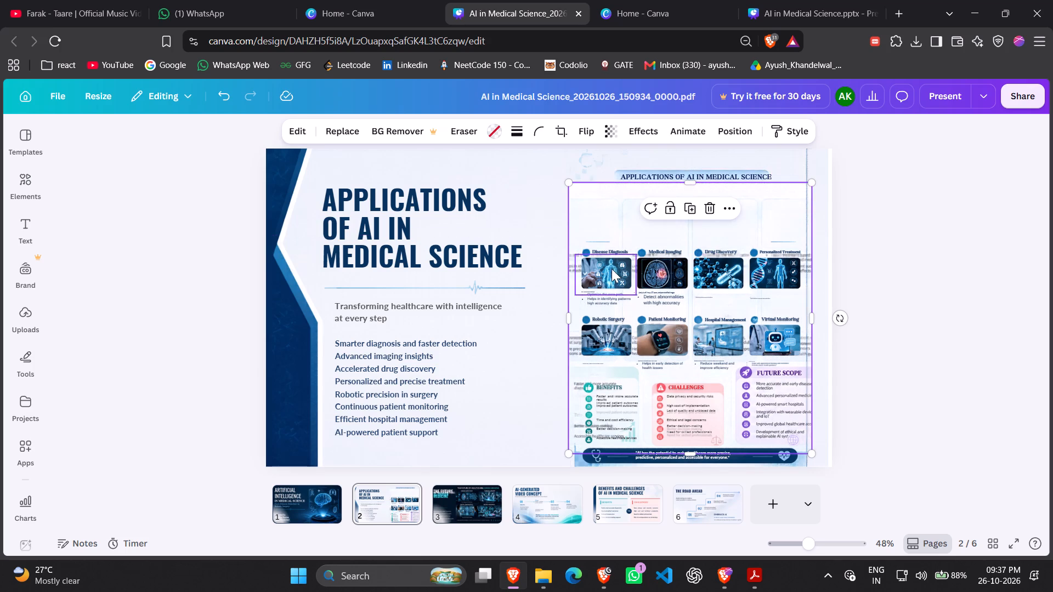
# Move the "Disease Diagnosis" label from above its picture to just below it.
pyautogui.moveTo(610, 253); pyautogui.dragTo(618, 325)
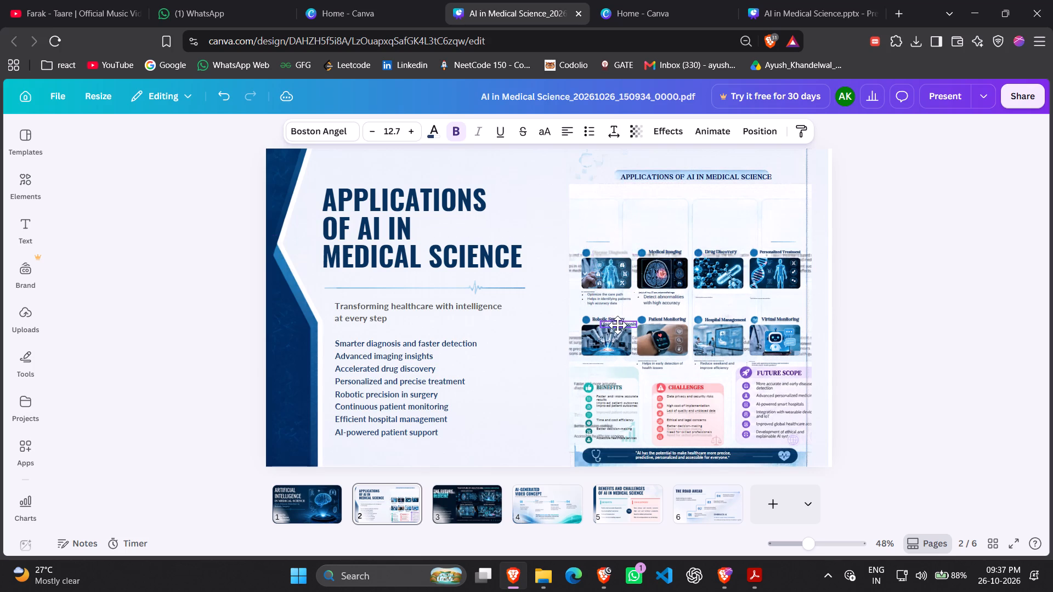
pyautogui.moveTo(618, 325); pyautogui.dragTo(587, 303)
pyautogui.moveTo(603, 280); pyautogui.dragTo(618, 254)
# Delete the panel image behind the application cards, including its Future Scope section.
pyautogui.moveTo(563, 168); pyautogui.dragTo(706, 371)
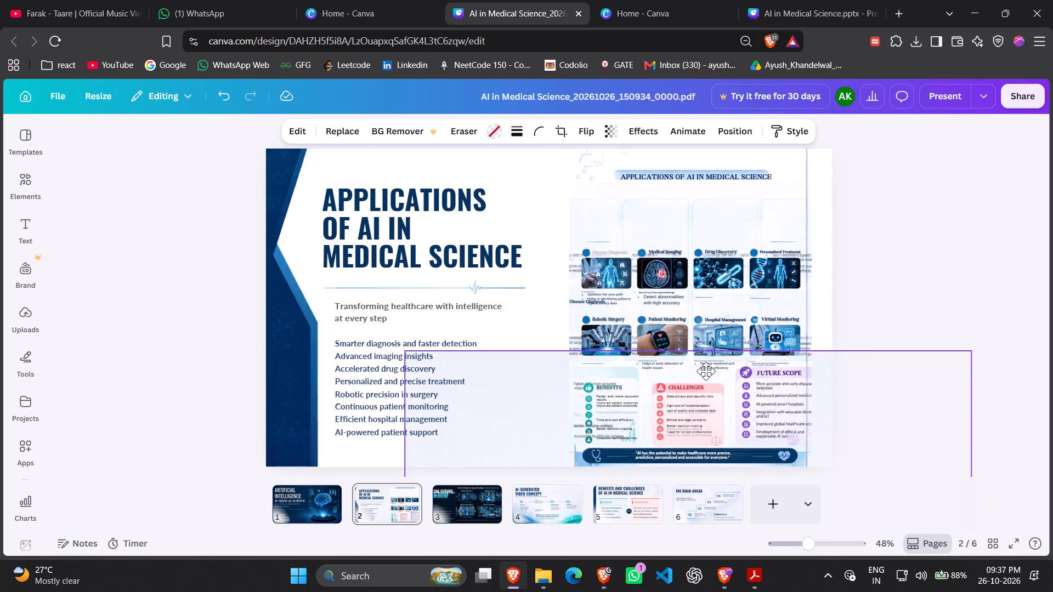
pyautogui.moveTo(706, 371); pyautogui.dragTo(568, 172)
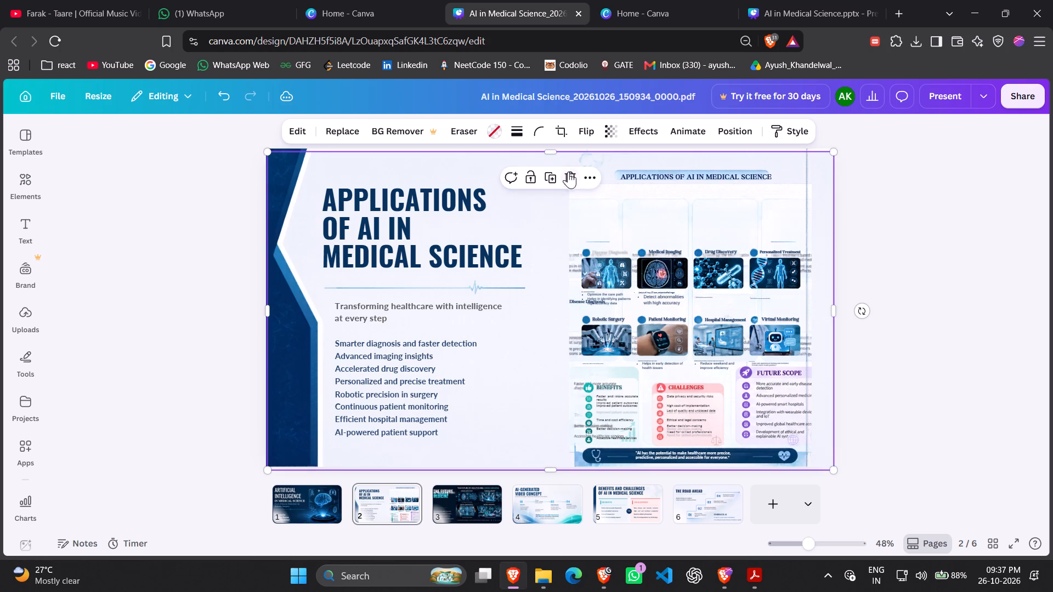
pyautogui.click(749, 304)
pyautogui.press('Delete')
pyautogui.click(749, 304)
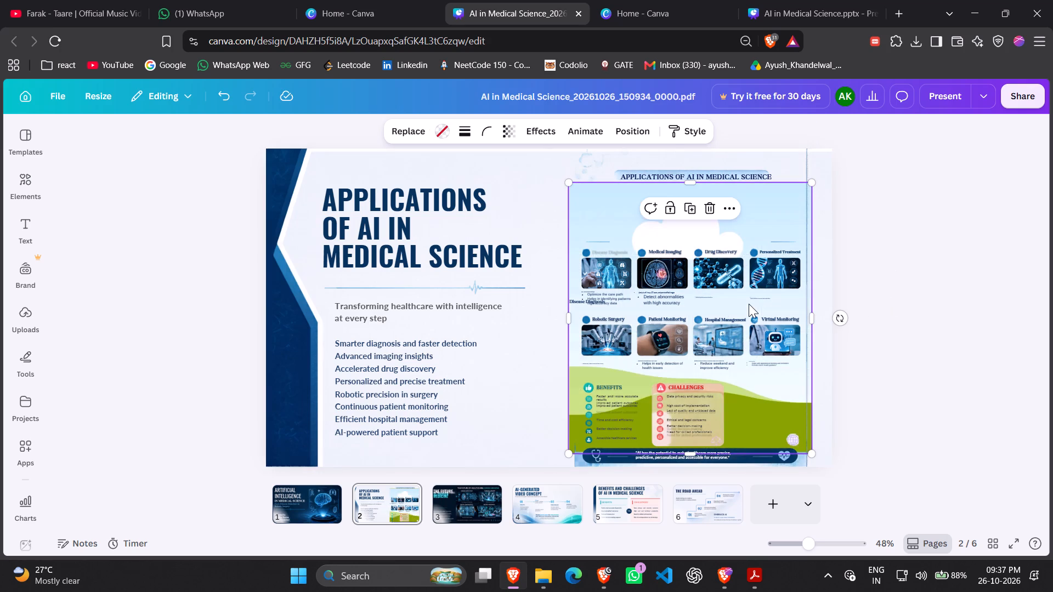
pyautogui.press('Delete')
# Delete the pink panel behind "CHALLENGES" and the first text line under that heading.
pyautogui.click(709, 407)
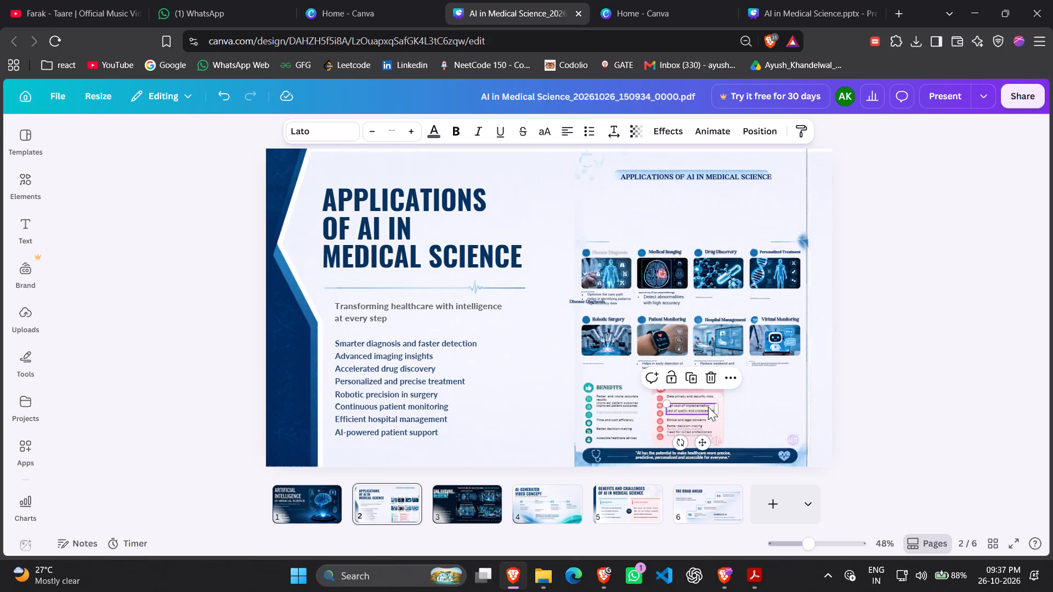
pyautogui.click(767, 399)
pyautogui.click(738, 399)
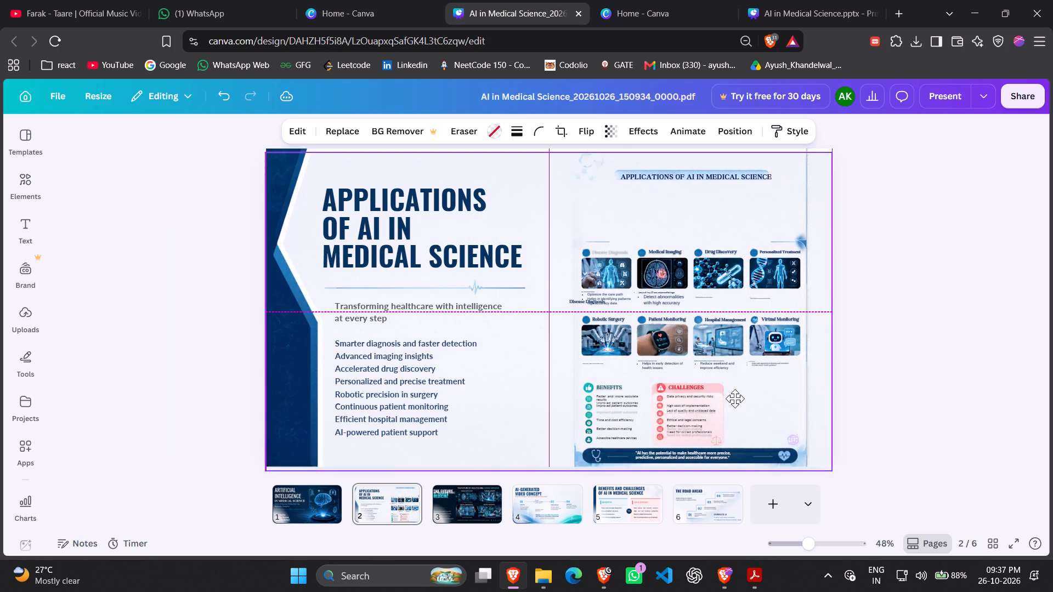
pyautogui.click(607, 395)
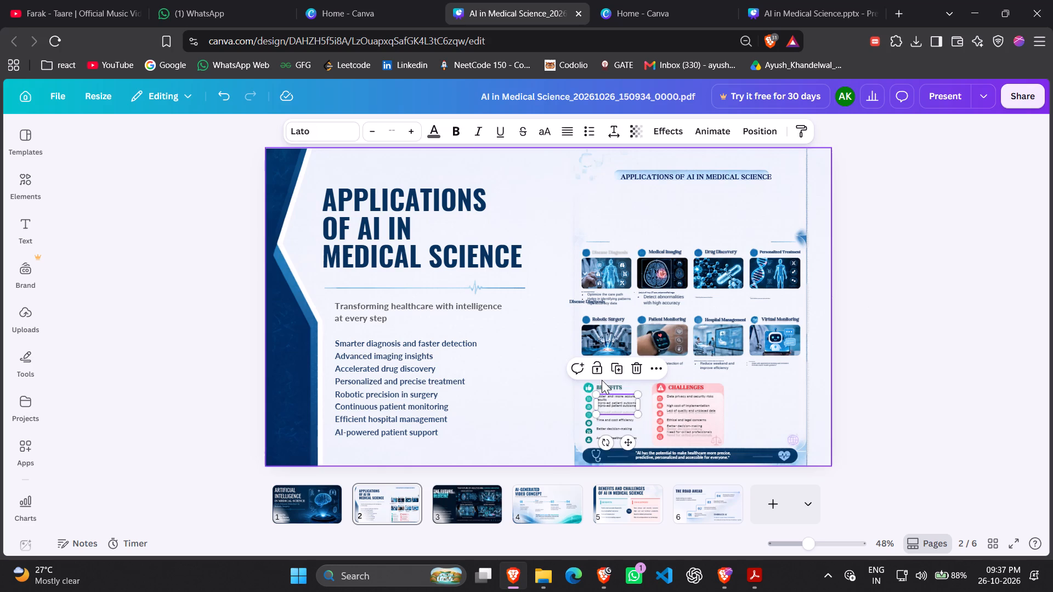
pyautogui.click(602, 380)
pyautogui.click(586, 383)
pyautogui.click(579, 393)
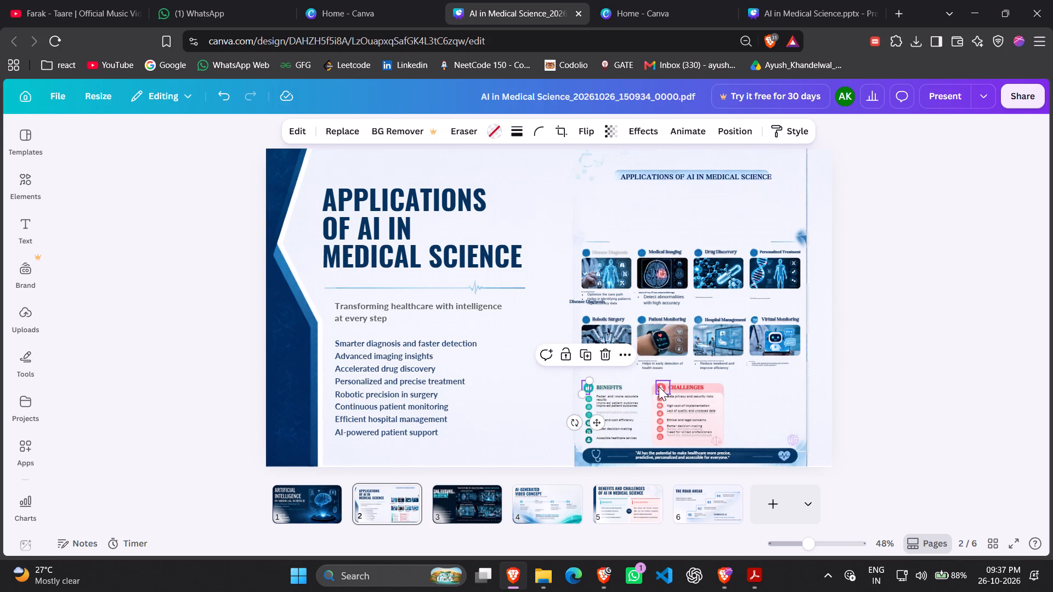
pyautogui.click(650, 388)
pyautogui.press('Delete')
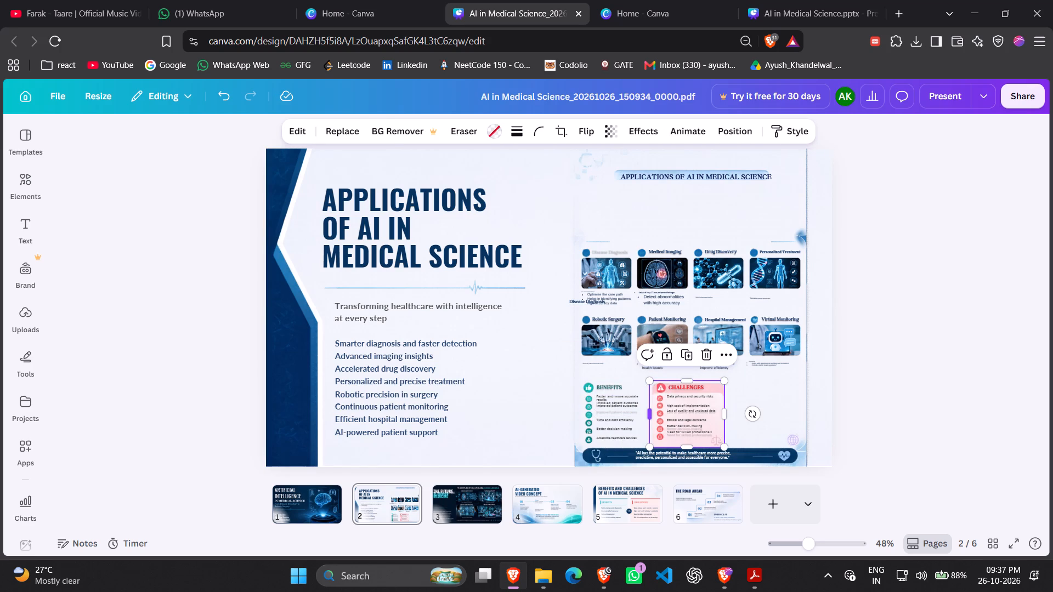
pyautogui.click(650, 388)
pyautogui.click(706, 356)
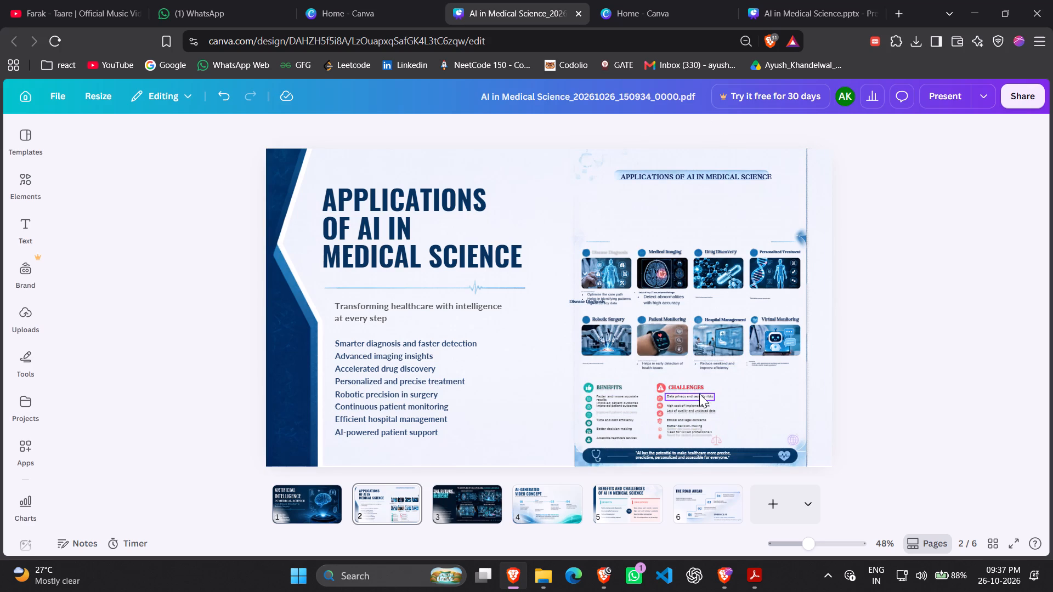
pyautogui.click(699, 394)
pyautogui.click(709, 368)
# Move the background image aside and delete the Benefits and Challenges headings with most of their icons and text.
pyautogui.moveTo(722, 426); pyautogui.dragTo(738, 402)
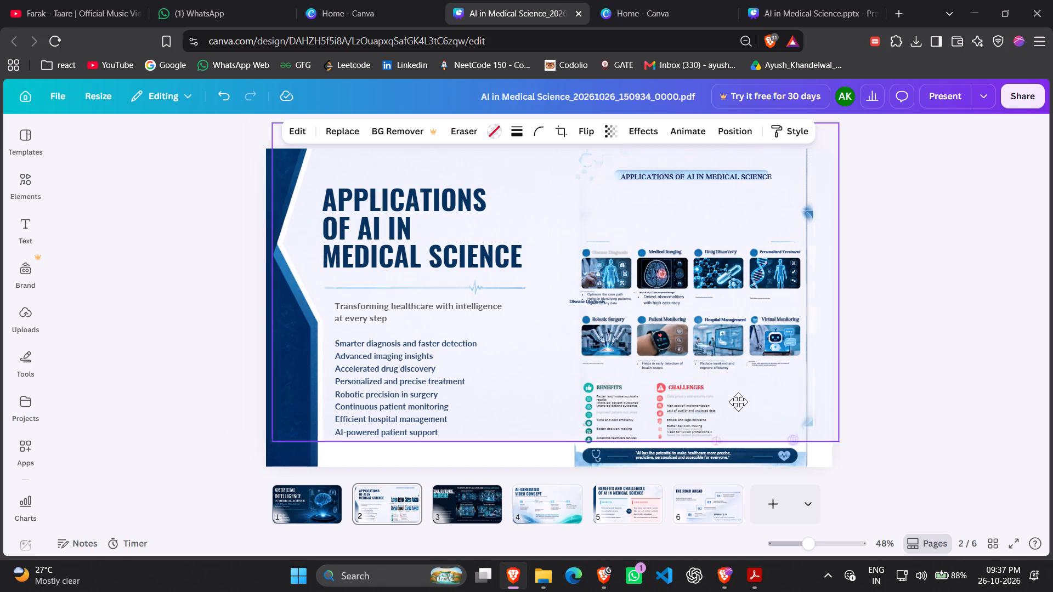
pyautogui.moveTo(738, 402); pyautogui.dragTo(742, 409)
pyautogui.moveTo(569, 373); pyautogui.dragTo(935, 188)
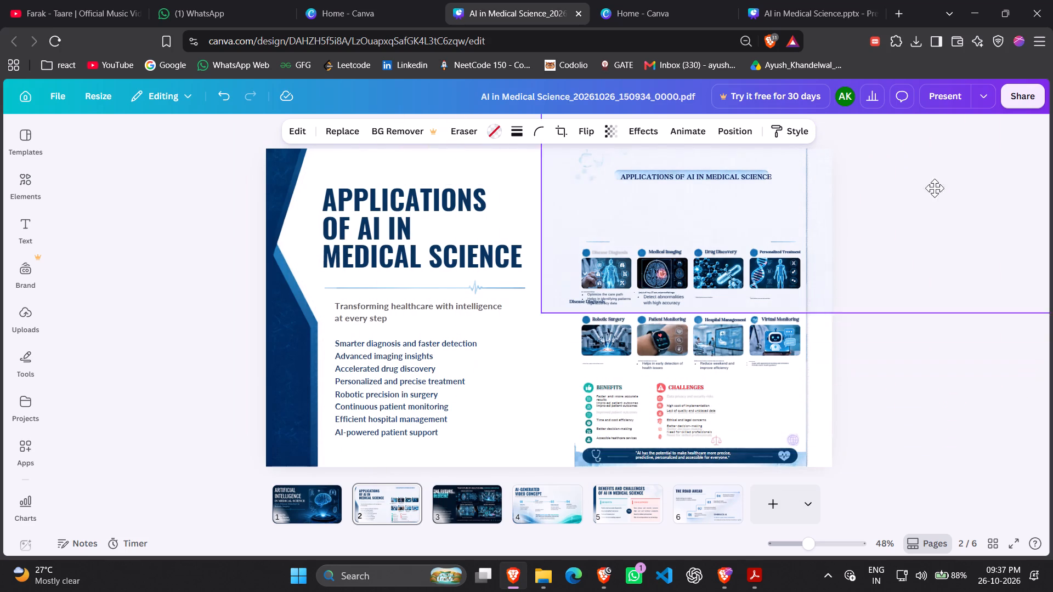
pyautogui.moveTo(935, 188); pyautogui.dragTo(940, 184)
pyautogui.moveTo(559, 374); pyautogui.dragTo(739, 432)
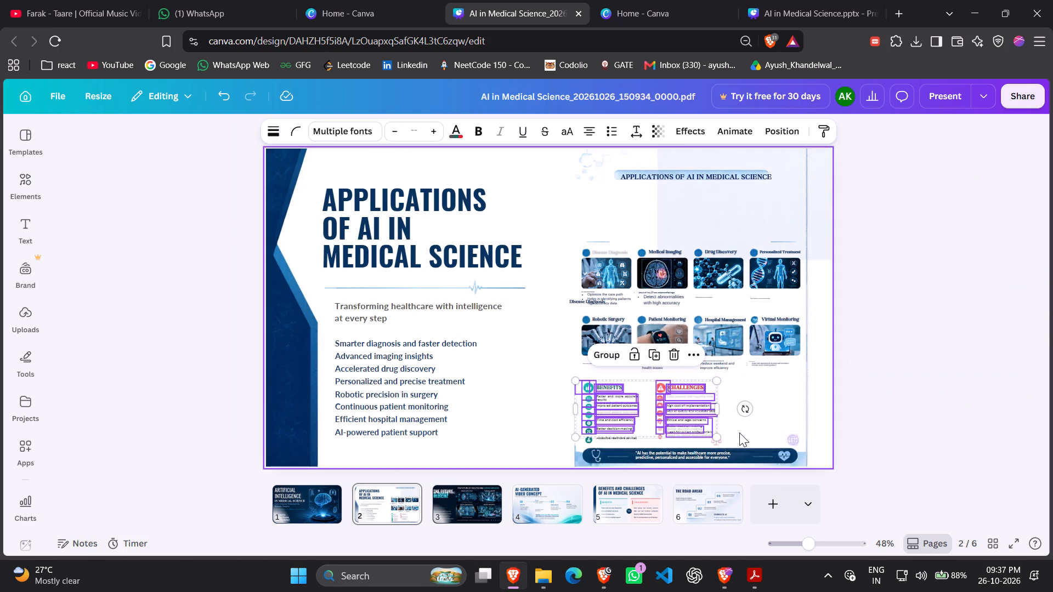
pyautogui.press('Delete')
# Delete the dark quote banner at the poster's bottom together with the leftover icons and text lines above it.
pyautogui.moveTo(567, 411); pyautogui.dragTo(806, 467)
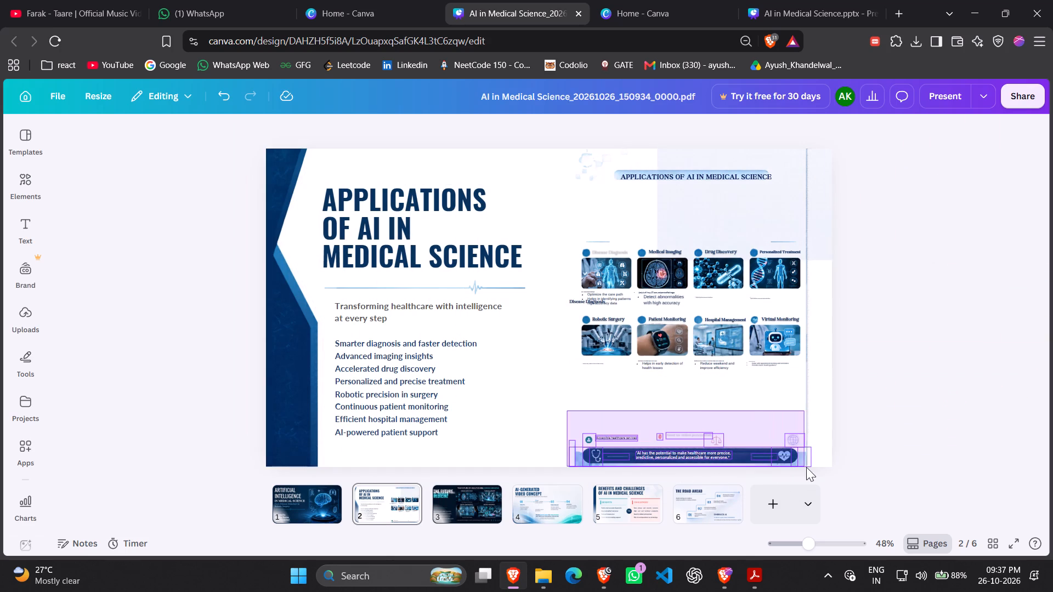
pyautogui.moveTo(806, 467); pyautogui.dragTo(809, 467)
pyautogui.press('Delete')
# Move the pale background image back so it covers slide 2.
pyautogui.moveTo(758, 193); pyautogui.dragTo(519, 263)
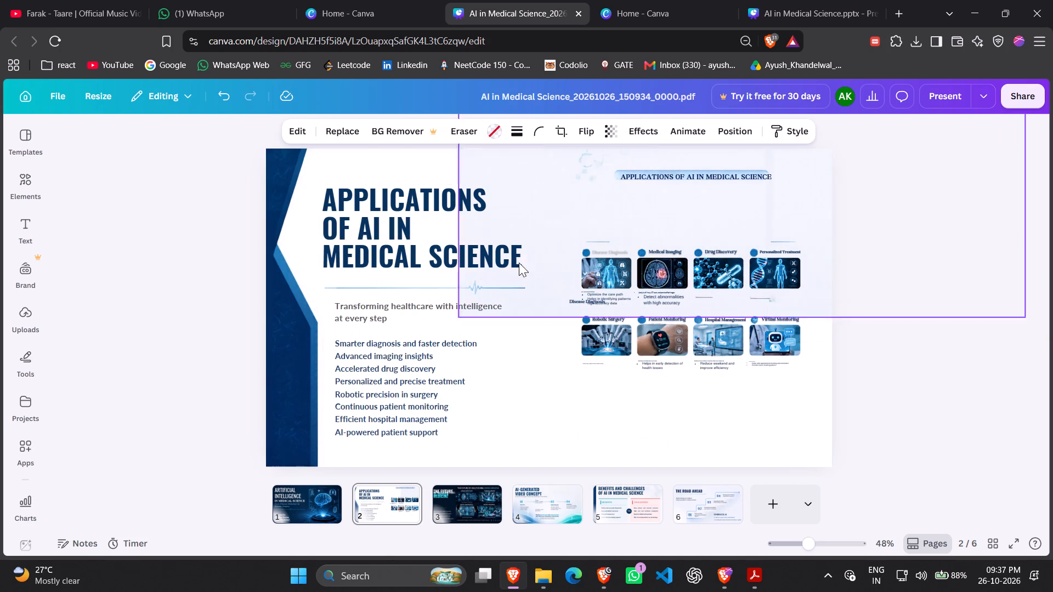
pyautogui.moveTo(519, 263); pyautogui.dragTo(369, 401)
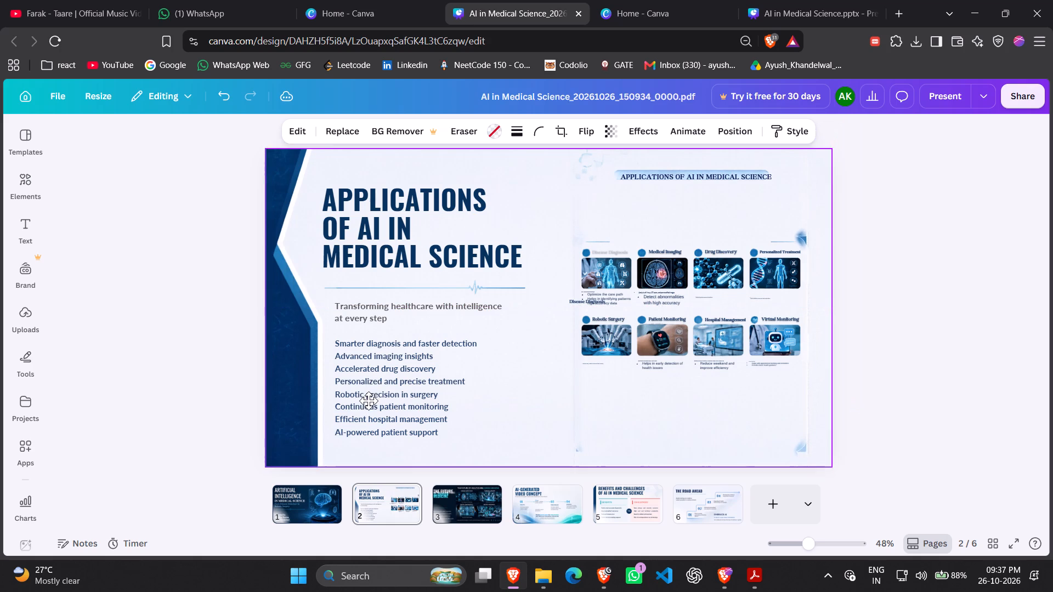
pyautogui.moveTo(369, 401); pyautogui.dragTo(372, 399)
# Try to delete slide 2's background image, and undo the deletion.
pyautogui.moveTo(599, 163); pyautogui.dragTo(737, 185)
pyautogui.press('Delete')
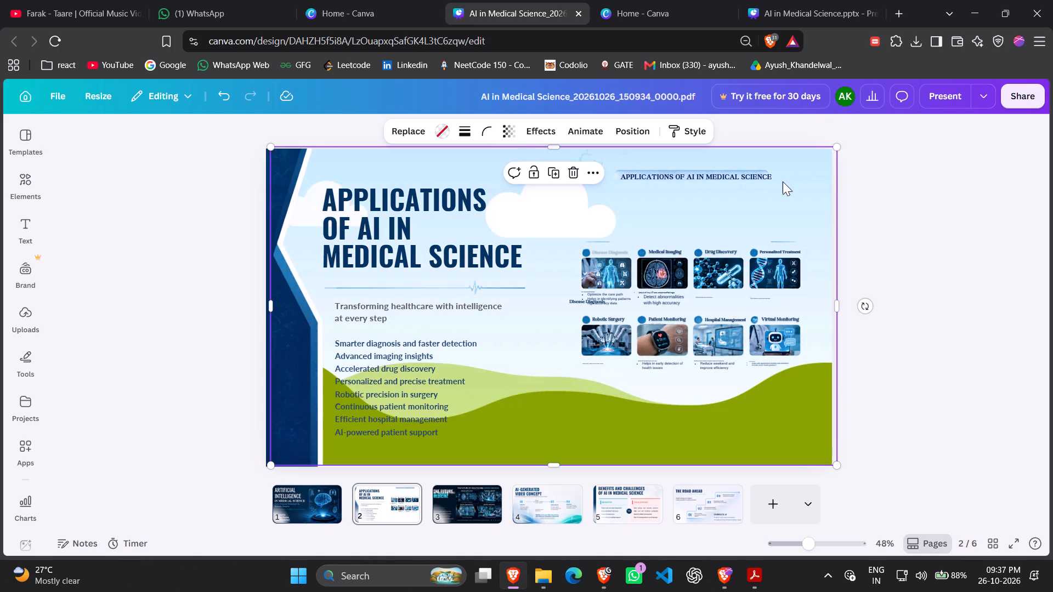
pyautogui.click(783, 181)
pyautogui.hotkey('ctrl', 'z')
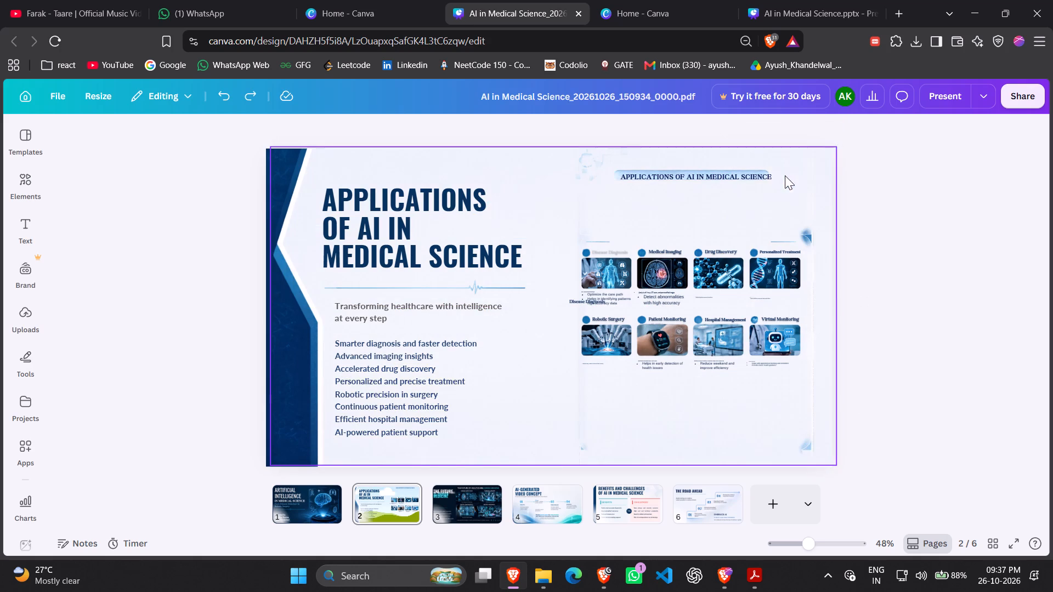
# Move the background image toward the slide's lower-left and delete the poster's "APPLICATIONS OF AI IN MEDICAL SCIENCE" heading, banner and molecule decoration.
pyautogui.moveTo(776, 173); pyautogui.dragTo(602, 256)
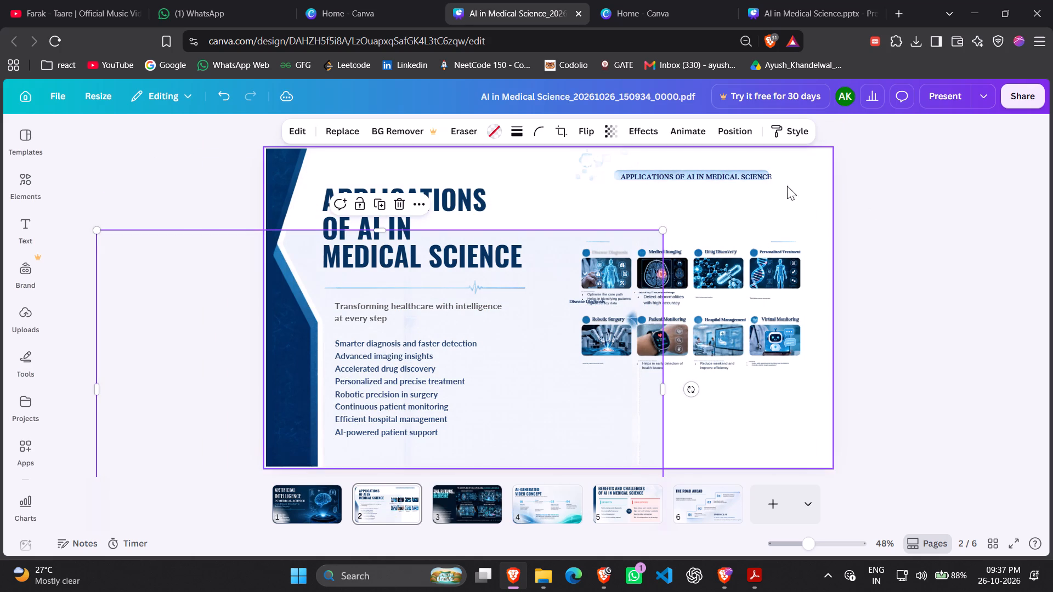
pyautogui.moveTo(787, 186); pyautogui.dragTo(578, 164)
pyautogui.press('Delete')
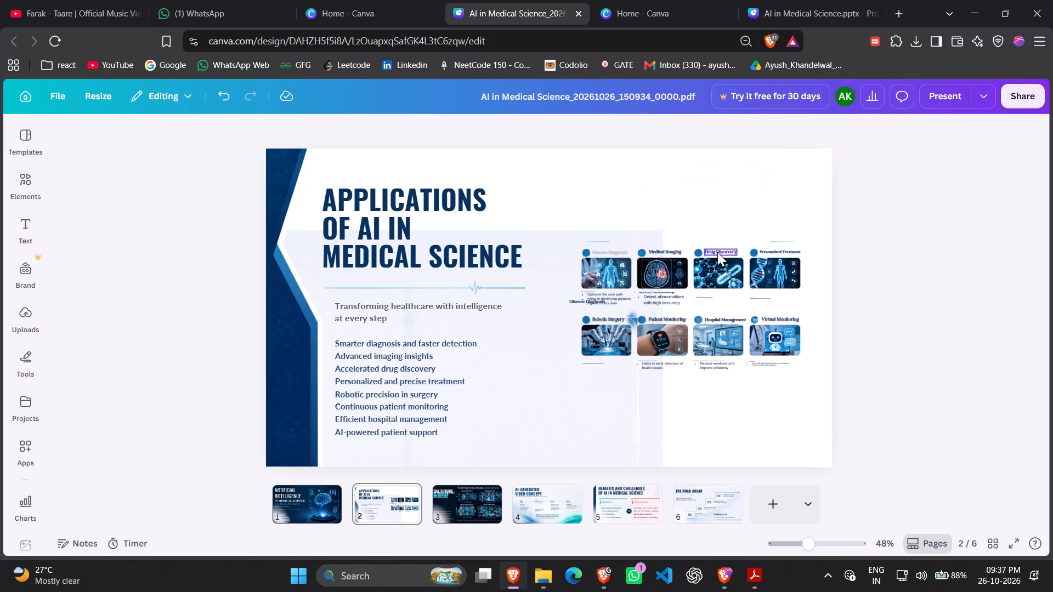
# Delete the thin decorative line above the "Disease Diagnosis" card.
pyautogui.moveTo(593, 241); pyautogui.dragTo(544, 218)
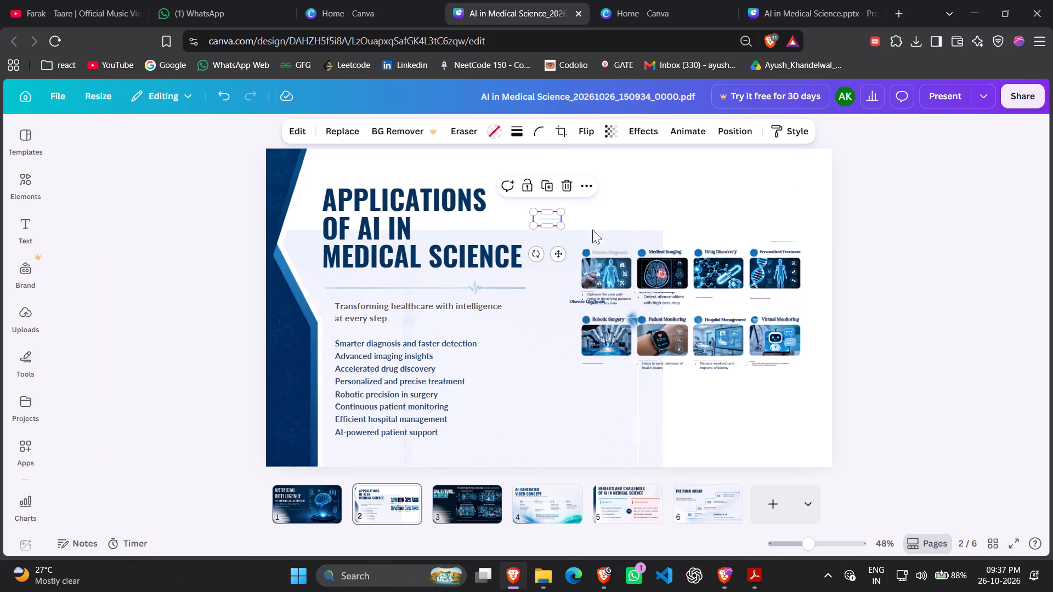
pyautogui.press('Delete')
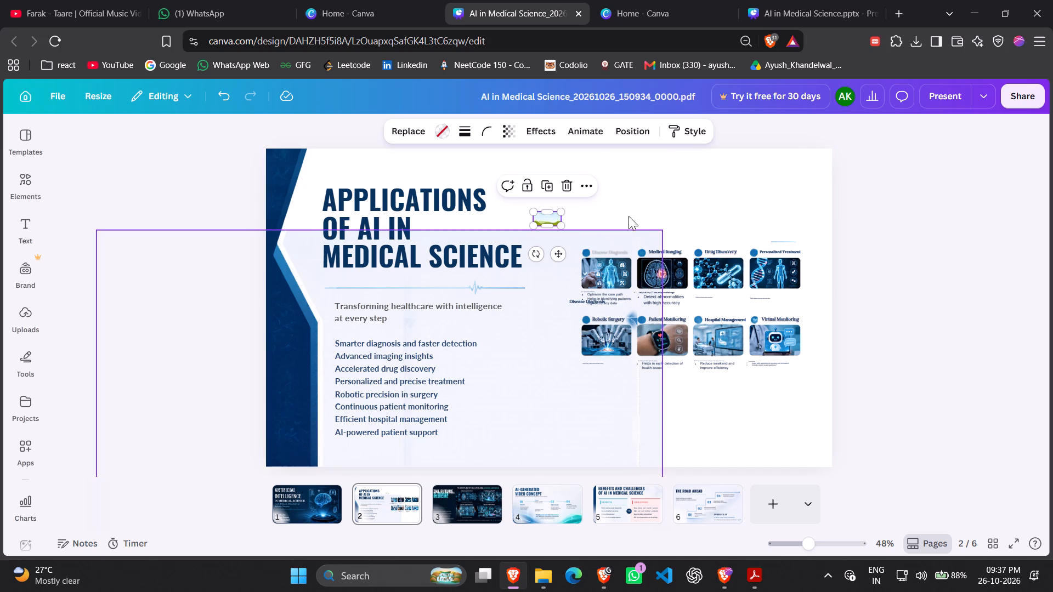
pyautogui.click(565, 187)
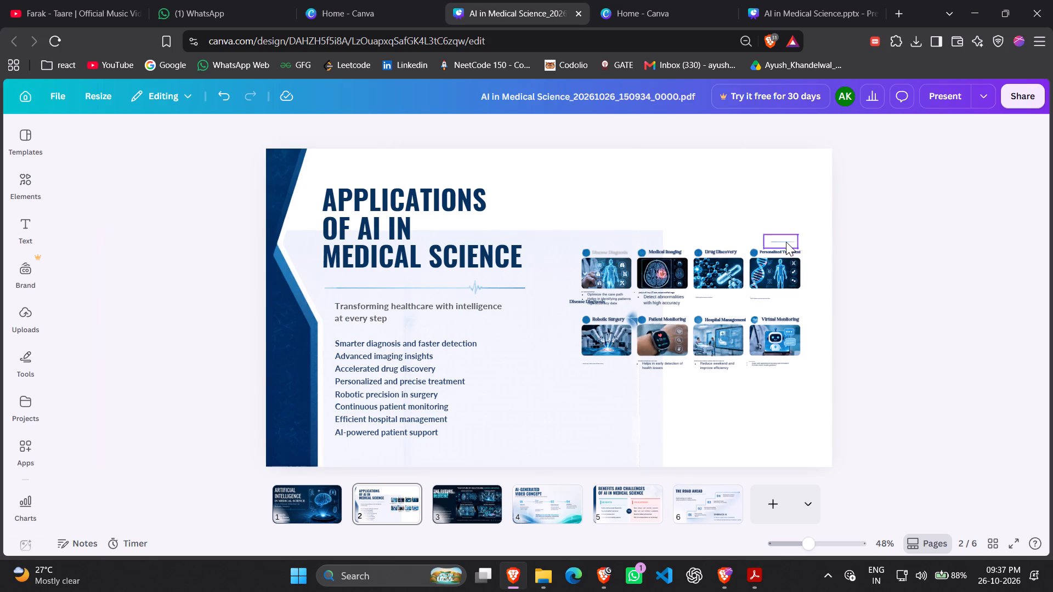
# Delete the small decorative graphics above the "Personalized Treatment" card on slide 2.
pyautogui.click(786, 242)
pyautogui.click(801, 209)
pyautogui.click(813, 243)
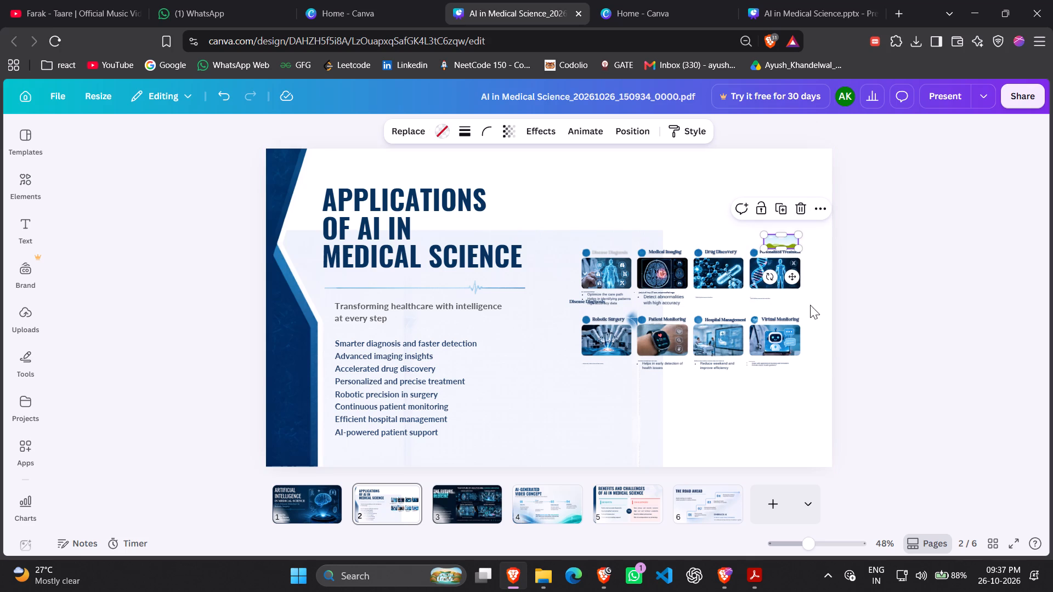
pyautogui.click(797, 208)
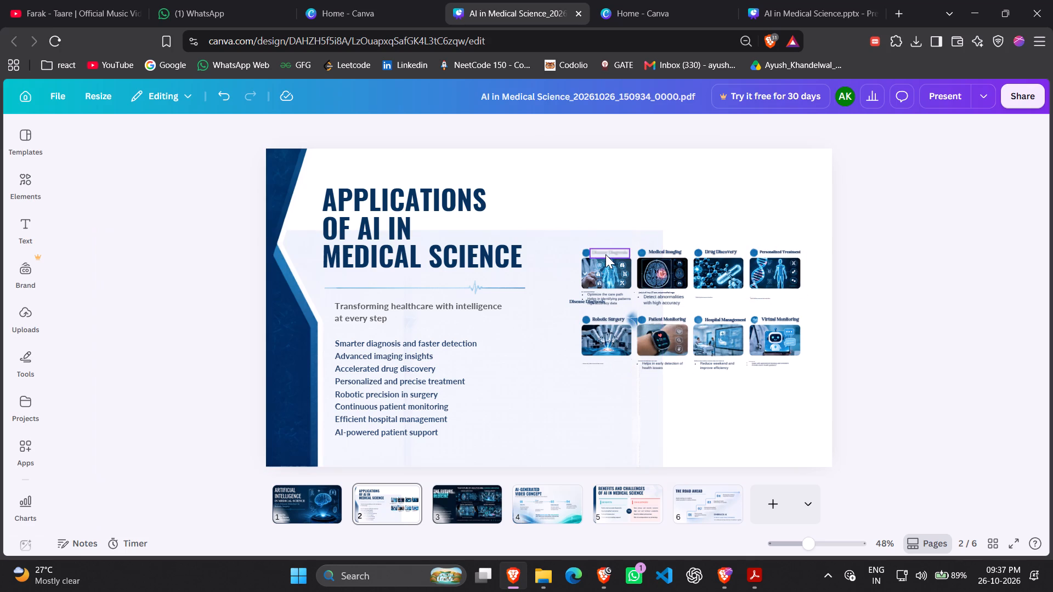
# Move the pale background image clear of the application cards and delete all eight cards with their pictures and captions.
pyautogui.moveTo(603, 310); pyautogui.dragTo(418, 303)
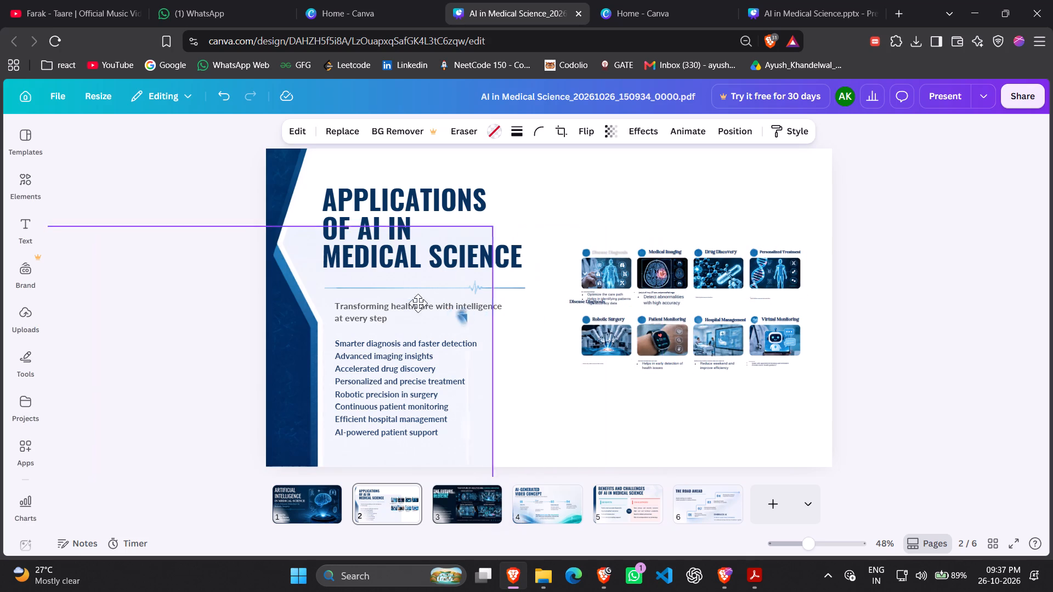
pyautogui.moveTo(418, 303); pyautogui.dragTo(402, 300)
pyautogui.moveTo(540, 232); pyautogui.dragTo(807, 382)
pyautogui.press('Delete')
# Move the pale background image back across slide 2, leaving its upper edge slightly below the slide's top.
pyautogui.moveTo(367, 299); pyautogui.dragTo(742, 231)
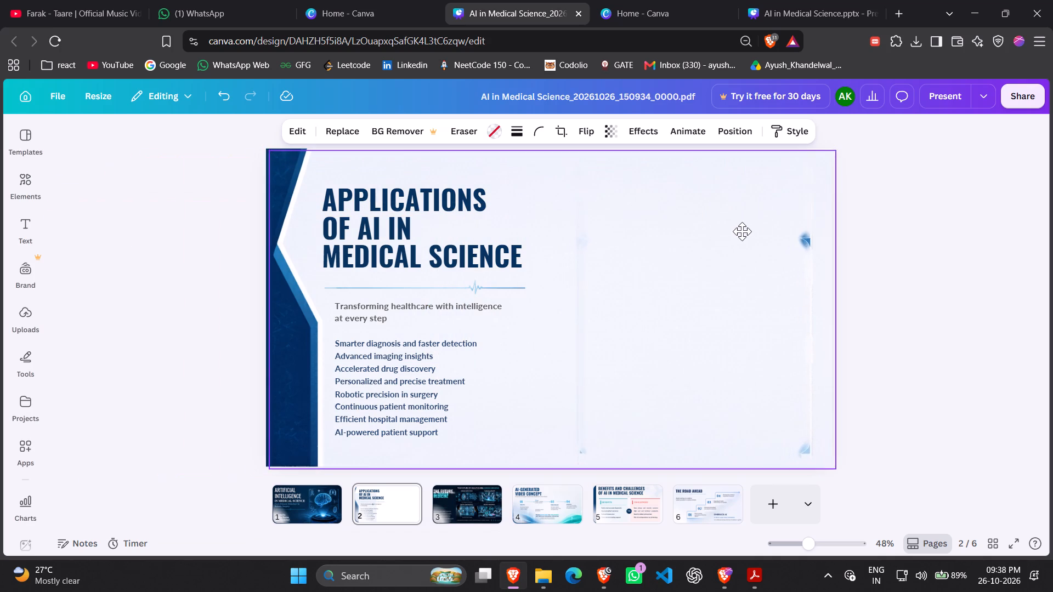
pyautogui.moveTo(742, 231); pyautogui.dragTo(739, 229)
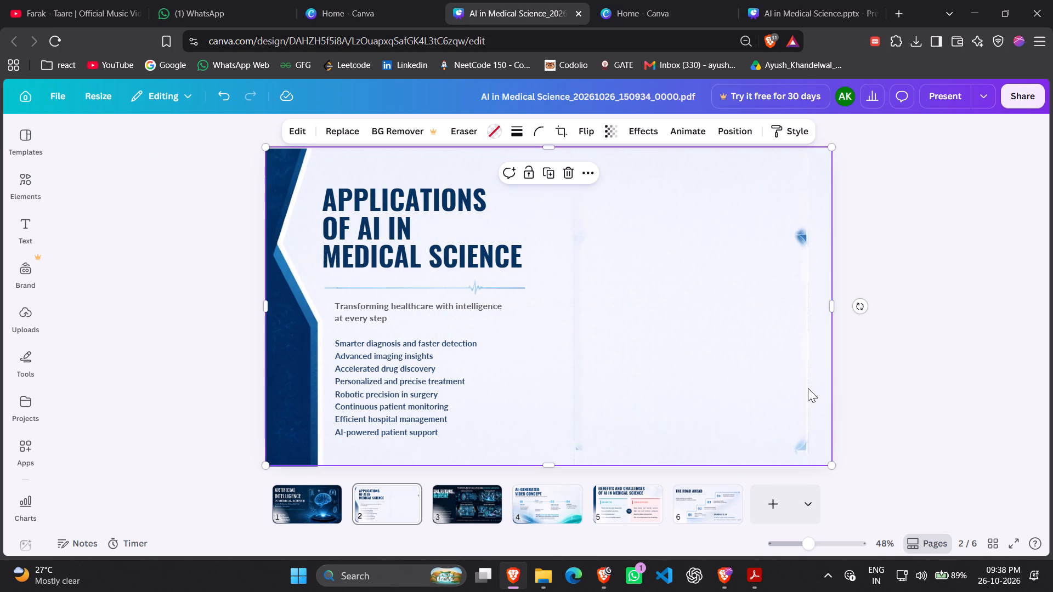
pyautogui.moveTo(806, 386); pyautogui.dragTo(806, 400)
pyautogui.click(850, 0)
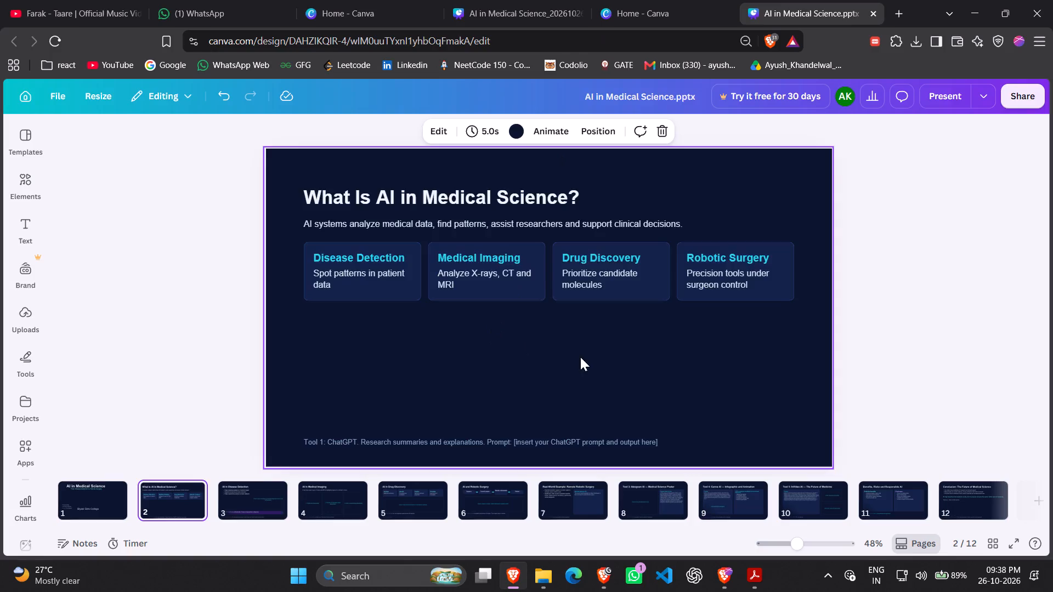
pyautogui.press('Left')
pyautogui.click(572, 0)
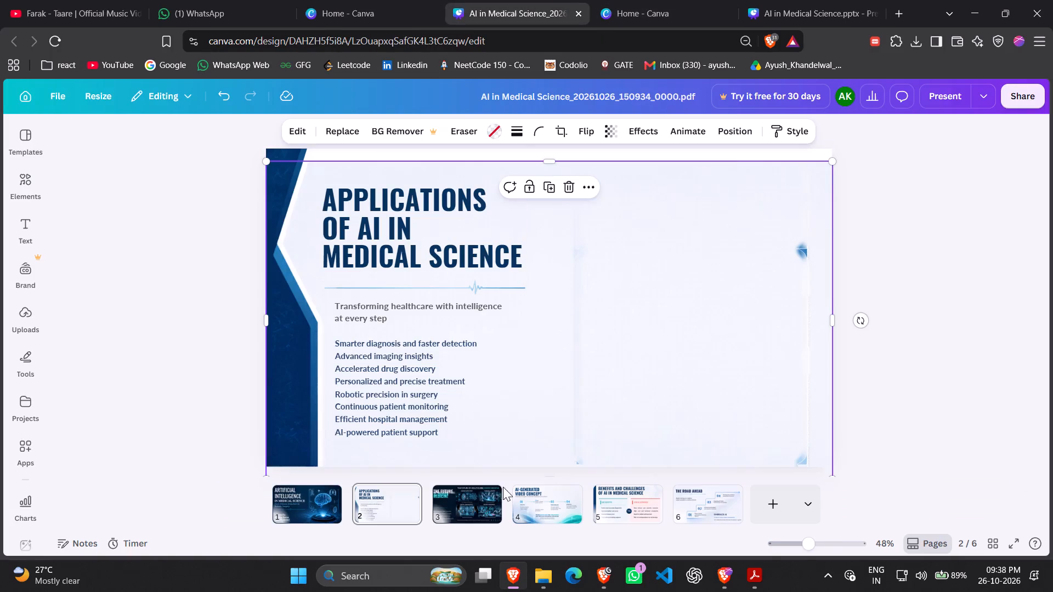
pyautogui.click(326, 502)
# Search Google in a new browser tab for "ai in medical science images".
pyautogui.click(897, 6)
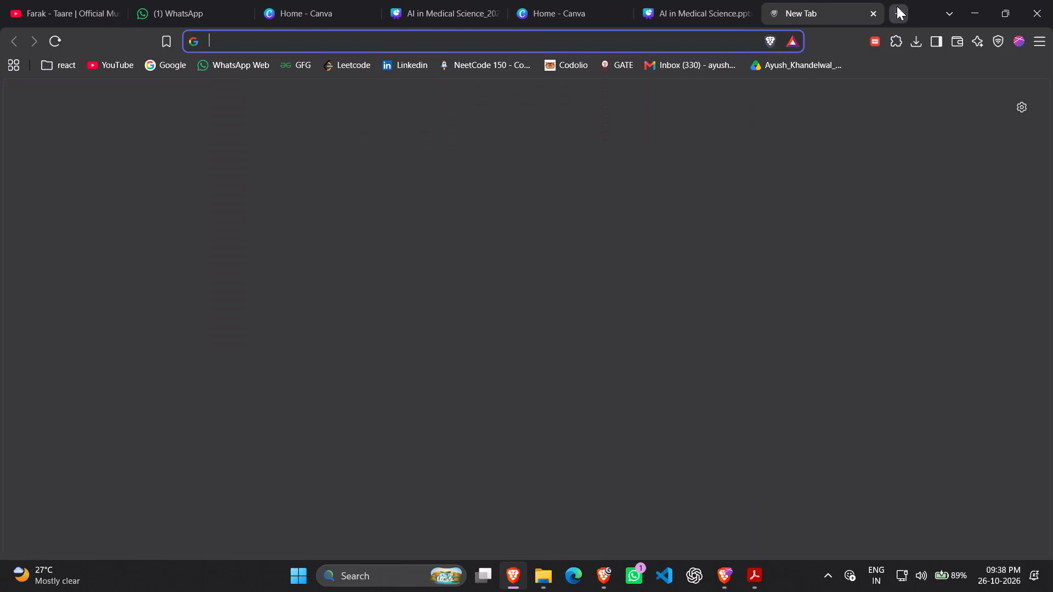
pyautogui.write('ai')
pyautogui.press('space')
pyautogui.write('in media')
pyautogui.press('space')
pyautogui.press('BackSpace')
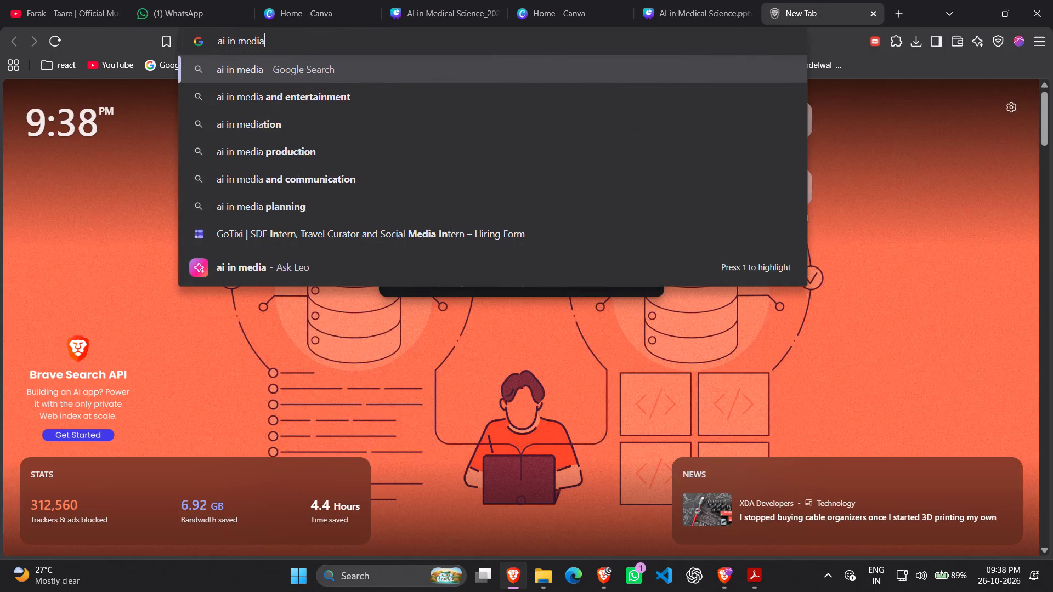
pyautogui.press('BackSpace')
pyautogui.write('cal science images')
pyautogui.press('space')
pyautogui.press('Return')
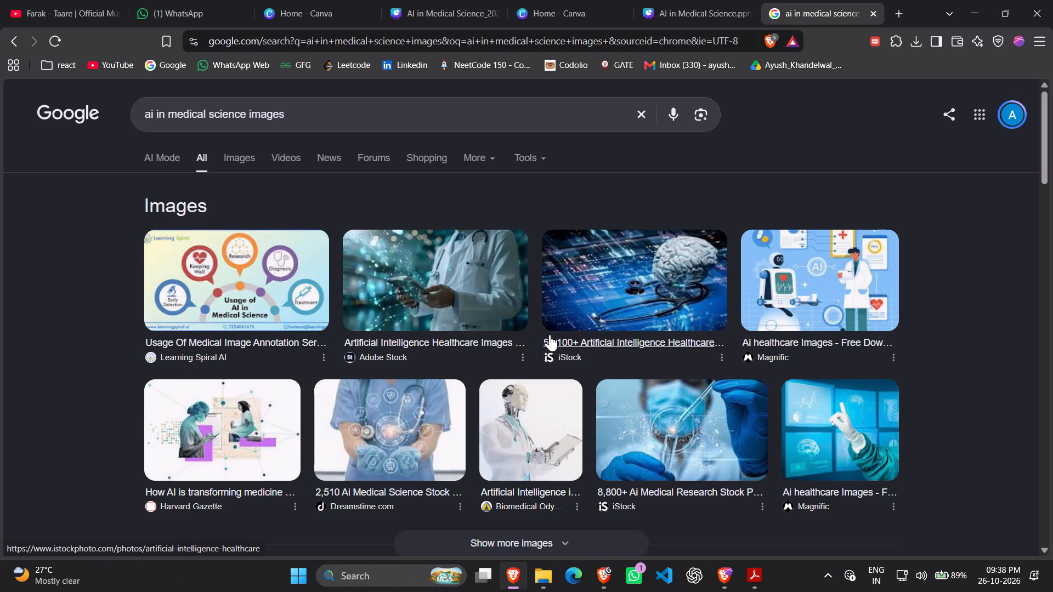
# Examine the image results for a suitable infographic, comparing them with slide 2 of the AI in Medical Science.pptx presentation.
pyautogui.click(858, 284)
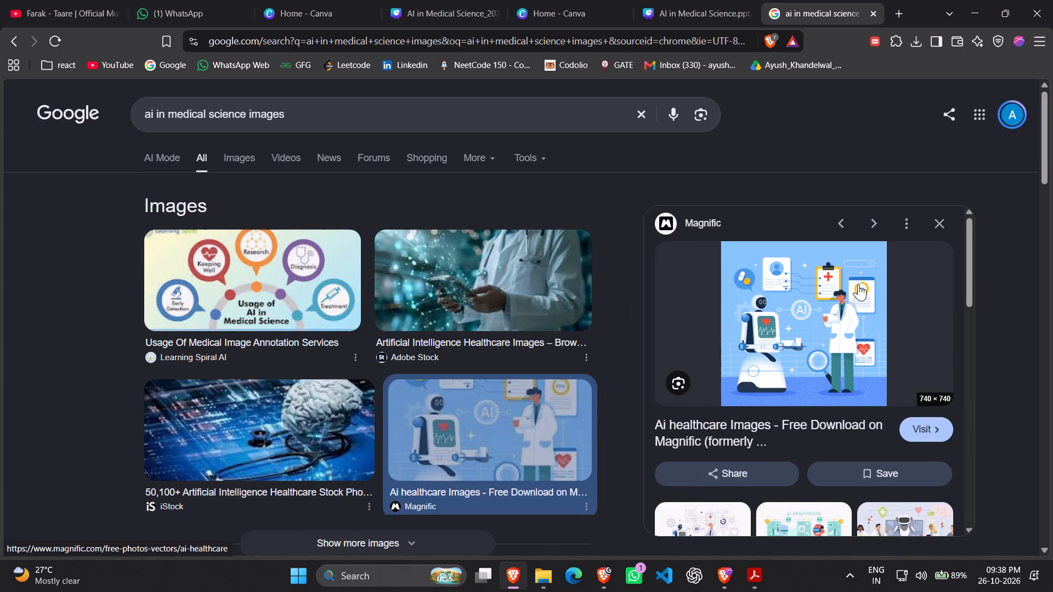
pyautogui.click(220, 278)
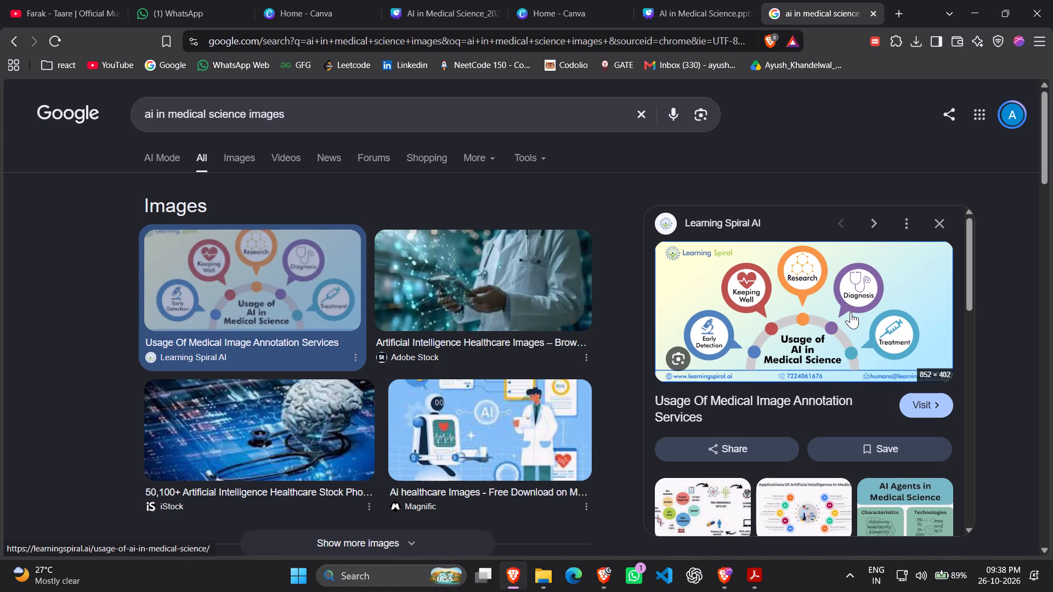
pyautogui.click(533, 0)
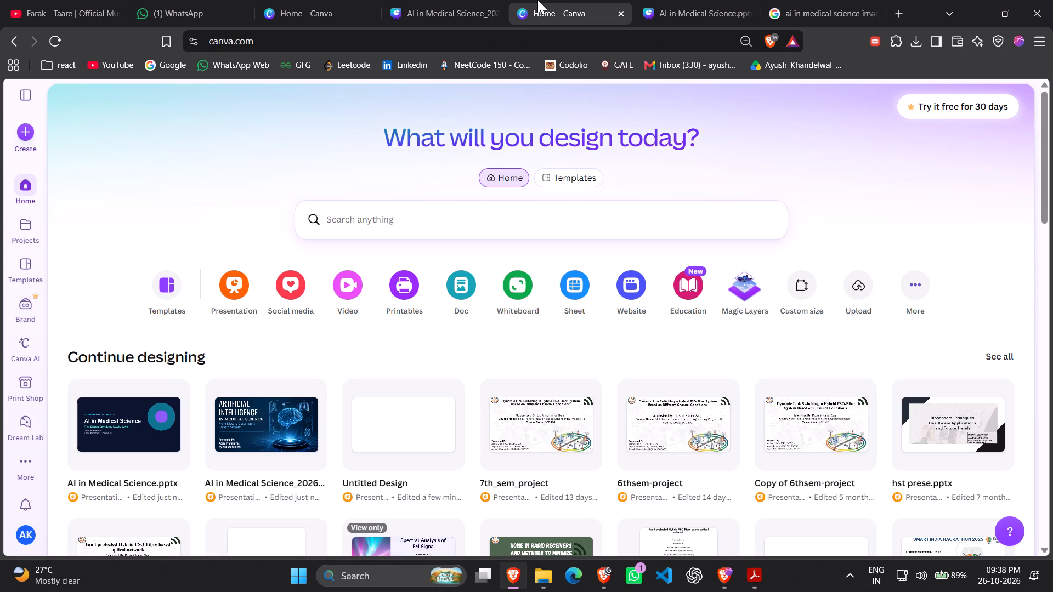
pyautogui.click(701, 0)
pyautogui.click(174, 504)
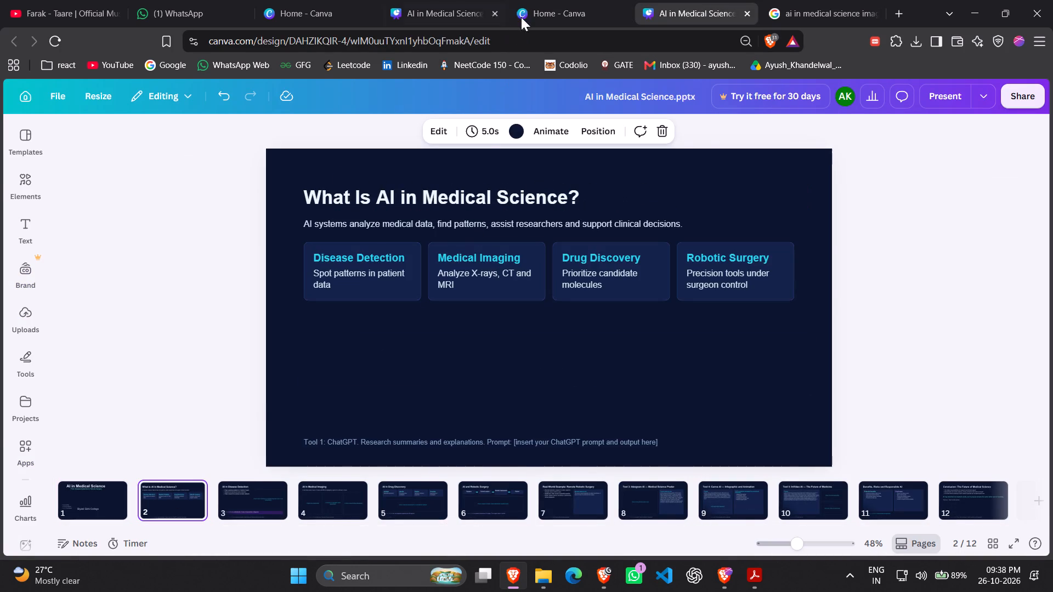
pyautogui.click(551, 5)
pyautogui.click(717, 0)
pyautogui.click(832, 0)
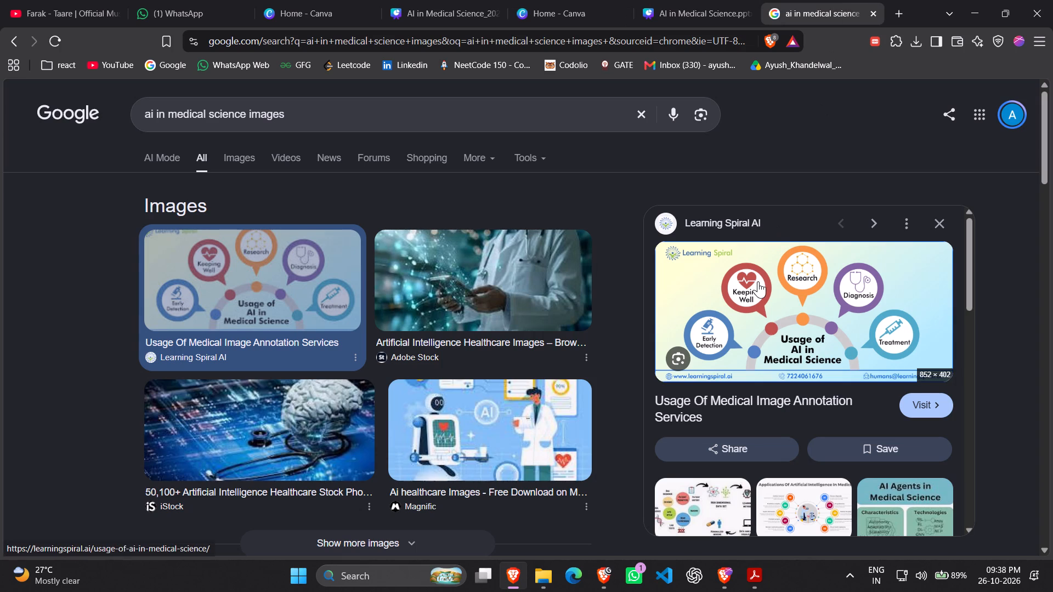
pyautogui.scroll(-2, 812, 304)
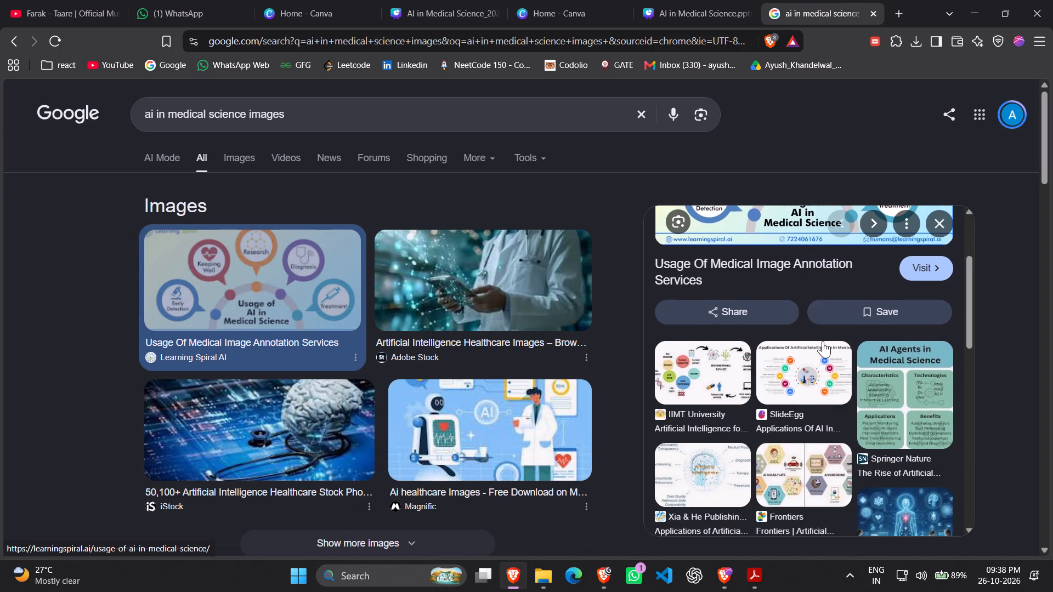
pyautogui.click(813, 371)
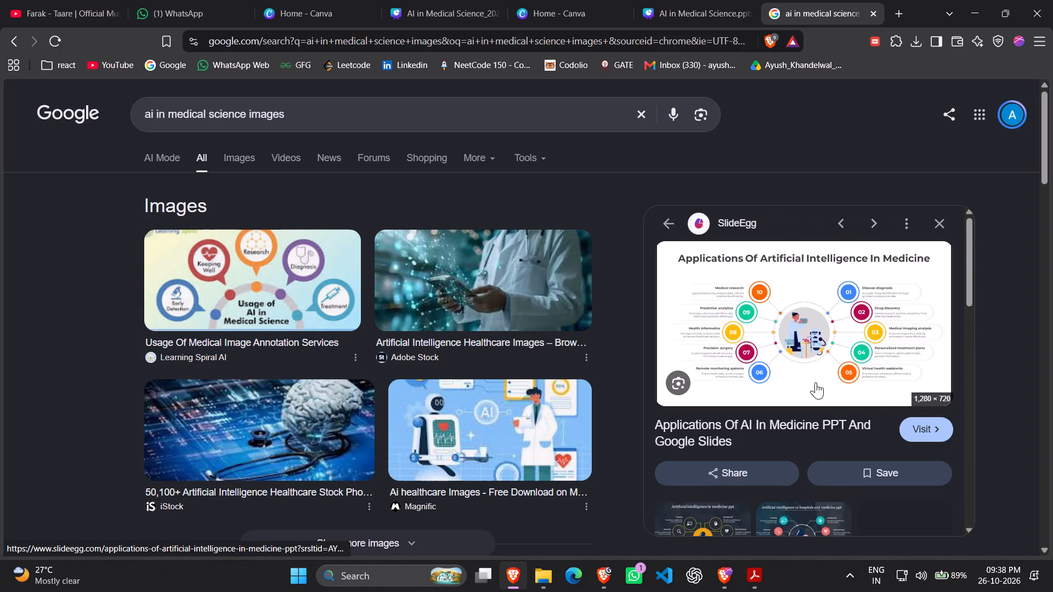
pyautogui.scroll(3, 816, 382)
# Save the Learning Spiral "Usage of AI in Medical Science" image to Downloads as the JPEG AI_in_Medical_Science.
pyautogui.click(308, 284)
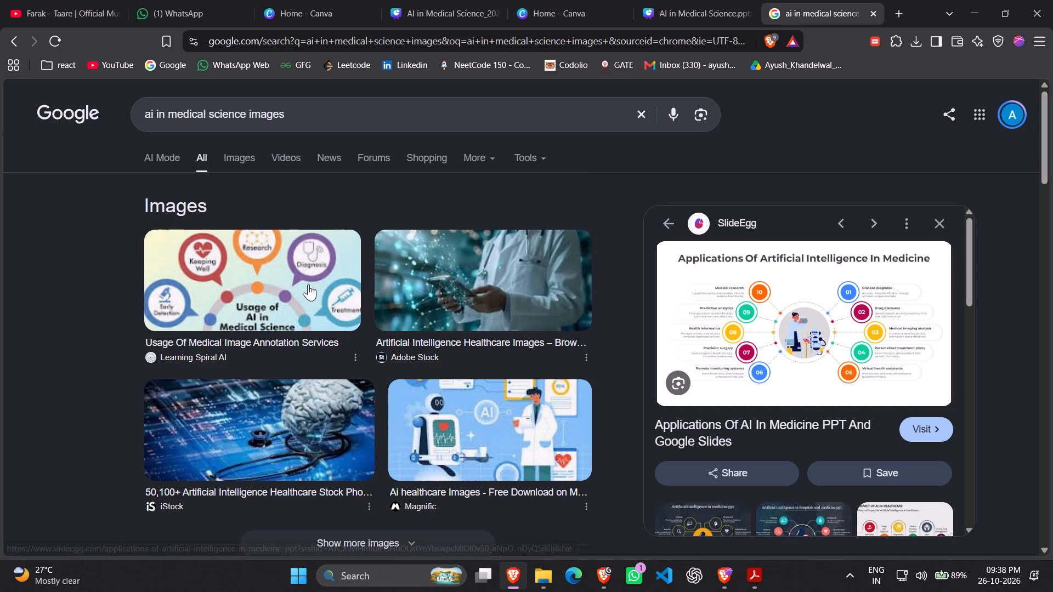
pyautogui.rightClick(746, 280)
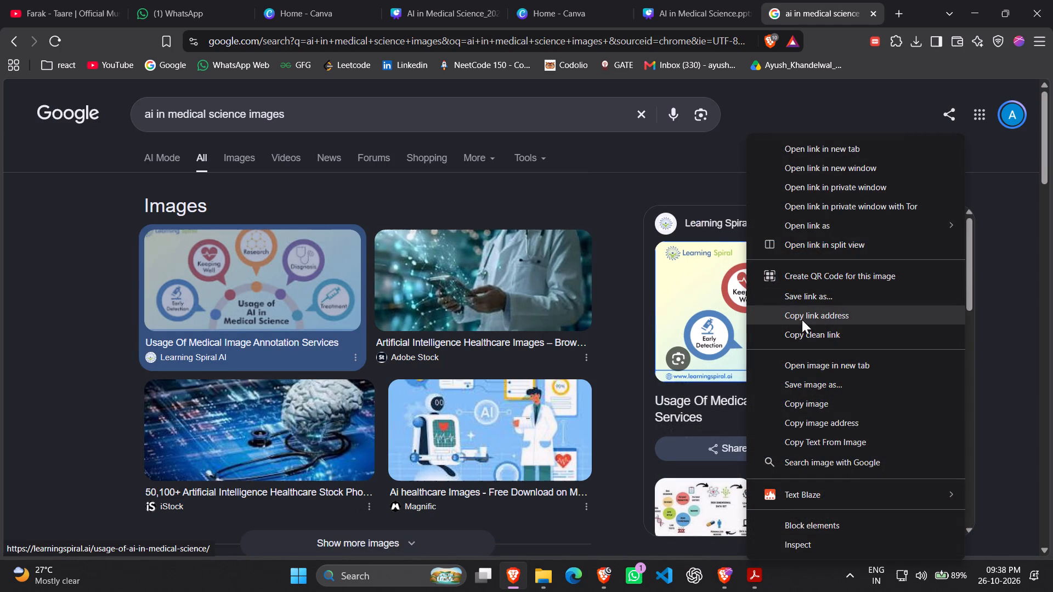
pyautogui.click(812, 389)
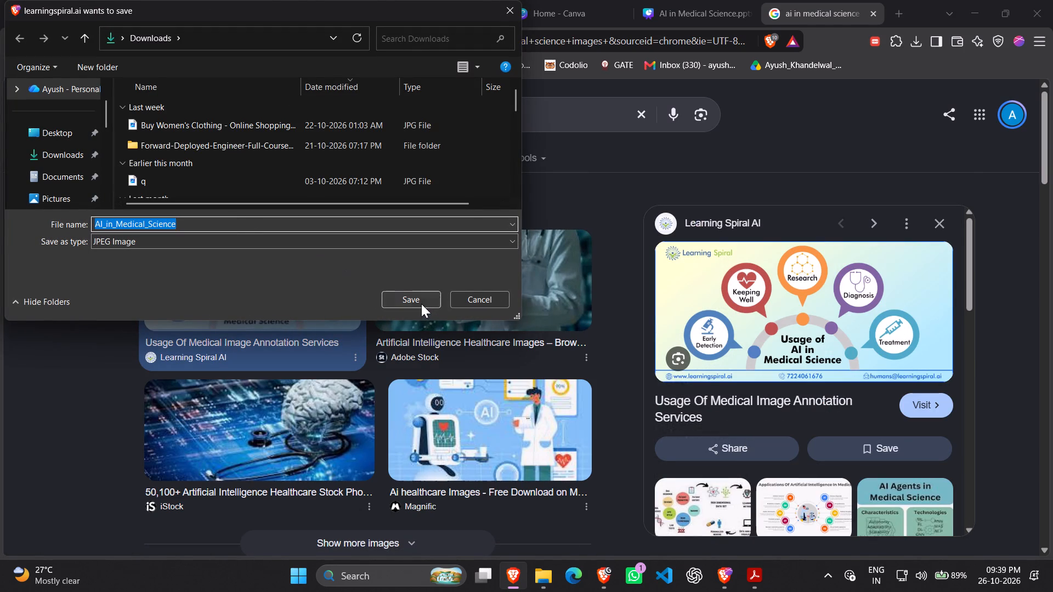
pyautogui.click(417, 296)
# Switch to slide 2 of AI in Medical Science.pptx in Canva and upload the AI_in_Medical_Science image from Downloads.
pyautogui.click(650, 0)
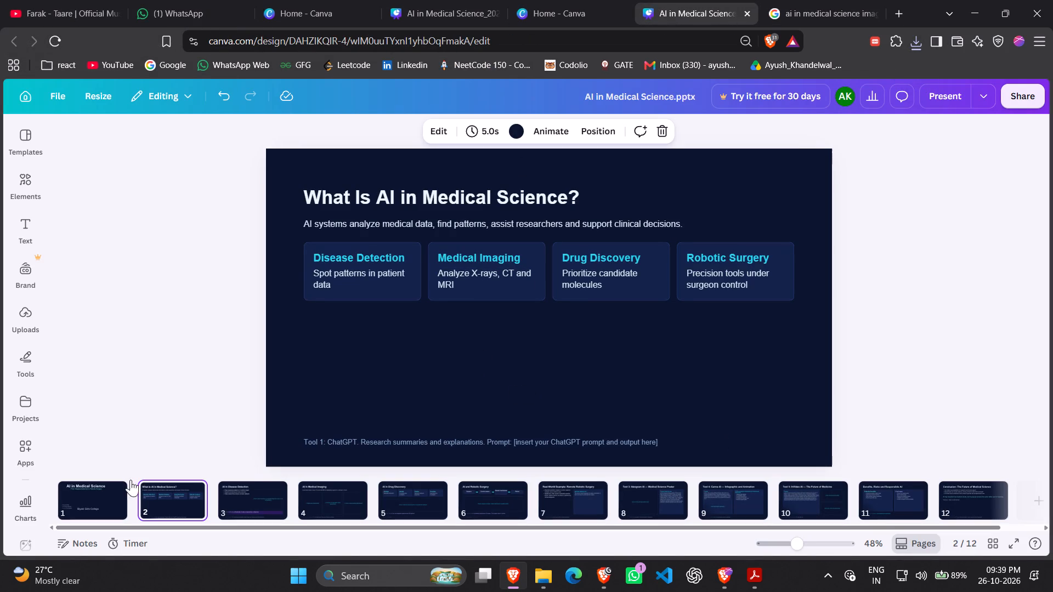
pyautogui.click(107, 496)
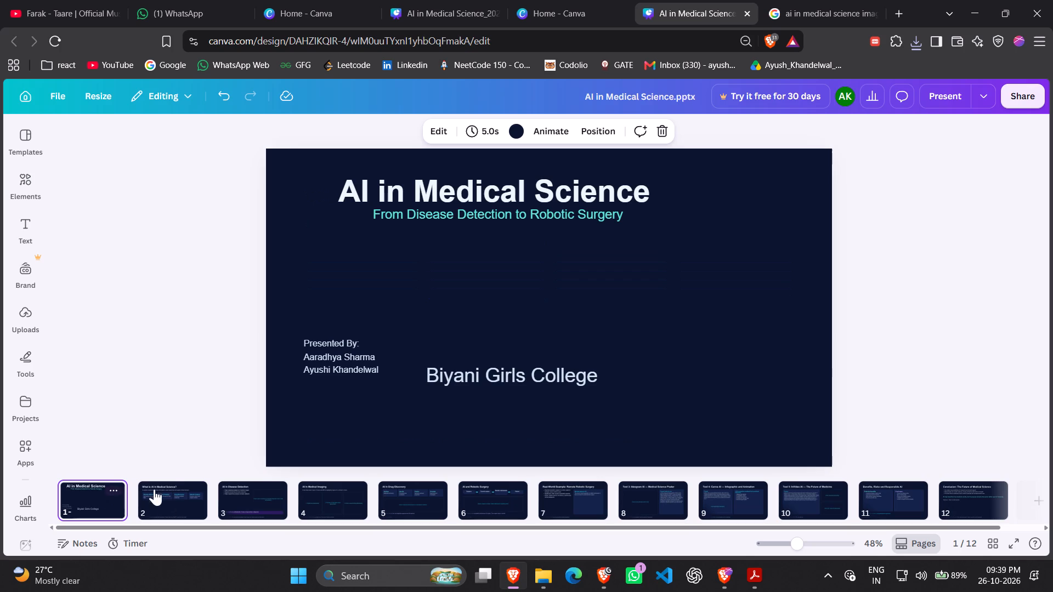
pyautogui.click(190, 504)
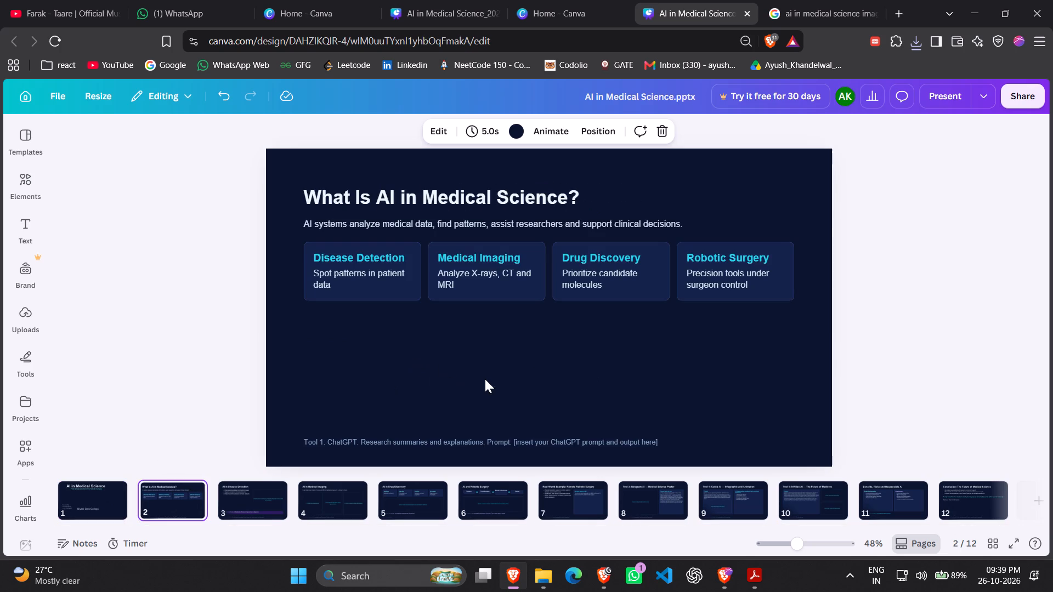
pyautogui.click(25, 317)
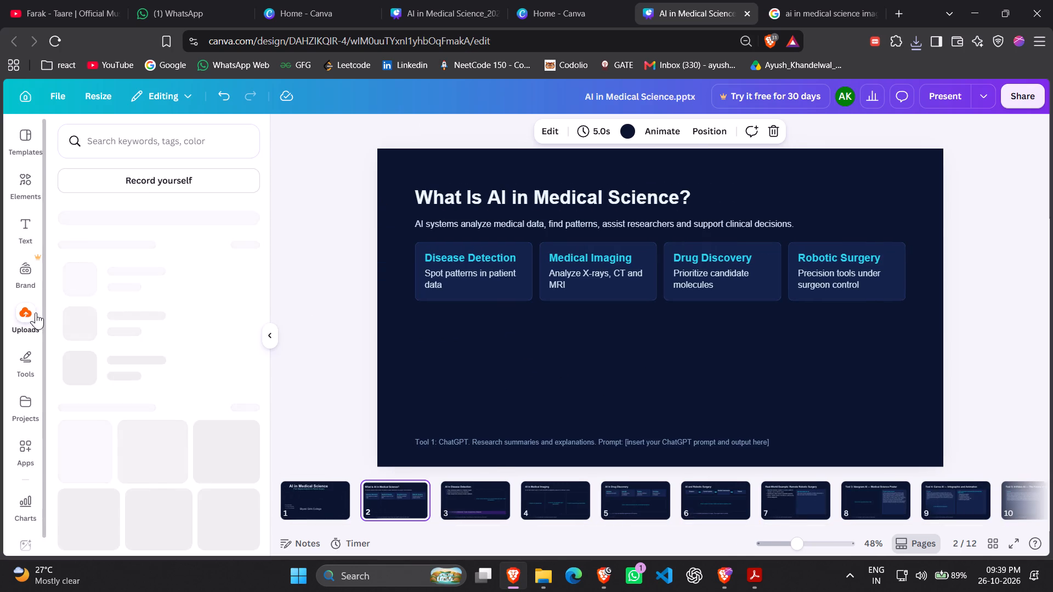
pyautogui.click(145, 175)
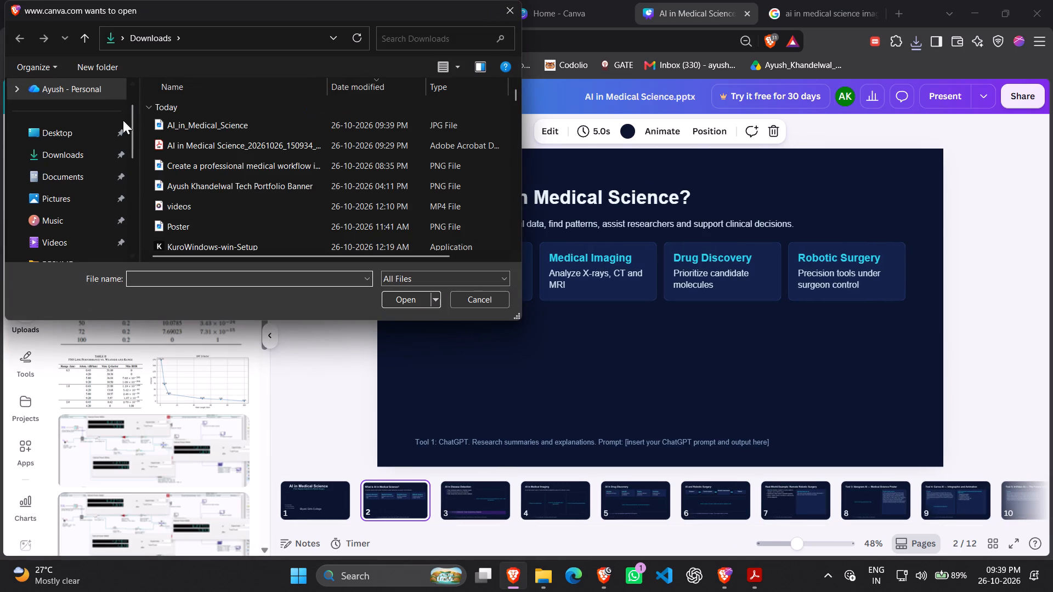
pyautogui.doubleClick(211, 133)
pyautogui.click(407, 300)
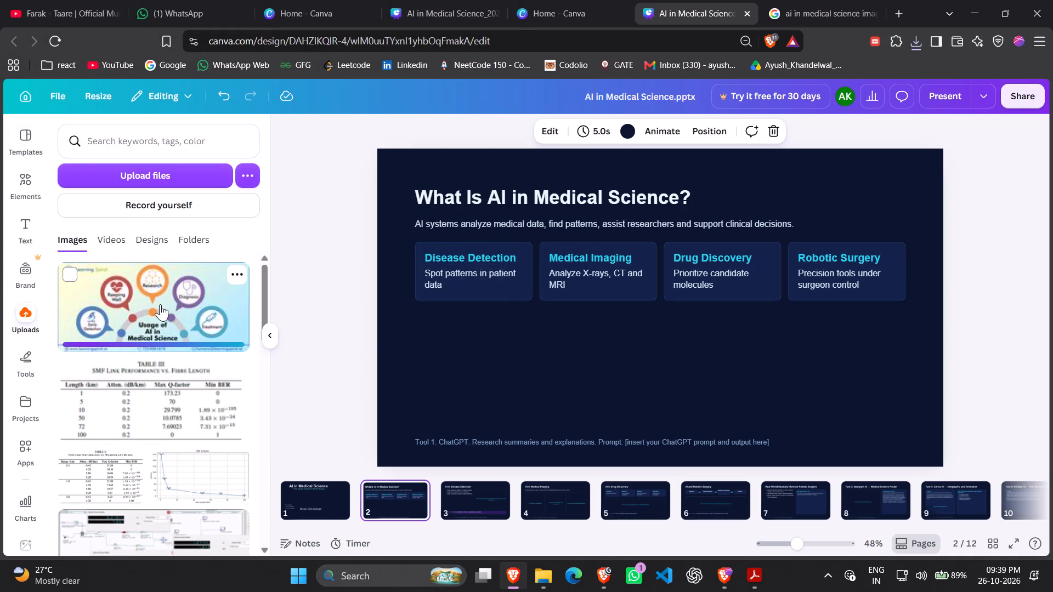
# Delete the "Tool 1: ChatGPT" footer text on slide 2.
pyautogui.click(502, 439)
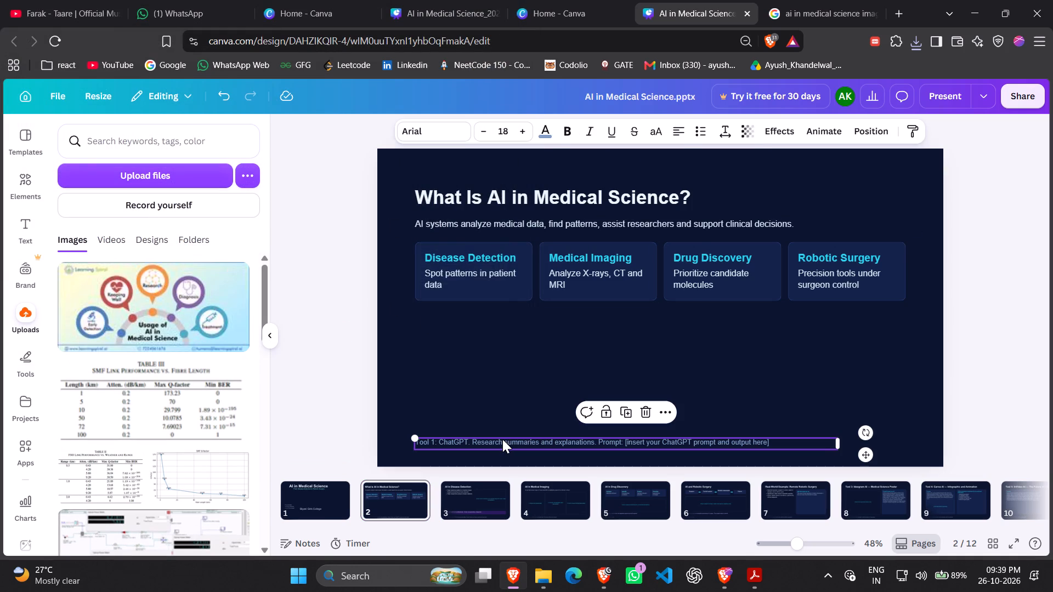
pyautogui.press('Delete')
# Place the uploaded infographic below slide 2's four topic cards and crop off its bottom contact strip, leaving about 1,203 by 528.
pyautogui.moveTo(163, 305); pyautogui.dragTo(593, 338)
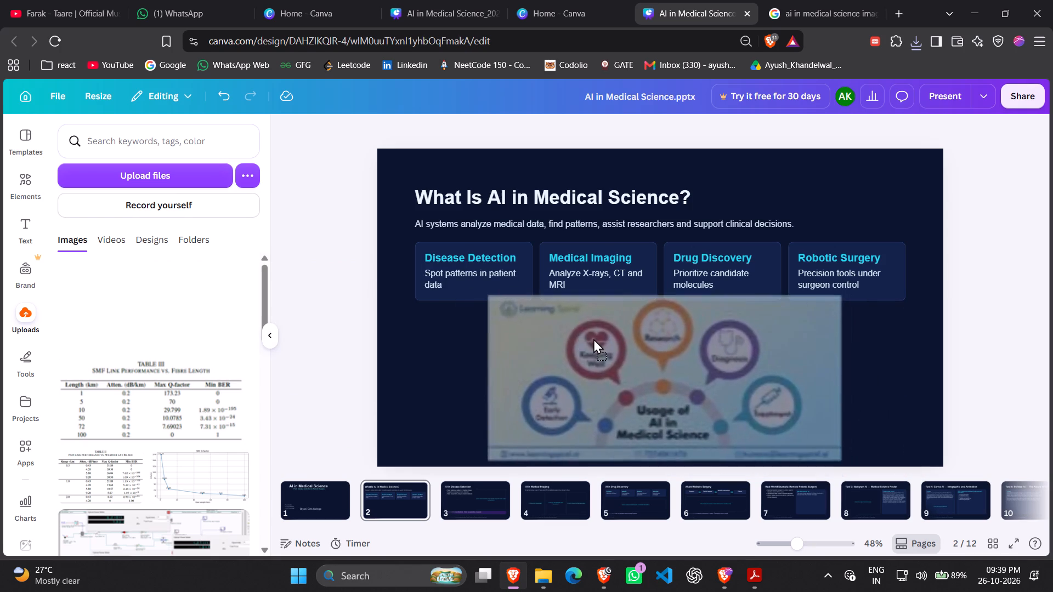
pyautogui.moveTo(593, 338); pyautogui.dragTo(590, 347)
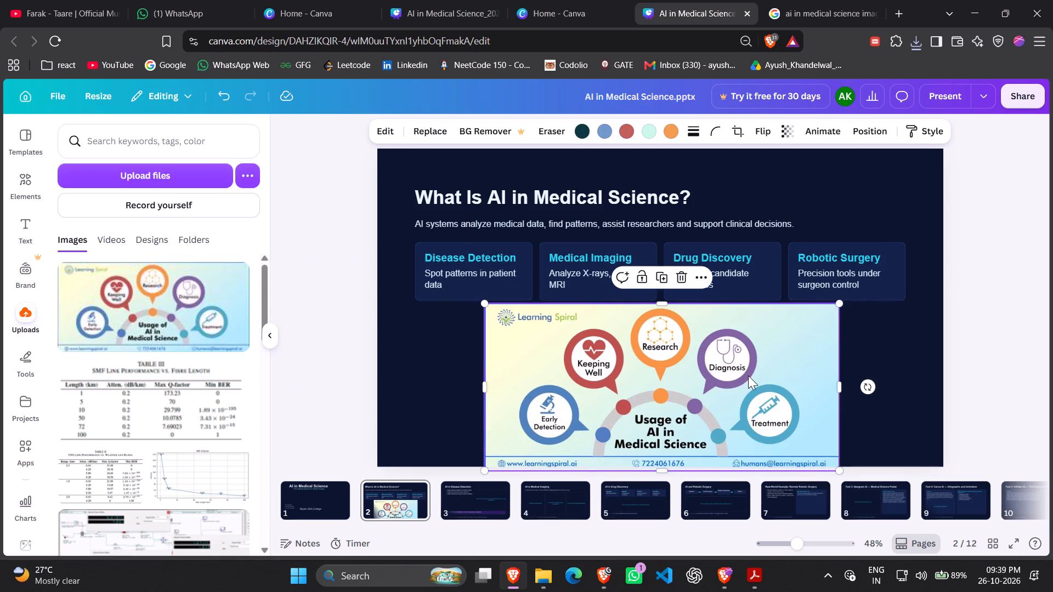
pyautogui.moveTo(663, 471); pyautogui.dragTo(662, 459)
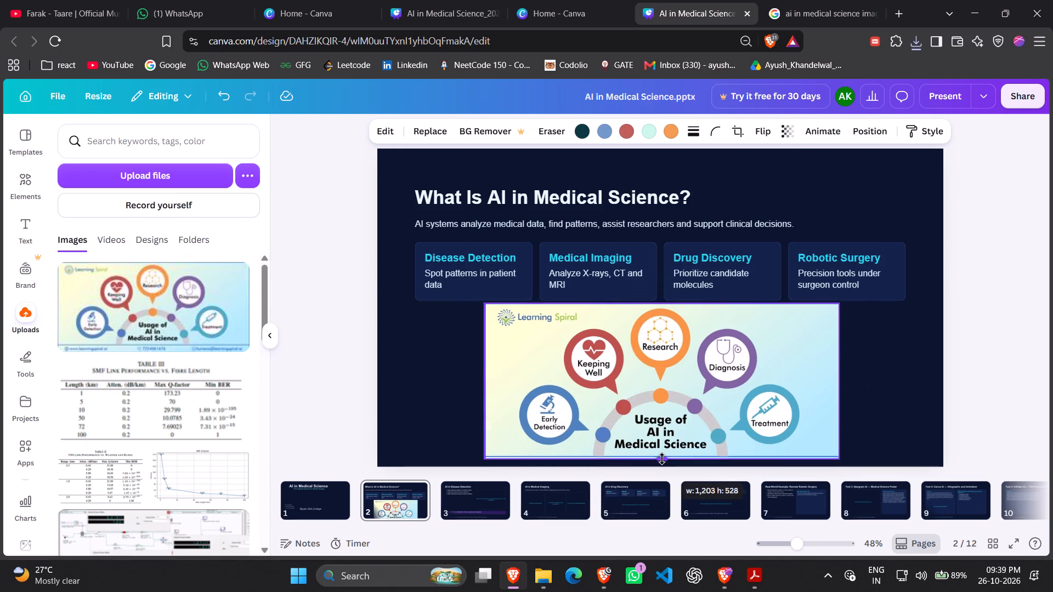
pyautogui.moveTo(662, 459); pyautogui.dragTo(662, 458)
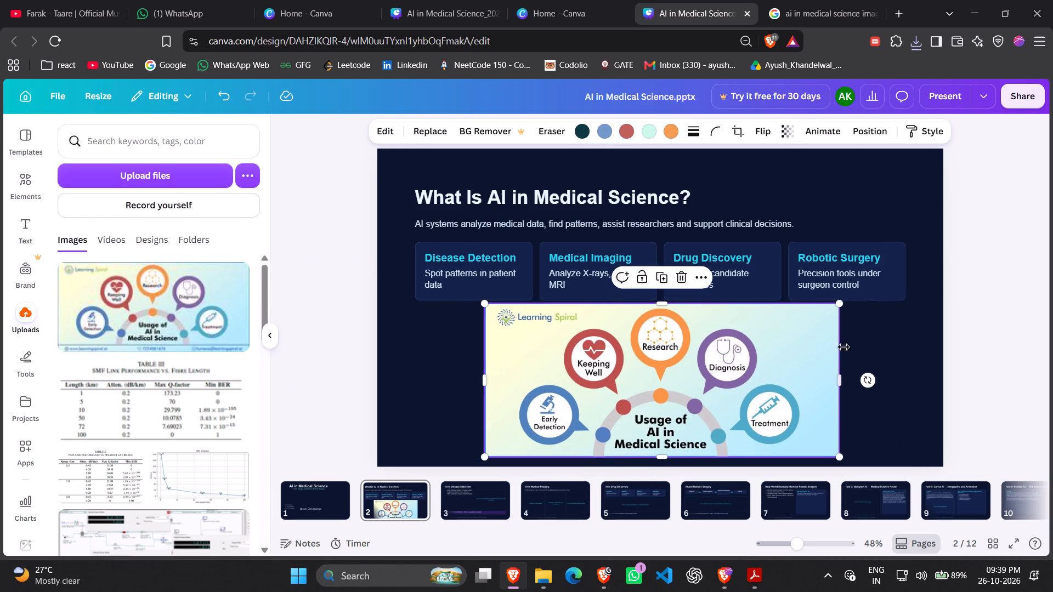
pyautogui.click(880, 337)
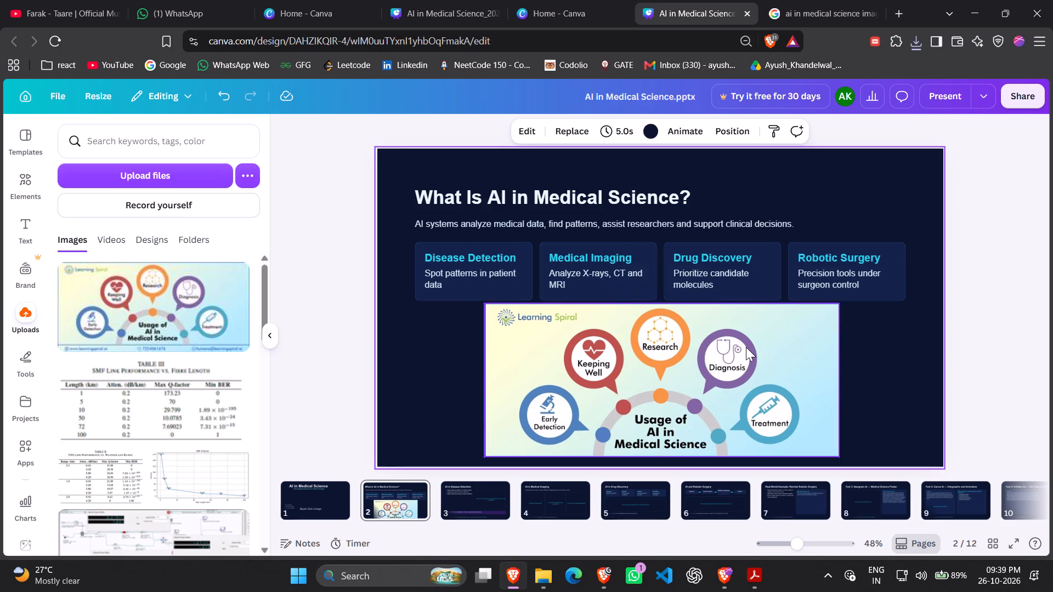
pyautogui.click(746, 347)
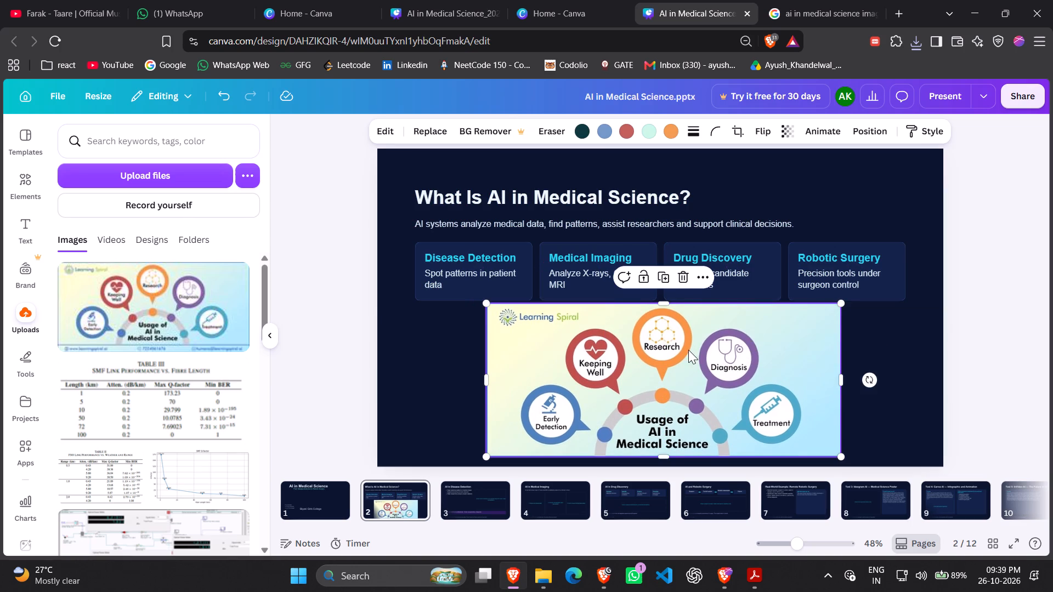
# Move the infographic partly off slide 2's lower-right corner, clear of the topic cards.
pyautogui.moveTo(686, 360); pyautogui.dragTo(966, 386)
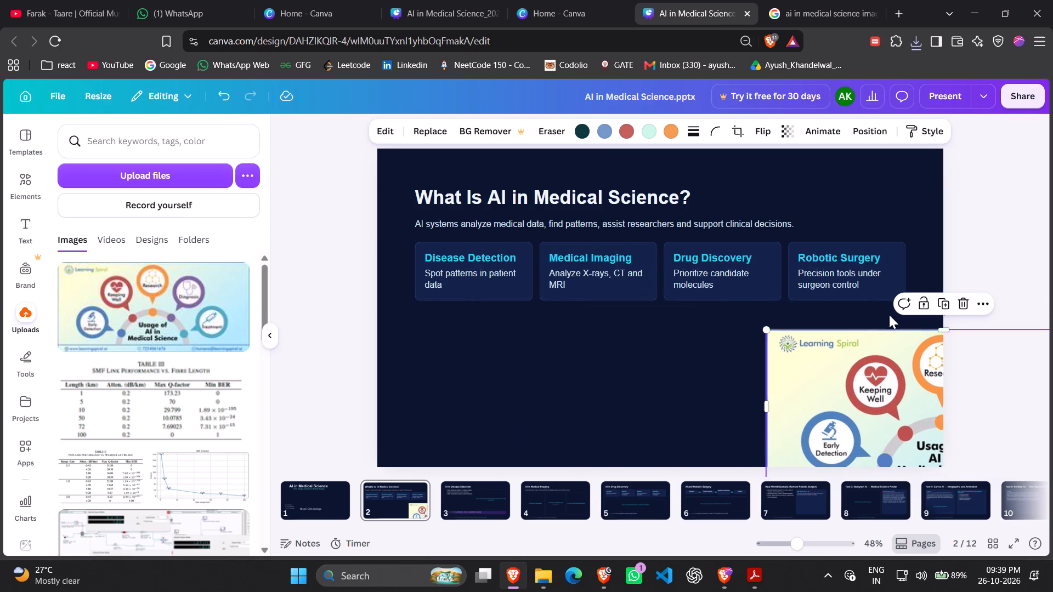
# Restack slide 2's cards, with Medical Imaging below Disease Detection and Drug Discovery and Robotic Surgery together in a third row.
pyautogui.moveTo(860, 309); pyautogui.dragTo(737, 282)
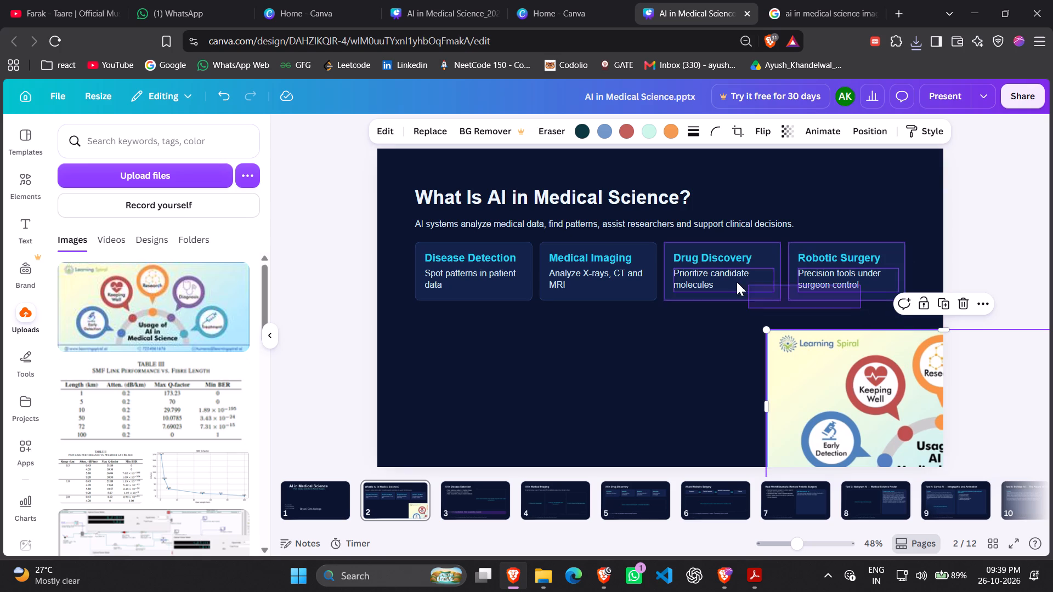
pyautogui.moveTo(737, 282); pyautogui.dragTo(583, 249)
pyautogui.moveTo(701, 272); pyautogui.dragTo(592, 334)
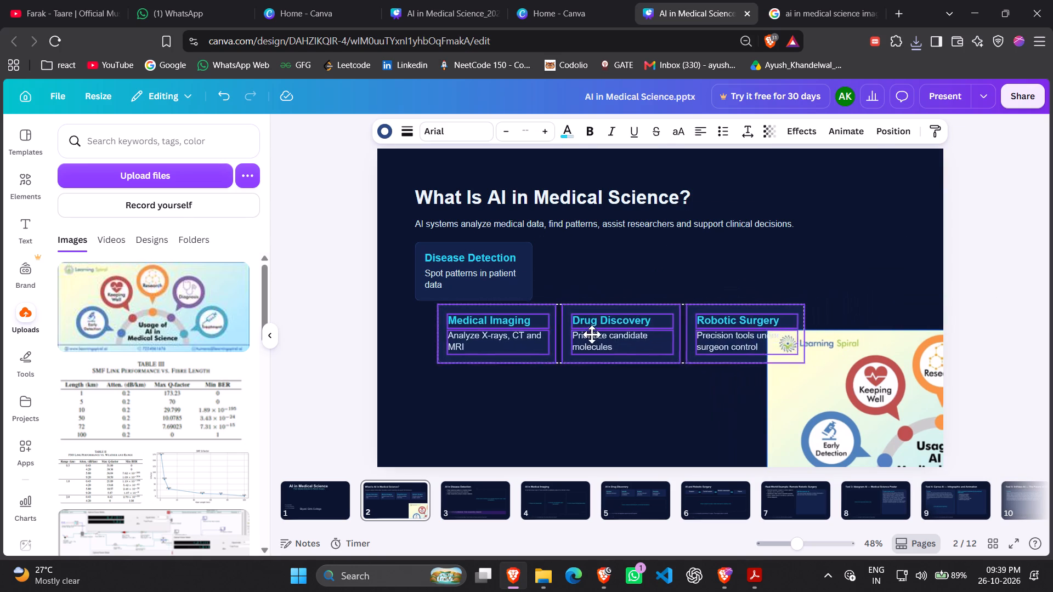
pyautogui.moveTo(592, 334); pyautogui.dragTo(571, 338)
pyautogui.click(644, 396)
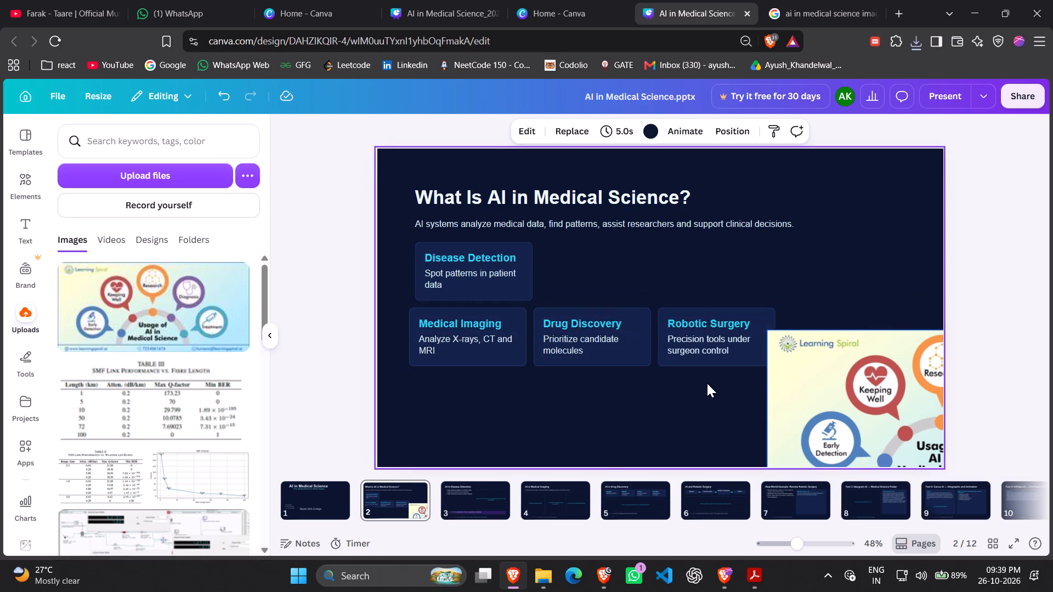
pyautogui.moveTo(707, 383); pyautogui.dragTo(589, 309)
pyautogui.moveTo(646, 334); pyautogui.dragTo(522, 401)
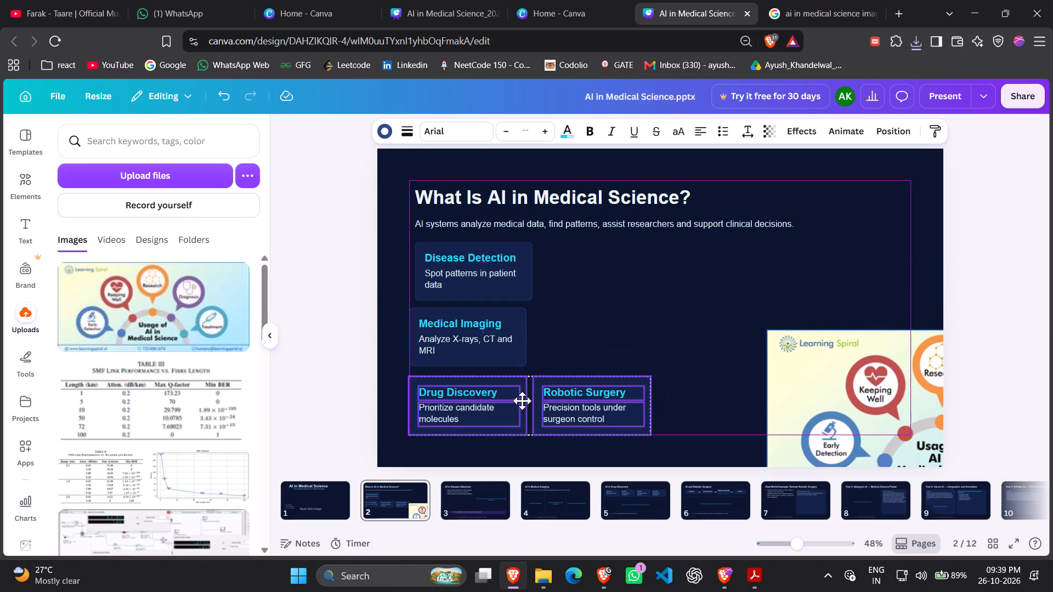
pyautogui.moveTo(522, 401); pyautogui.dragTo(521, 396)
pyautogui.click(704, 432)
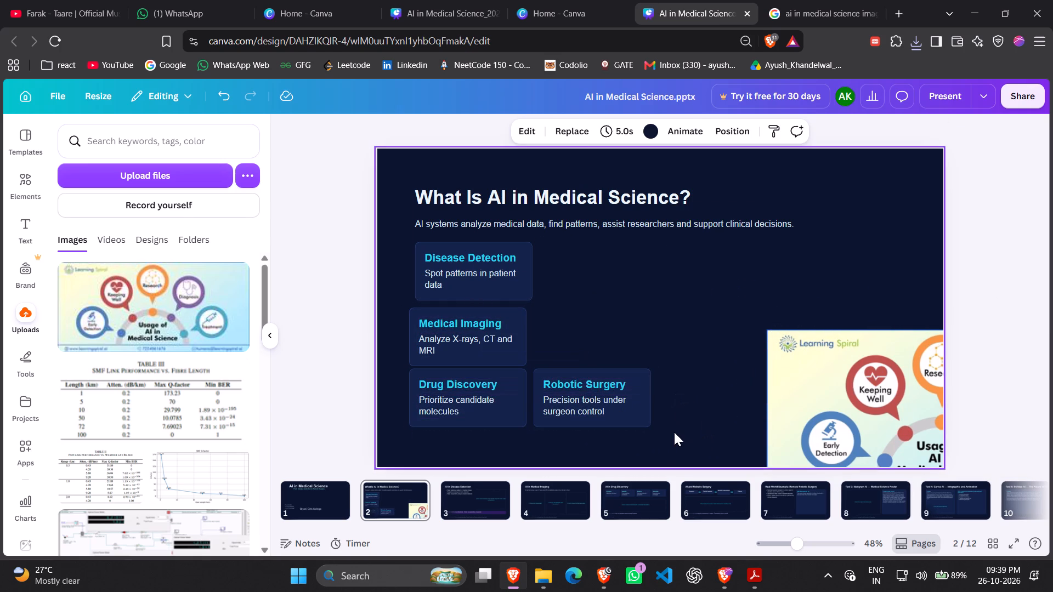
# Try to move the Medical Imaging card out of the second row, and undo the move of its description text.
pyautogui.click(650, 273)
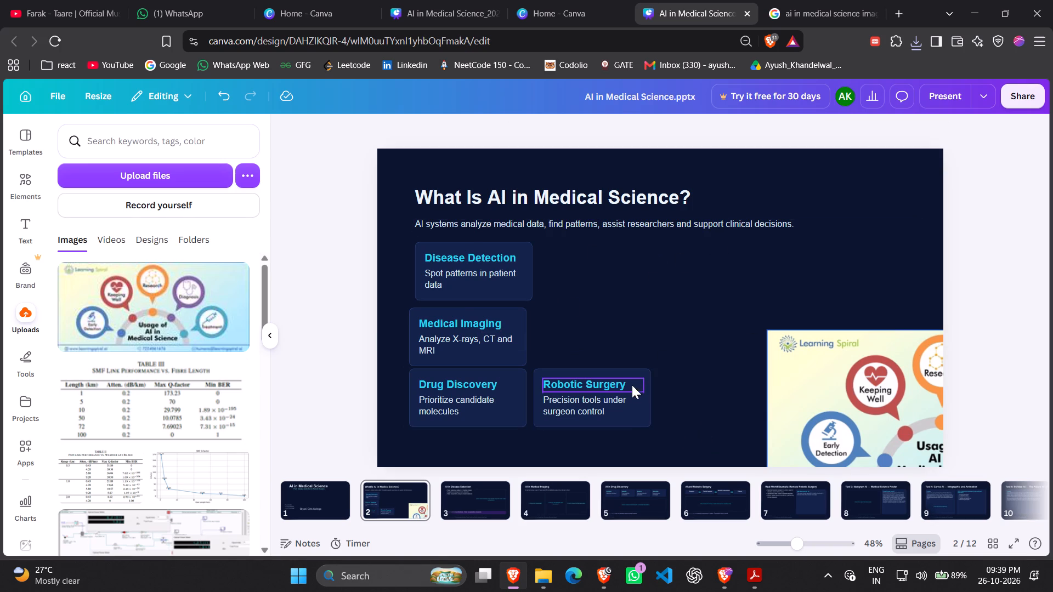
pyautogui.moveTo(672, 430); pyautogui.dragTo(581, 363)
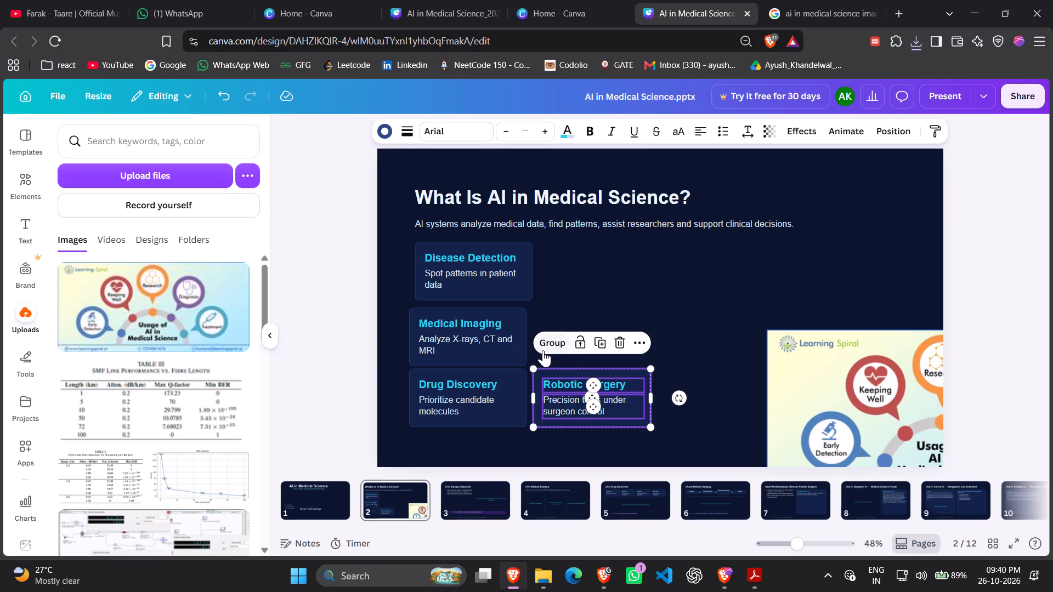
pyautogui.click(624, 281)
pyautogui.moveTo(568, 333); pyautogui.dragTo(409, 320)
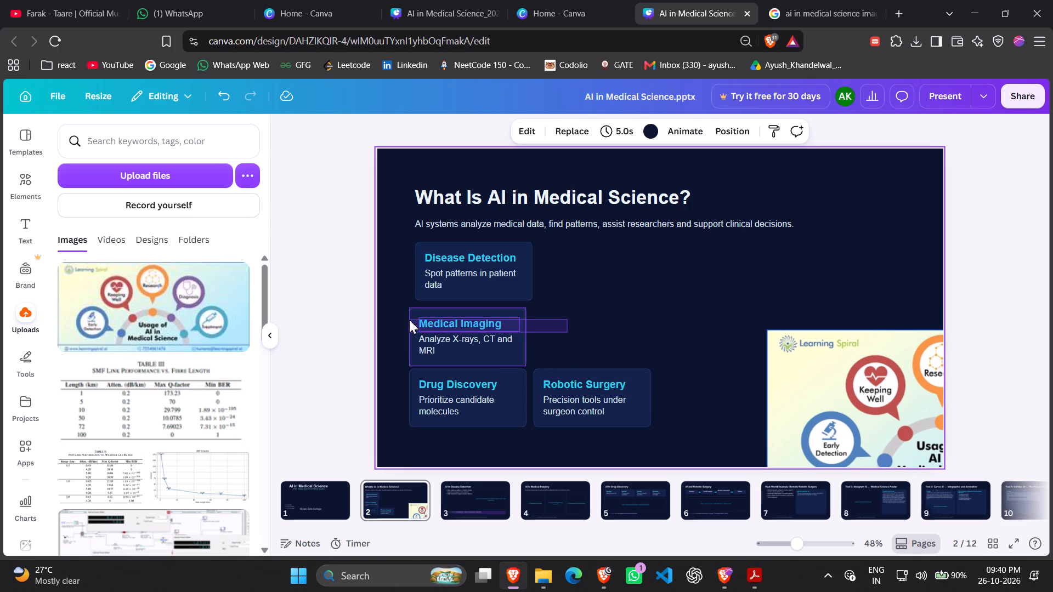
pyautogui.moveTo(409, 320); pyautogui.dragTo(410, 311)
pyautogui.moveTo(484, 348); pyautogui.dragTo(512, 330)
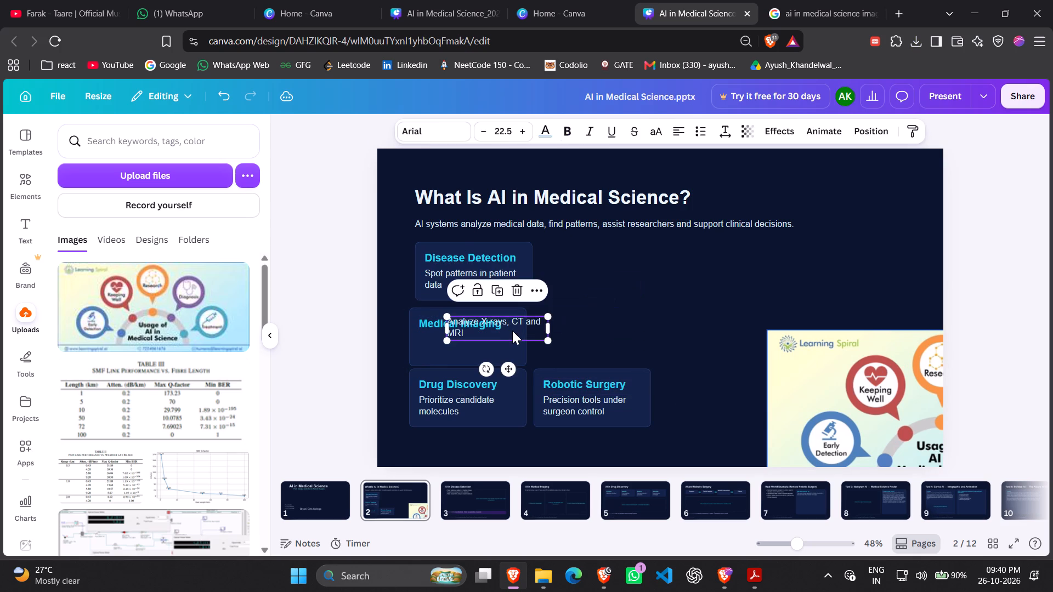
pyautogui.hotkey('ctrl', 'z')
# Move the whole Medical Imaging card, with its heading and description, beside the Disease Detection card in the top row.
pyautogui.click(545, 333)
pyautogui.moveTo(546, 337); pyautogui.dragTo(445, 321)
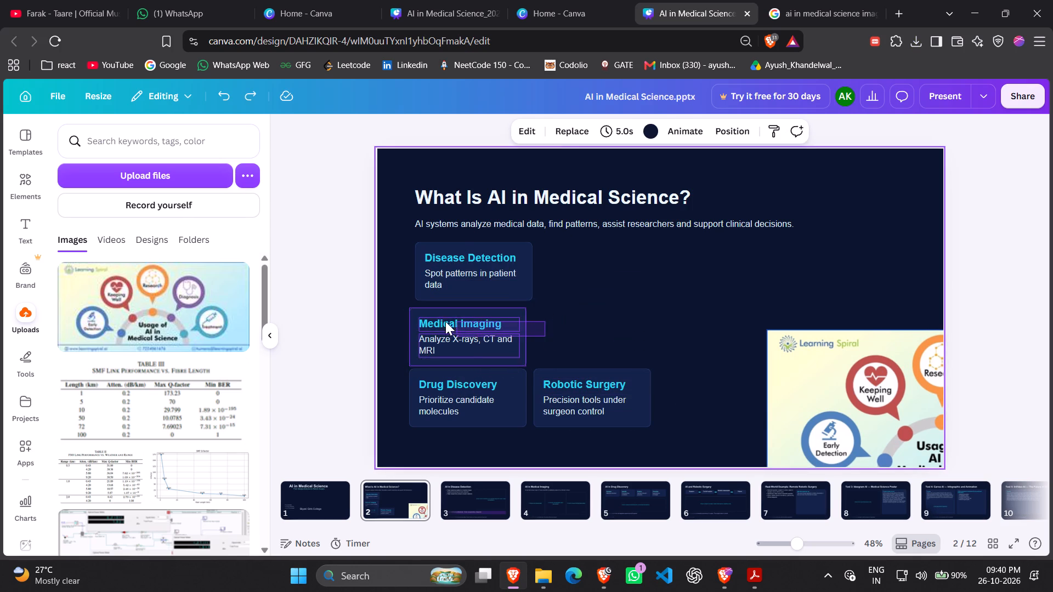
pyautogui.moveTo(445, 321); pyautogui.dragTo(435, 321)
pyautogui.moveTo(491, 334); pyautogui.dragTo(627, 269)
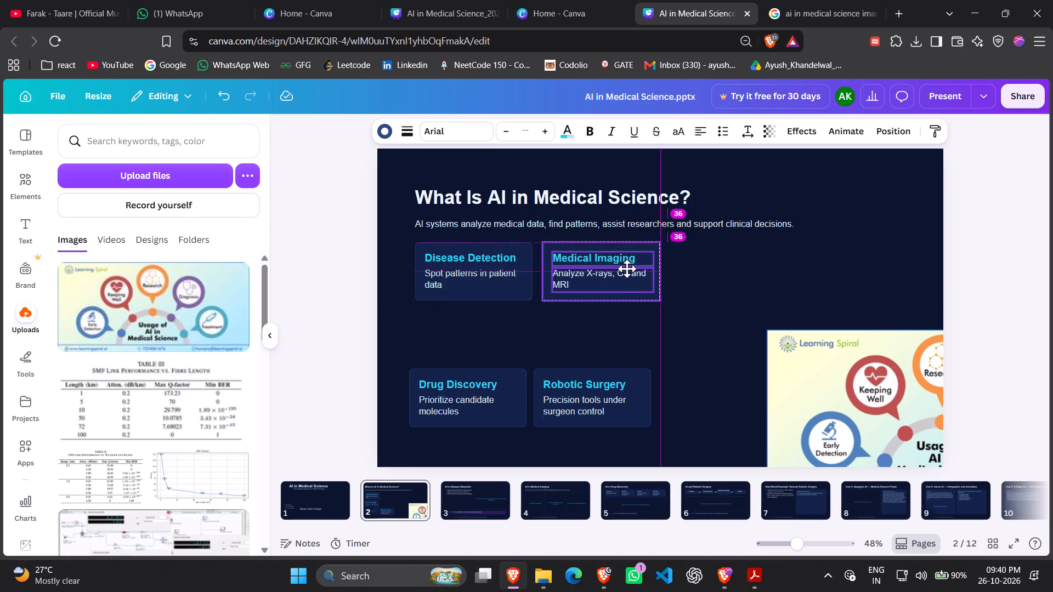
pyautogui.moveTo(627, 269); pyautogui.dragTo(629, 269)
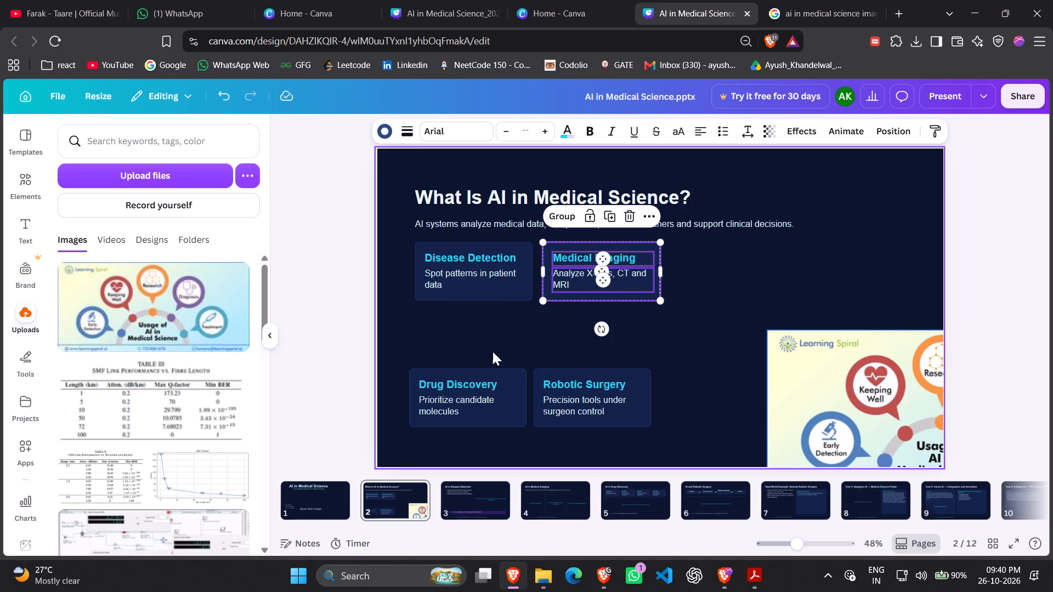
# Move the Drug Discovery and Robotic Surgery cards together directly below the top row, aligned with Disease Detection's left edge.
pyautogui.click(427, 333)
pyautogui.moveTo(397, 334); pyautogui.dragTo(663, 422)
pyautogui.moveTo(595, 409); pyautogui.dragTo(598, 379)
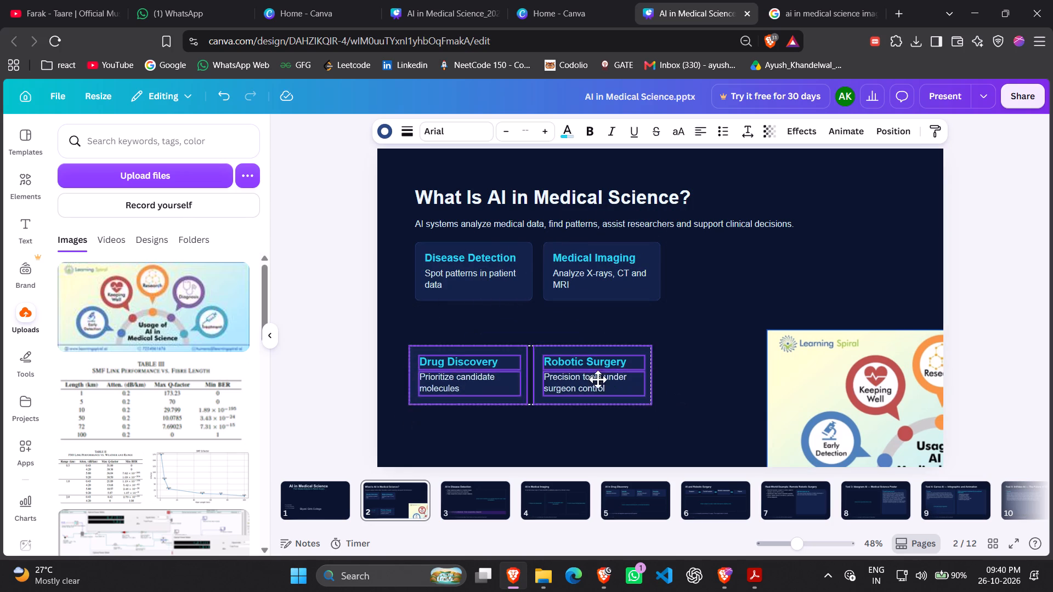
pyautogui.moveTo(598, 379); pyautogui.dragTo(601, 349)
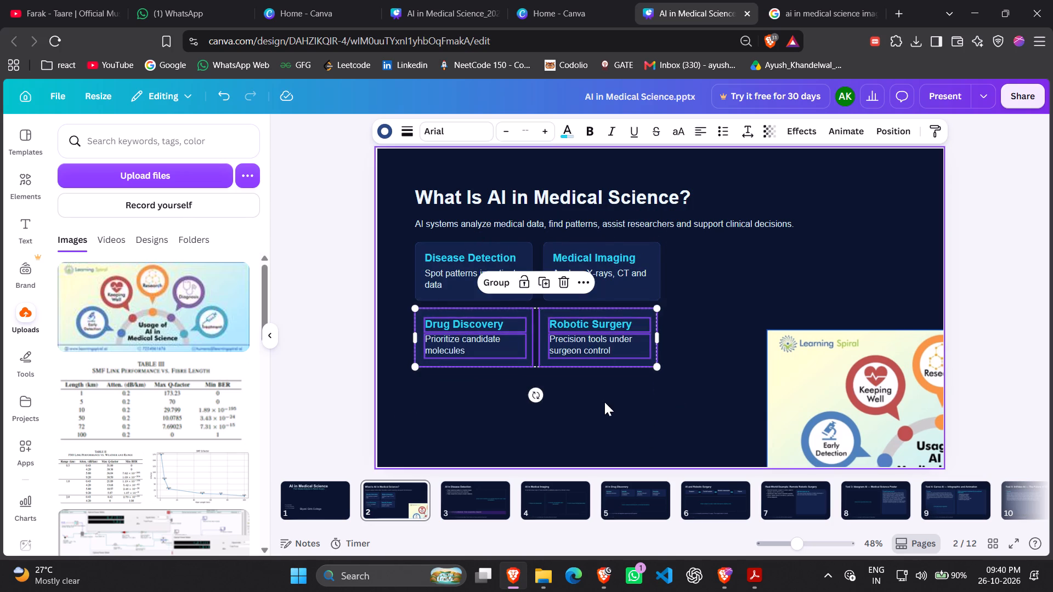
pyautogui.click(604, 402)
# Nudge the Robotic Surgery card sideways so it sits under Medical Imaging, completing a two-by-two card grid.
pyautogui.moveTo(658, 403); pyautogui.dragTo(553, 308)
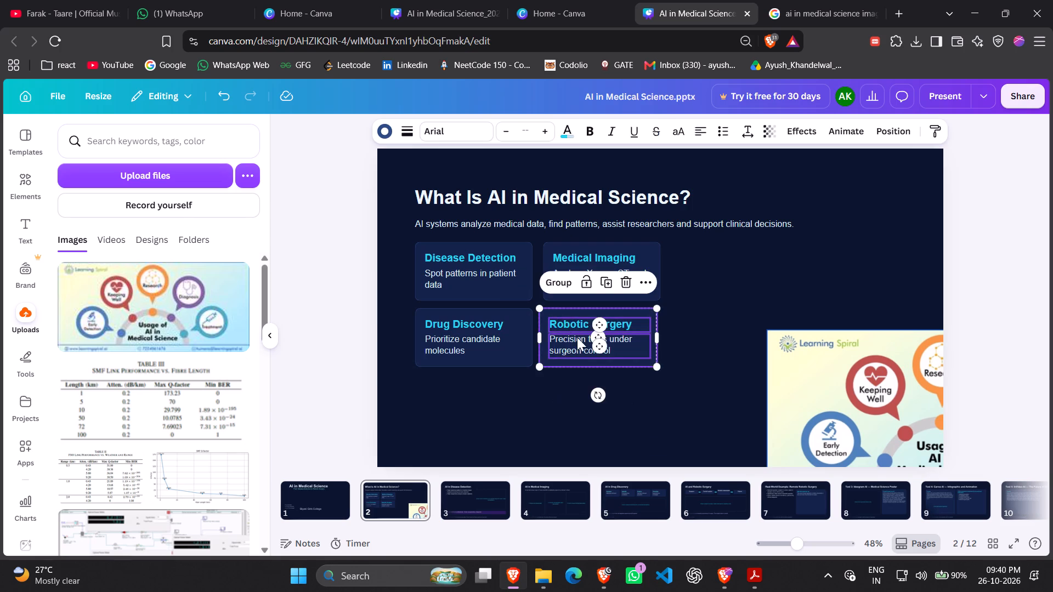
pyautogui.moveTo(578, 338); pyautogui.dragTo(585, 337)
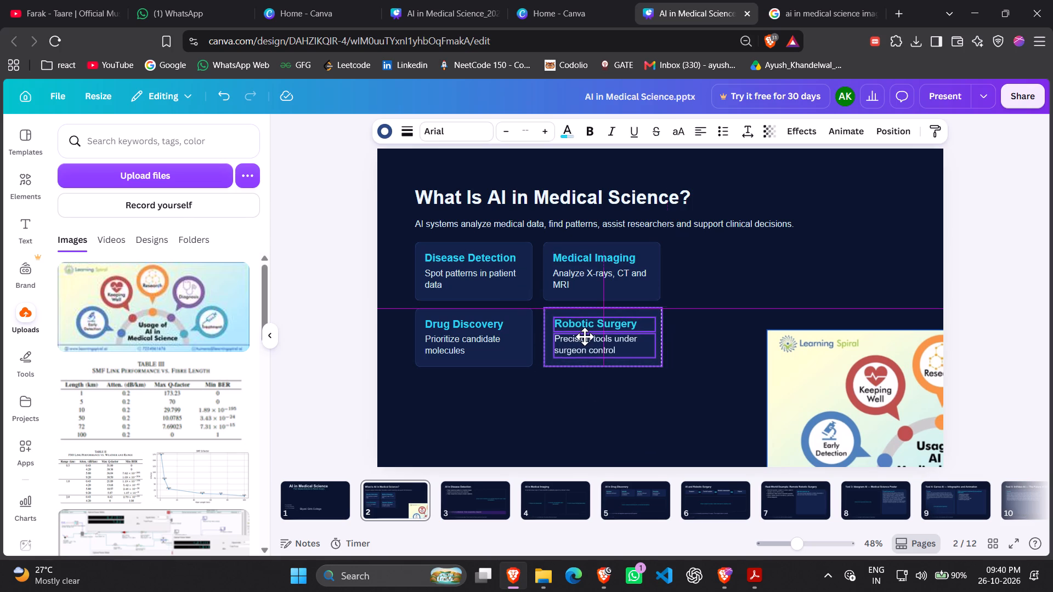
pyautogui.moveTo(585, 337); pyautogui.dragTo(578, 337)
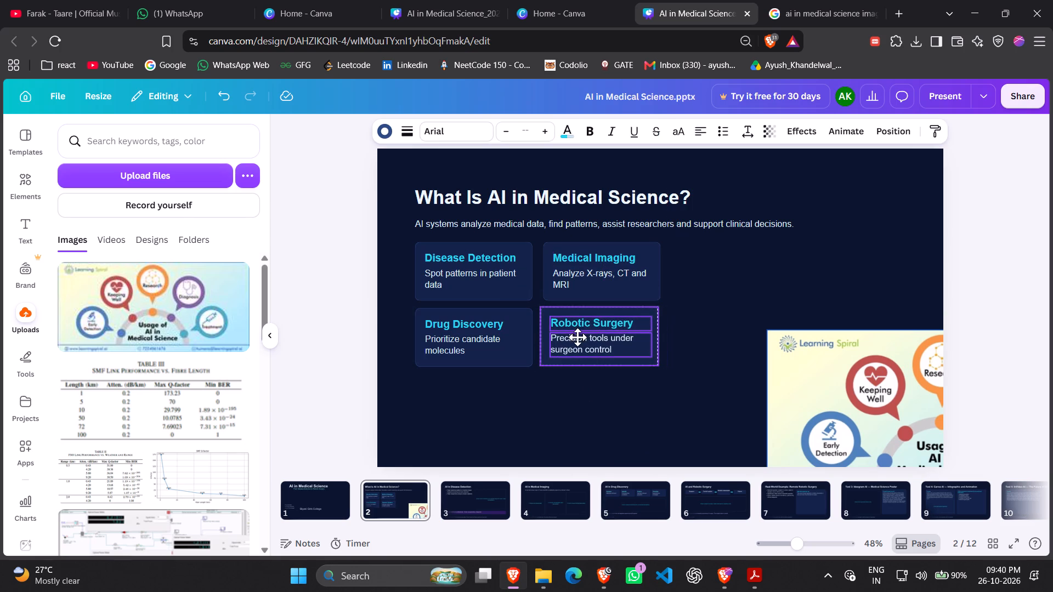
pyautogui.moveTo(578, 337); pyautogui.dragTo(584, 337)
pyautogui.click(686, 407)
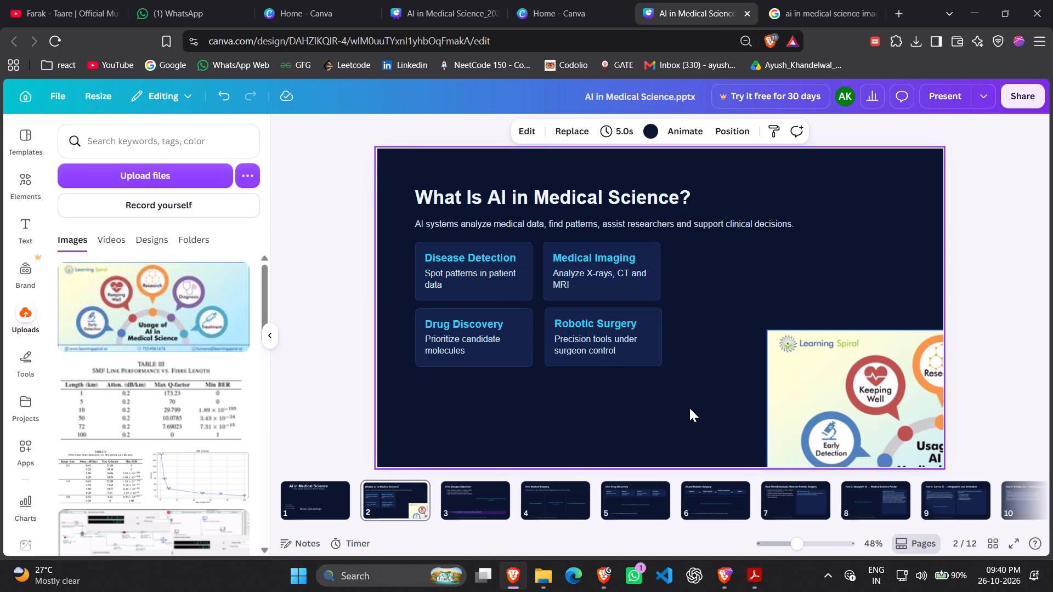
# Bring the infographic fully back onto slide 2 and crop the spare background from its right and left sides.
pyautogui.moveTo(875, 353); pyautogui.dragTo(785, 301)
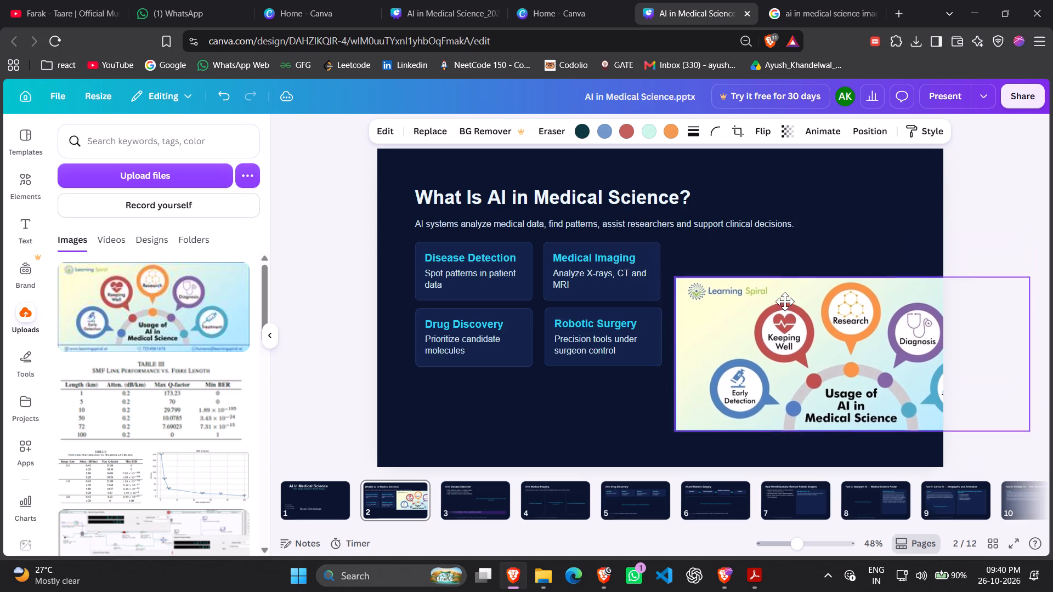
pyautogui.moveTo(785, 301); pyautogui.dragTo(706, 248)
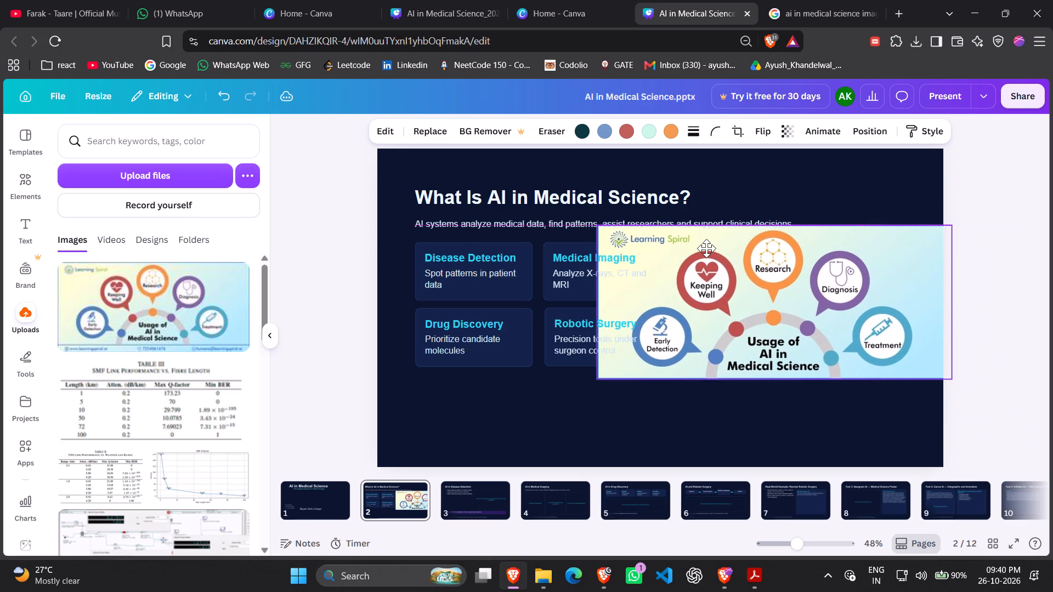
pyautogui.moveTo(706, 248); pyautogui.dragTo(684, 246)
pyautogui.moveTo(929, 296); pyautogui.dragTo(890, 298)
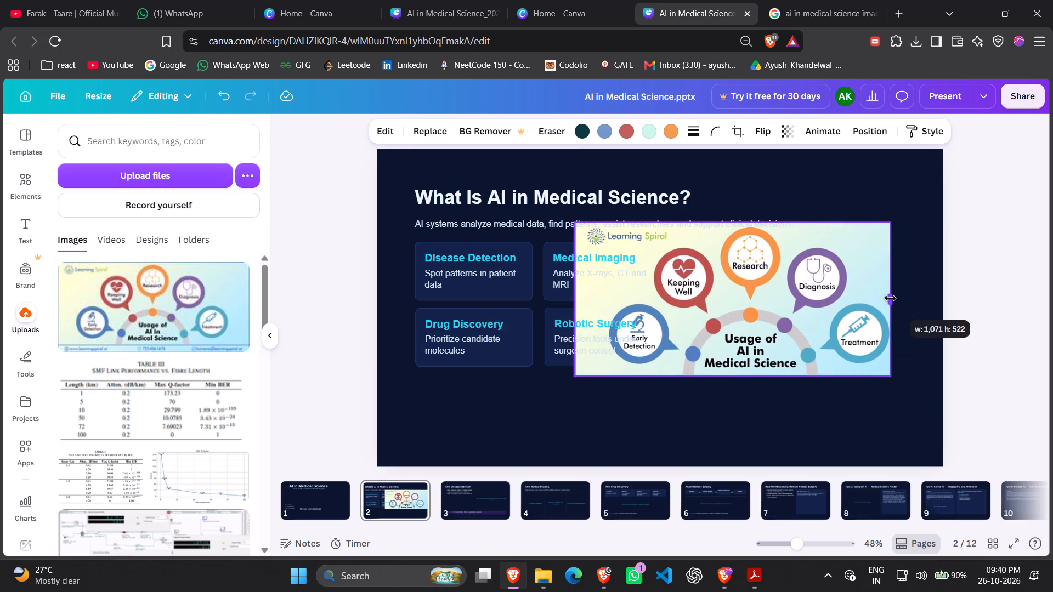
pyautogui.moveTo(890, 298); pyautogui.dragTo(889, 298)
pyautogui.moveTo(578, 301); pyautogui.dragTo(597, 297)
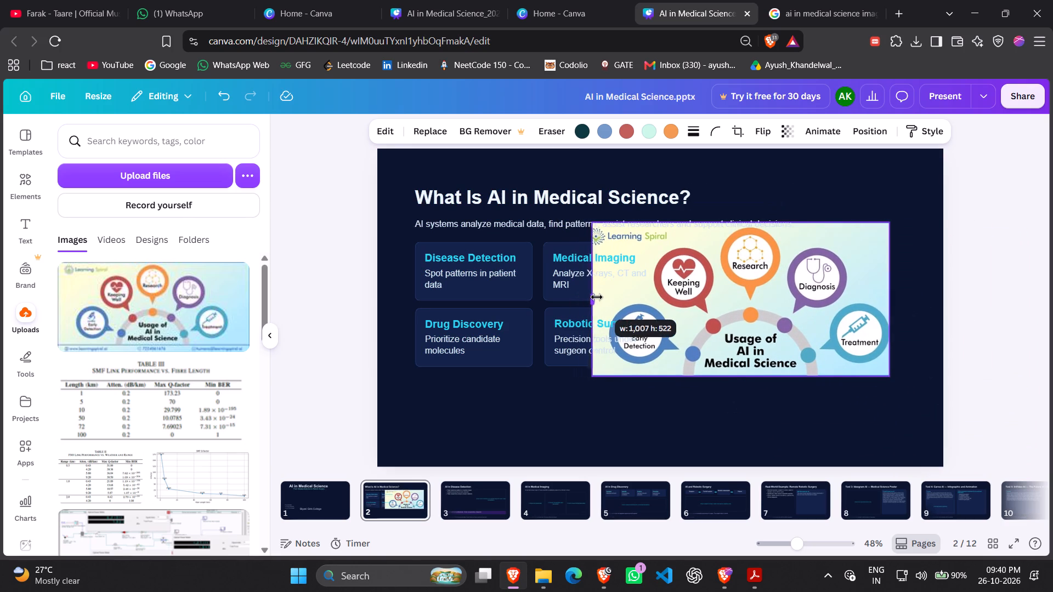
pyautogui.moveTo(597, 297); pyautogui.dragTo(605, 297)
pyautogui.moveTo(883, 420); pyautogui.dragTo(877, 411)
# Place the cropped infographic to the right of the card grid, against the slide's right edge and below the subtitle.
pyautogui.moveTo(729, 276); pyautogui.dragTo(754, 284)
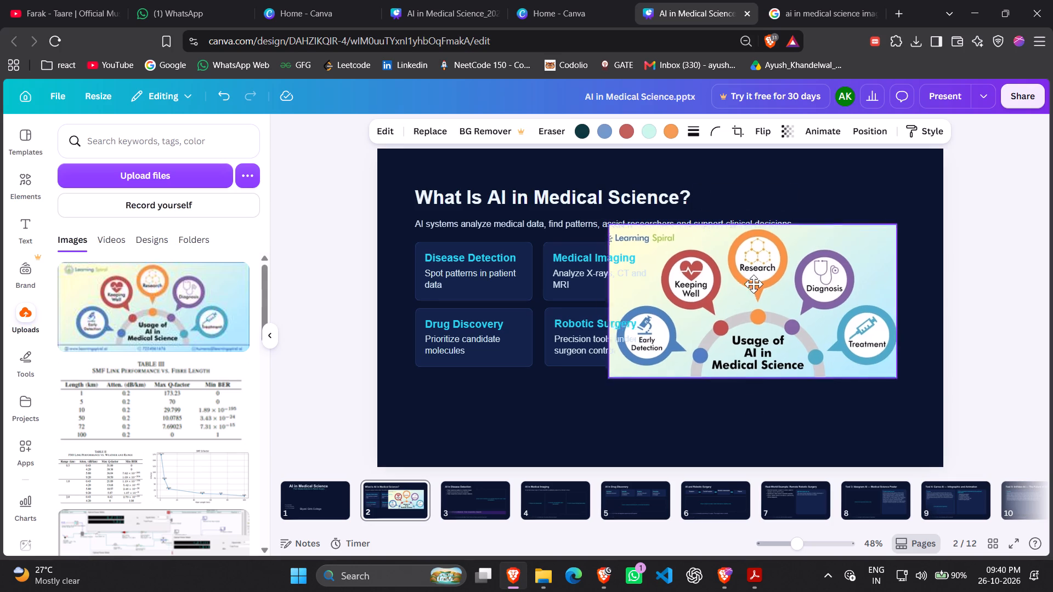
pyautogui.moveTo(754, 284); pyautogui.dragTo(778, 291)
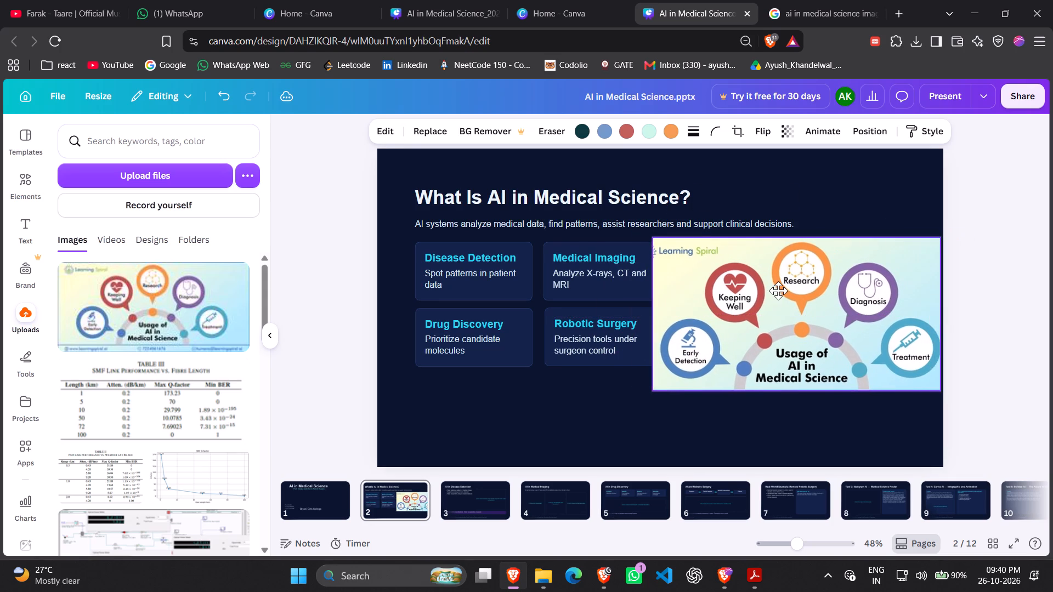
pyautogui.moveTo(778, 291); pyautogui.dragTo(782, 290)
pyautogui.click(784, 432)
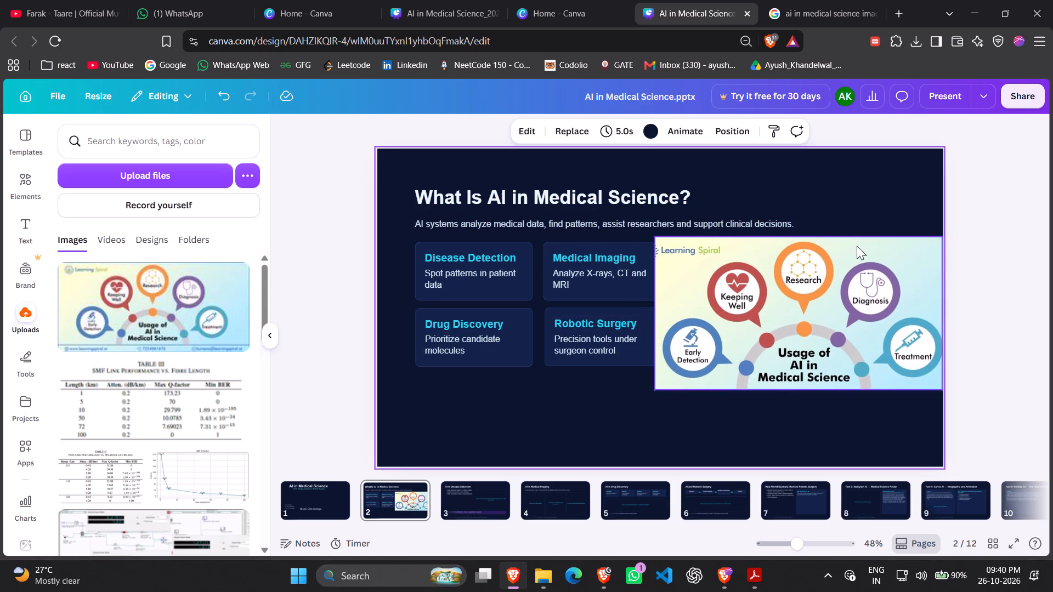
# Crop the infographic's left side a little more so it no longer overlaps the Medical Imaging and Robotic Surgery cards.
pyautogui.click(700, 326)
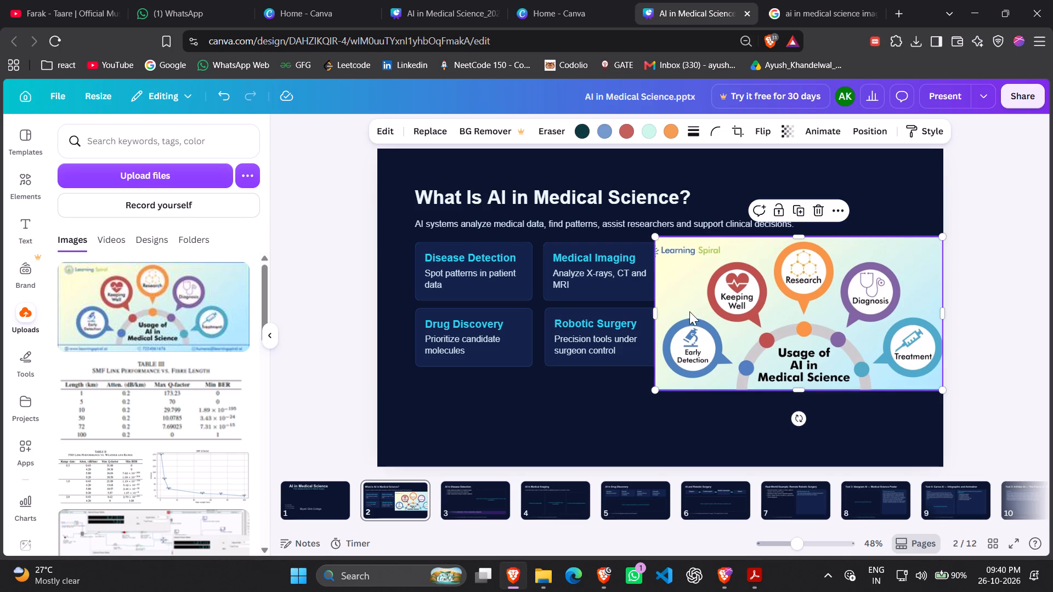
pyautogui.moveTo(653, 315); pyautogui.dragTo(664, 318)
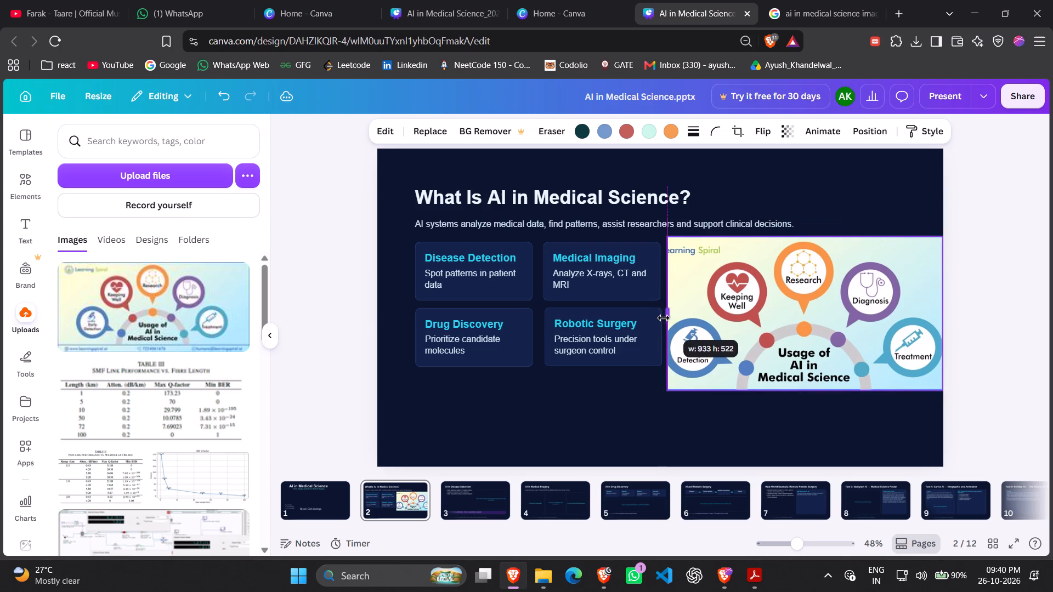
pyautogui.moveTo(664, 318); pyautogui.dragTo(660, 320)
pyautogui.click(884, 470)
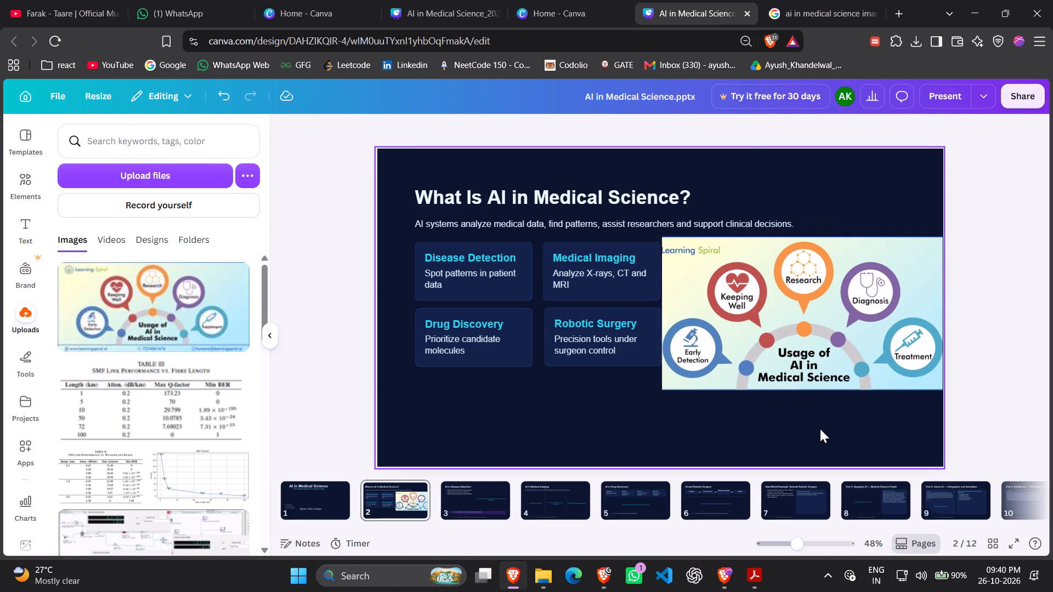
# Narrow all four topic cards together from their right side to leave a gap before the infographic.
pyautogui.moveTo(633, 397); pyautogui.dragTo(634, 392)
pyautogui.moveTo(634, 392); pyautogui.dragTo(413, 244)
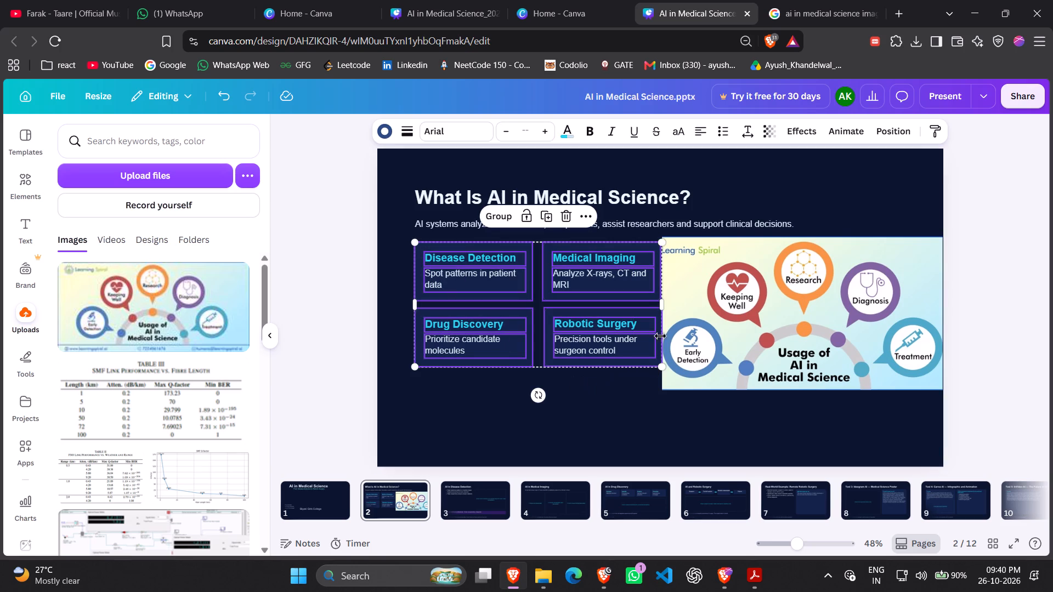
pyautogui.moveTo(664, 309); pyautogui.dragTo(649, 312)
pyautogui.click(612, 399)
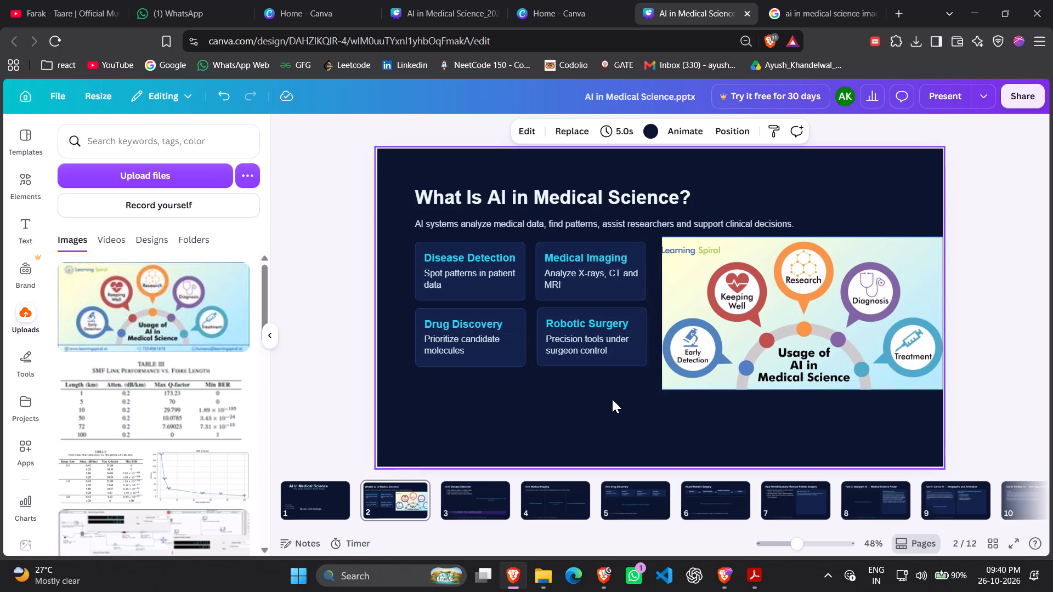
# Nudge the infographic slightly left and down so it has a margin from both the cards and the slide edge.
pyautogui.moveTo(833, 306); pyautogui.dragTo(824, 306)
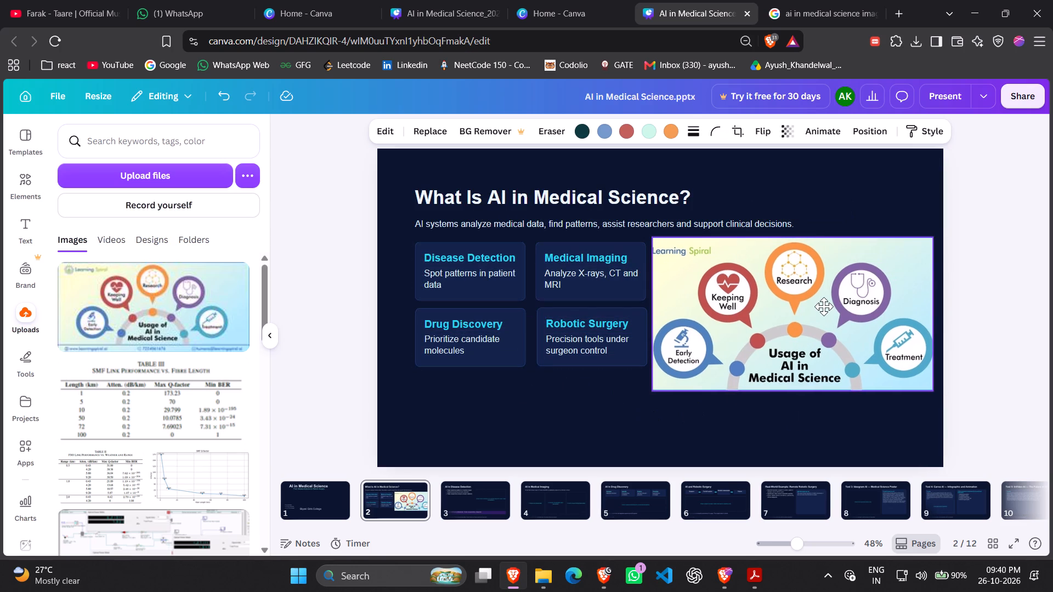
pyautogui.moveTo(824, 306); pyautogui.dragTo(828, 307)
pyautogui.click(870, 439)
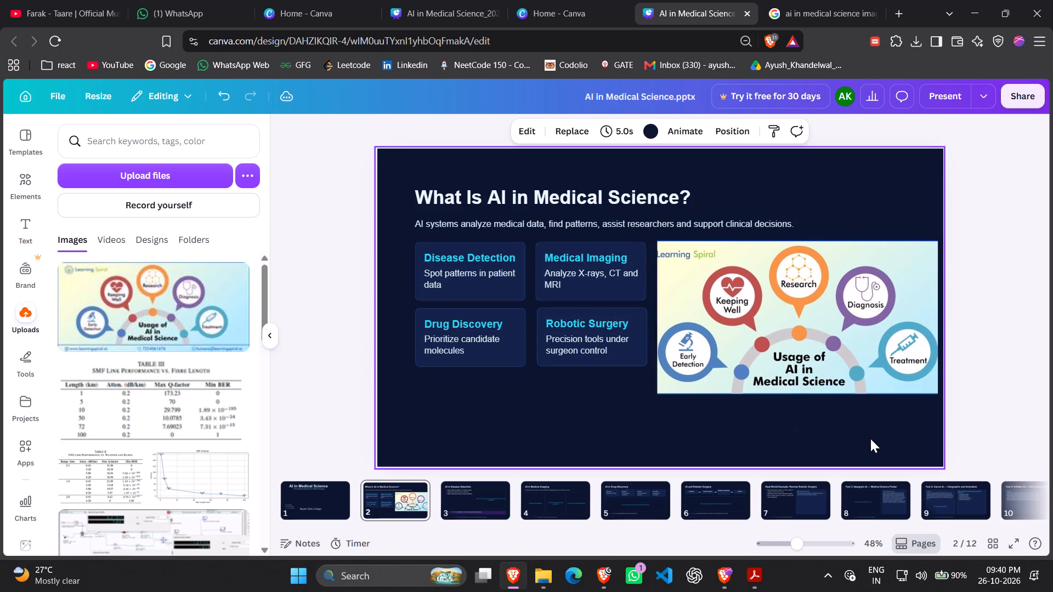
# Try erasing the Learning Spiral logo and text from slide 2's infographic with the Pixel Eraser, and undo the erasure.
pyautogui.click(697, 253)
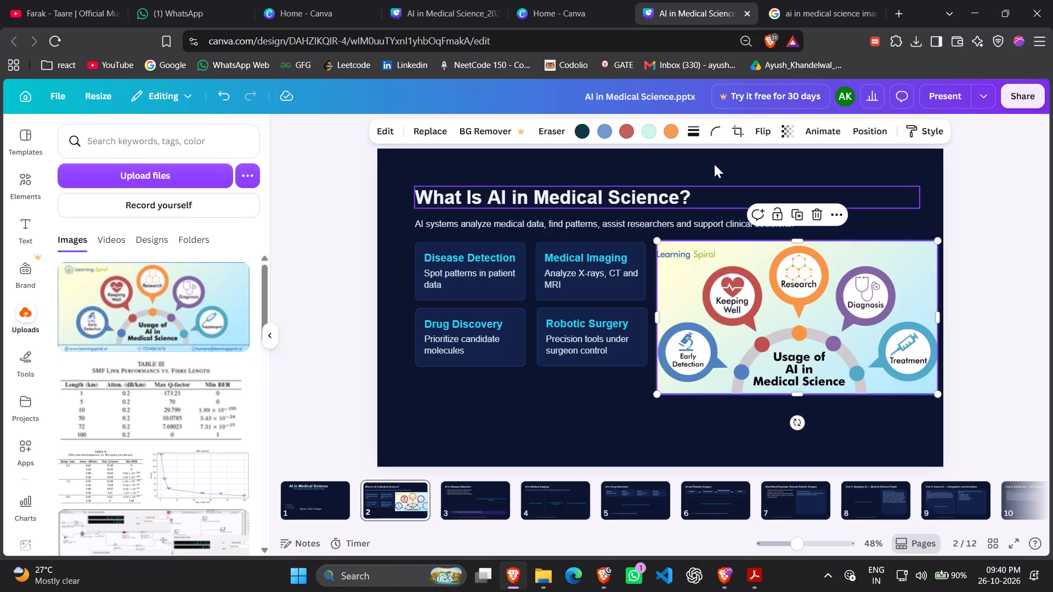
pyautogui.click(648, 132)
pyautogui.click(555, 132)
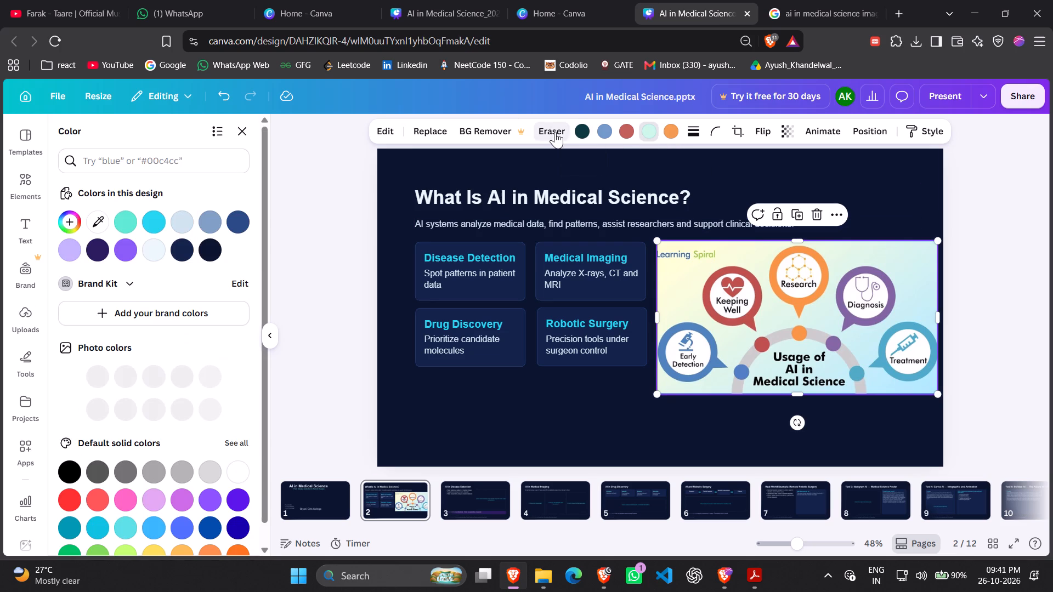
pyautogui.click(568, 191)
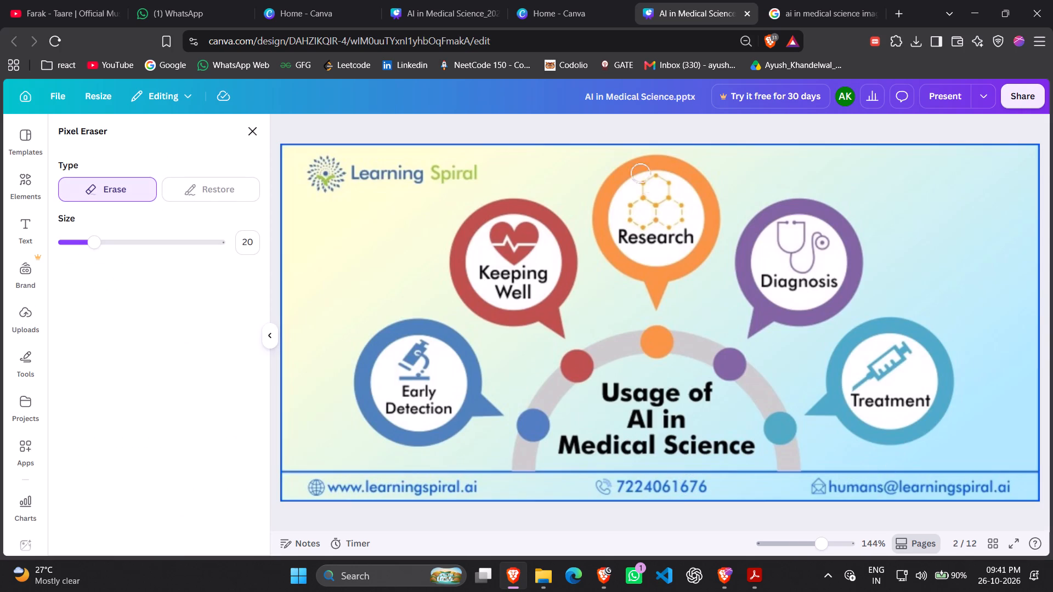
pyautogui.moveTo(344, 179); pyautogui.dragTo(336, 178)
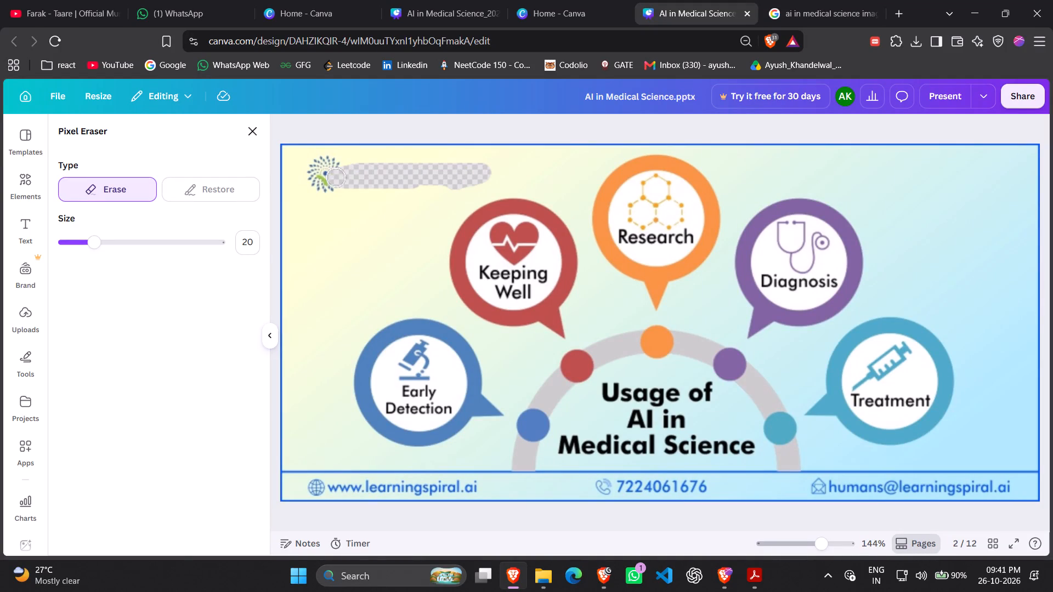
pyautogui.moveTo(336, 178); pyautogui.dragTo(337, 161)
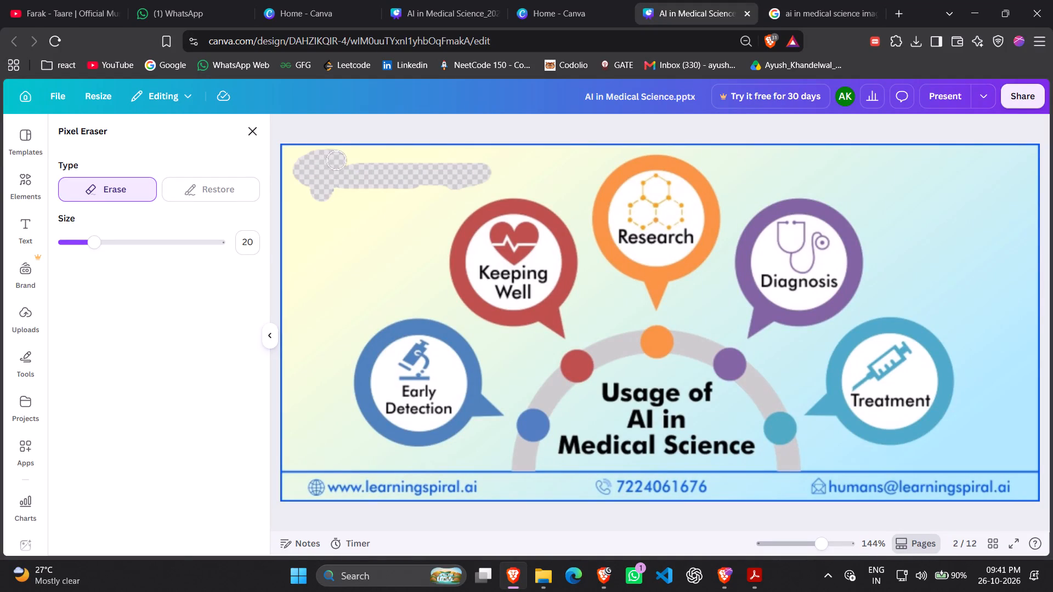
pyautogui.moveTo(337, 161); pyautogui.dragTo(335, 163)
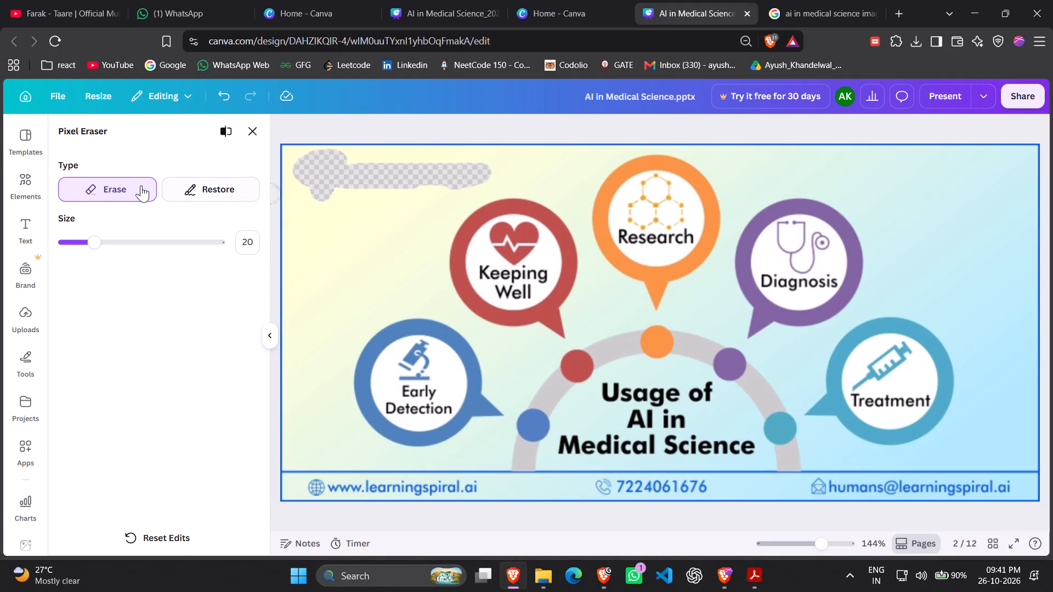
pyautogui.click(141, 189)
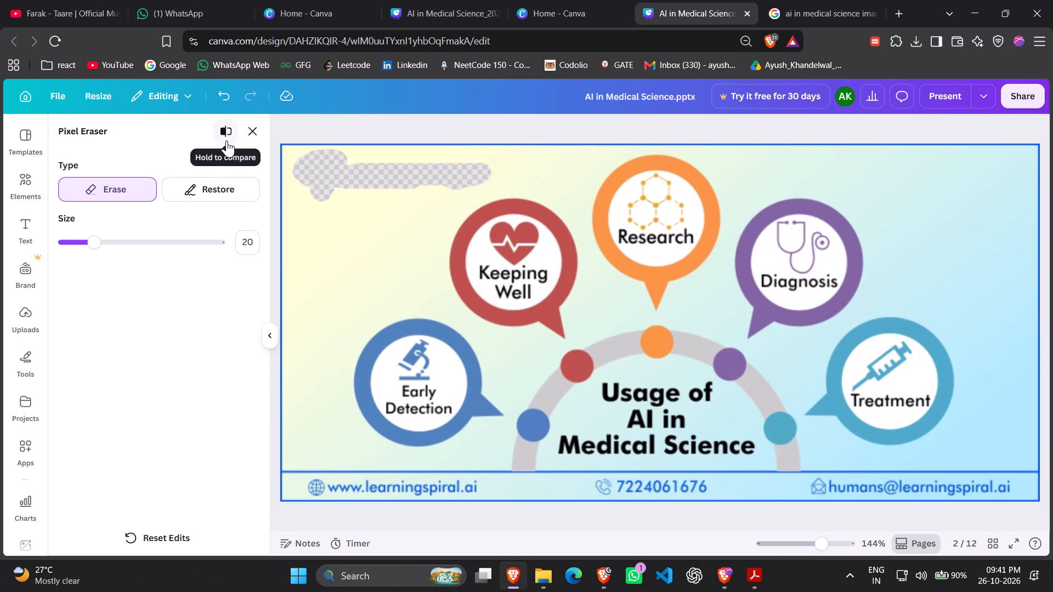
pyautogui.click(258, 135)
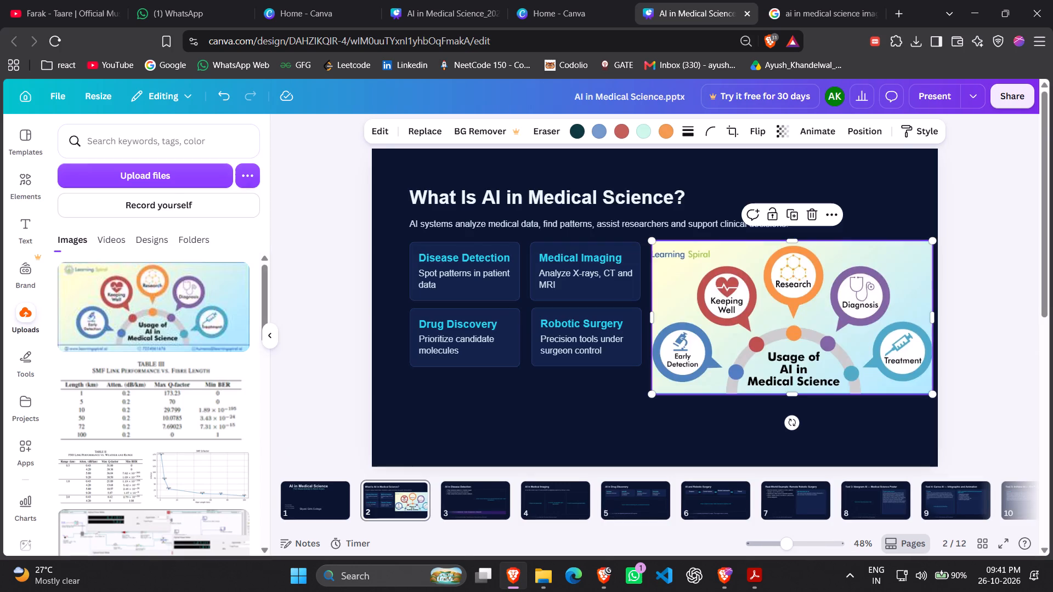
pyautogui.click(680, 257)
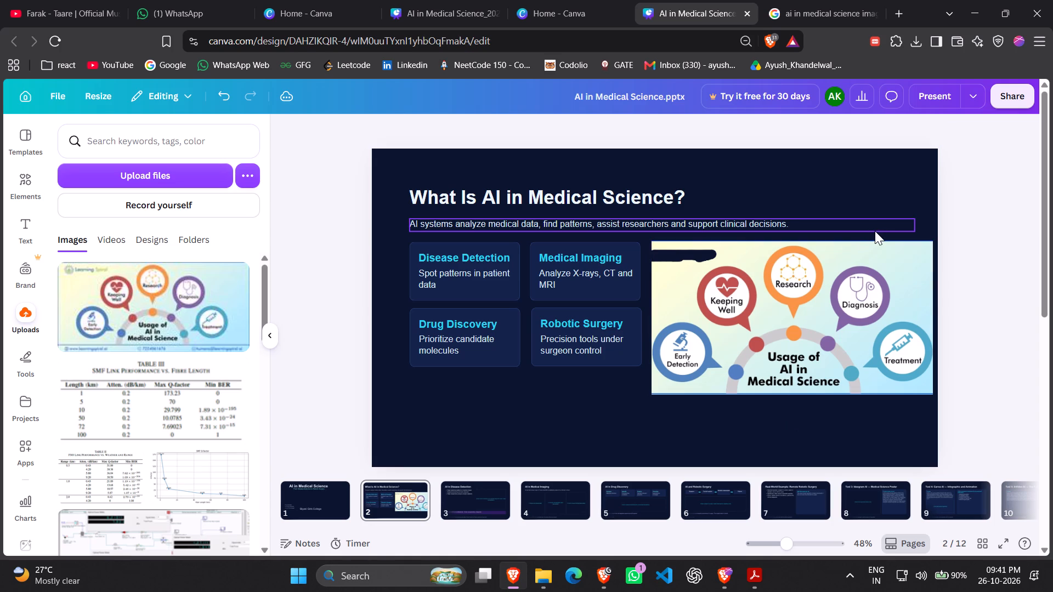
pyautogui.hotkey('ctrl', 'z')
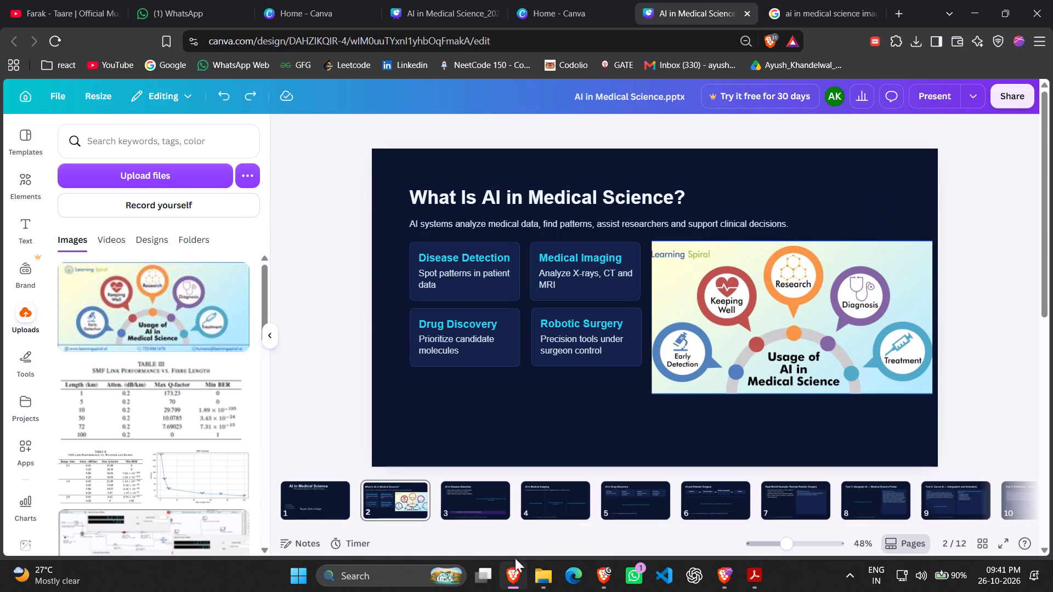
# Open AI_in_Medical_Science.jpg from Downloads in Photos and remove the Learning Spiral logo and text with Generative Erase.
pyautogui.click(531, 572)
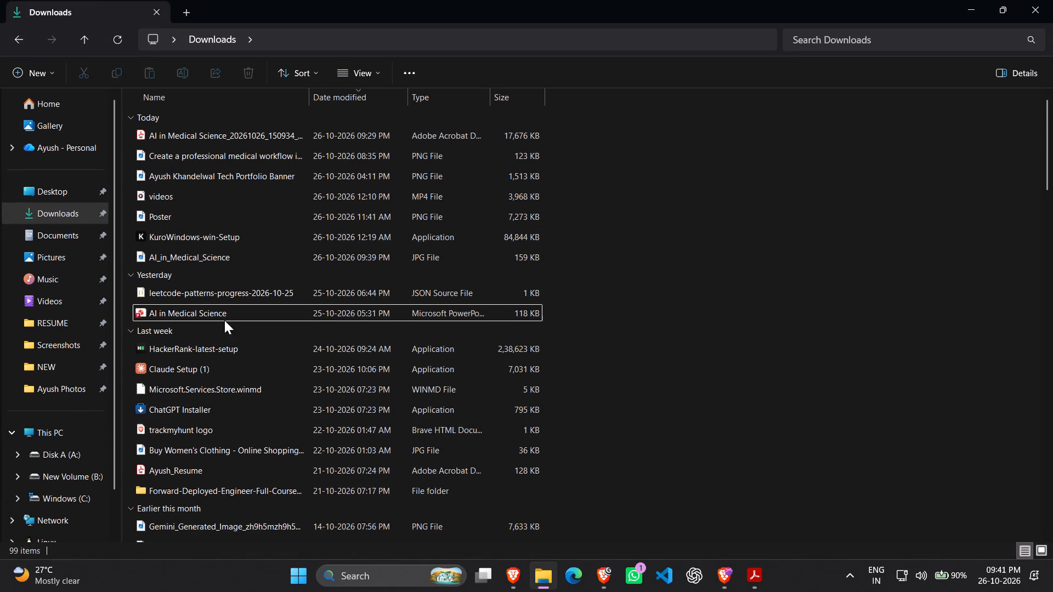
pyautogui.doubleClick(222, 260)
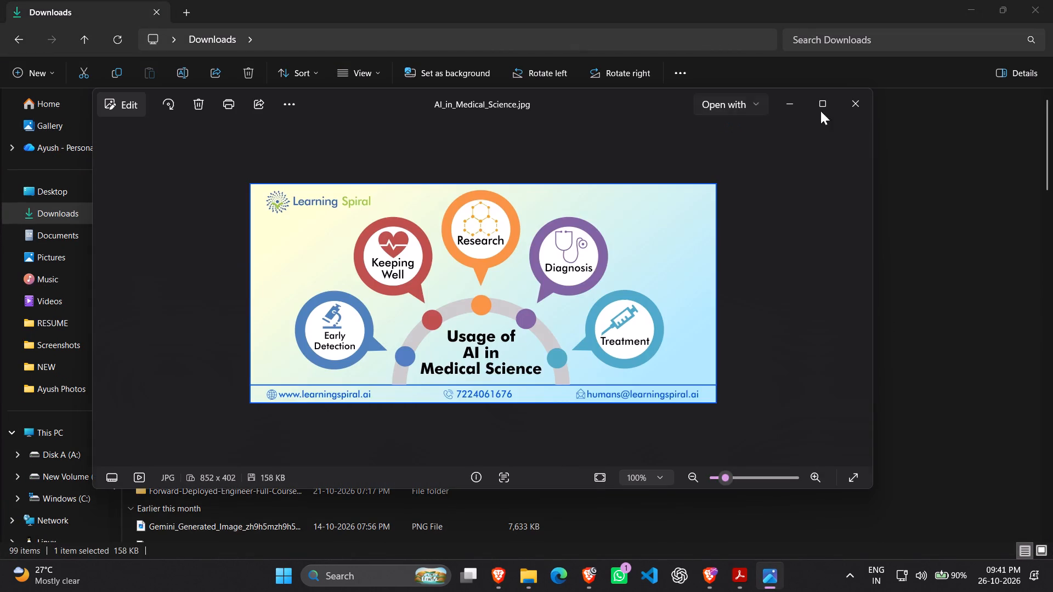
pyautogui.click(831, 103)
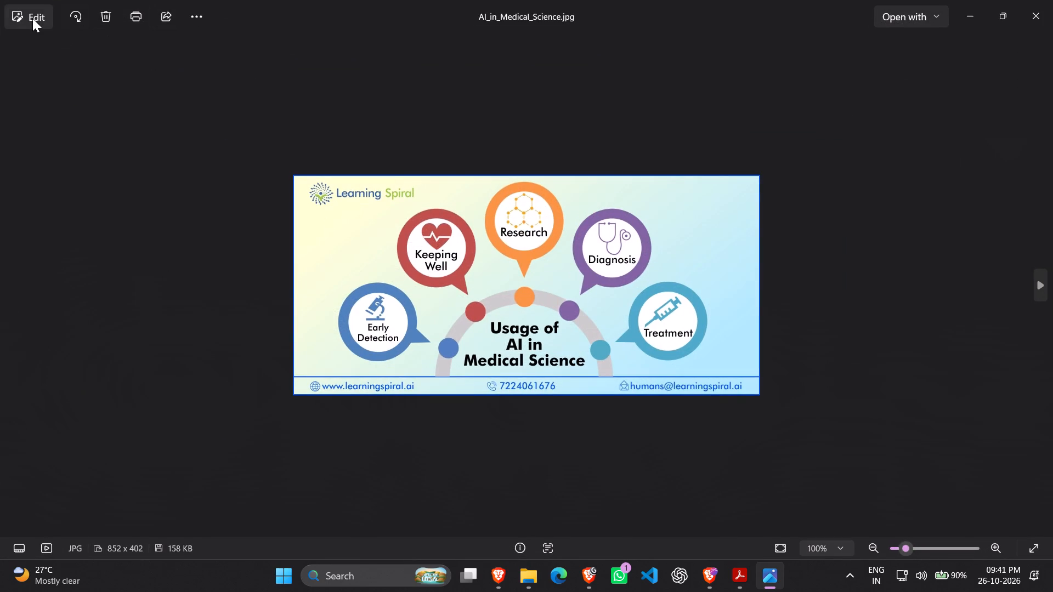
pyautogui.click(32, 18)
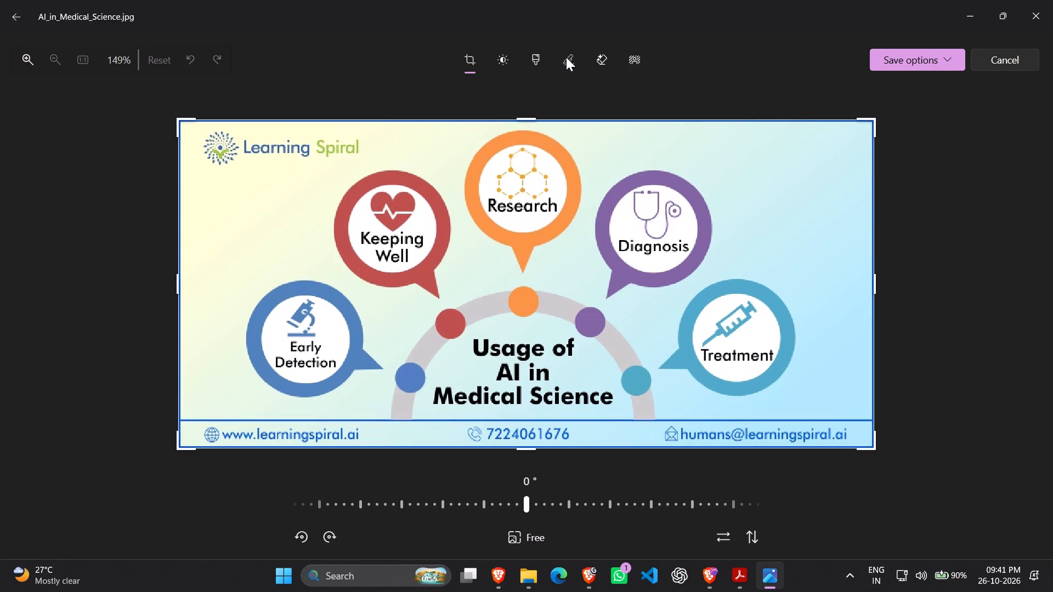
pyautogui.click(604, 59)
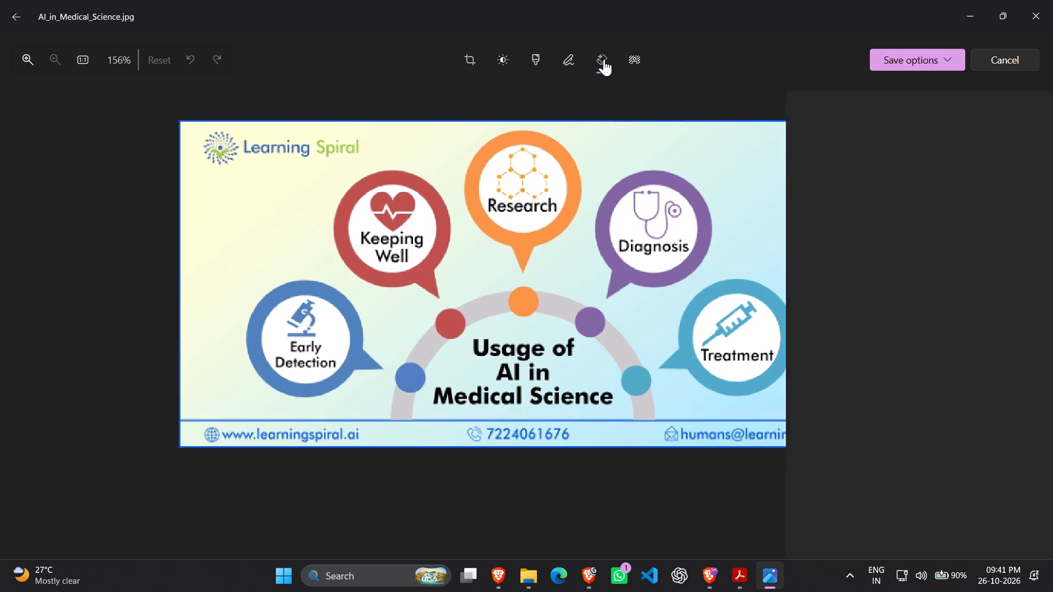
pyautogui.moveTo(82, 190); pyautogui.dragTo(110, 185)
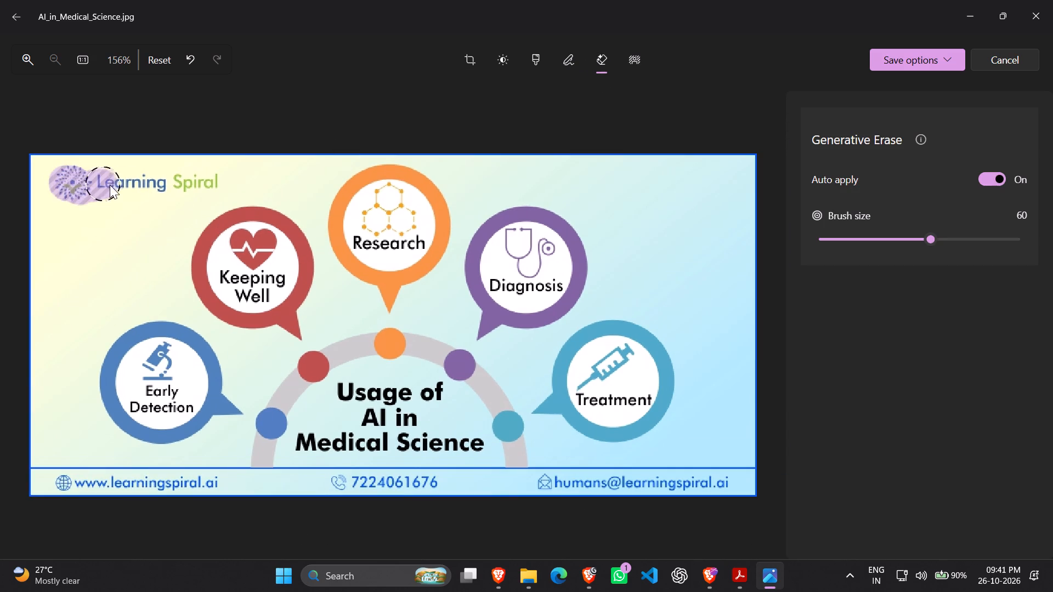
pyautogui.moveTo(110, 185); pyautogui.dragTo(208, 183)
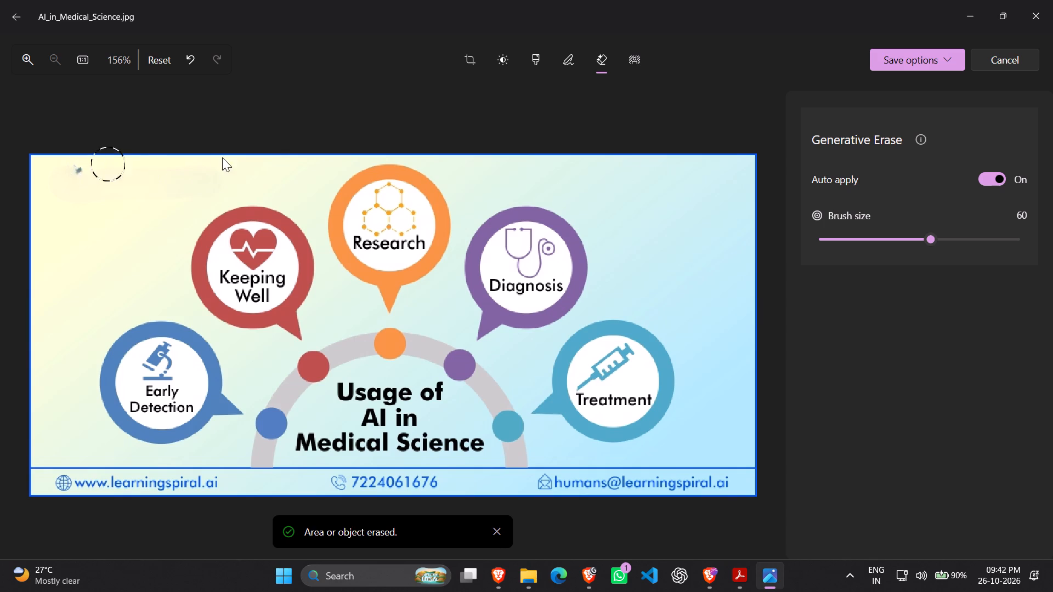
# Save the erased image over the original AI_in_Medical_Science.jpg and return to the Canva presentation.
pyautogui.click(896, 58)
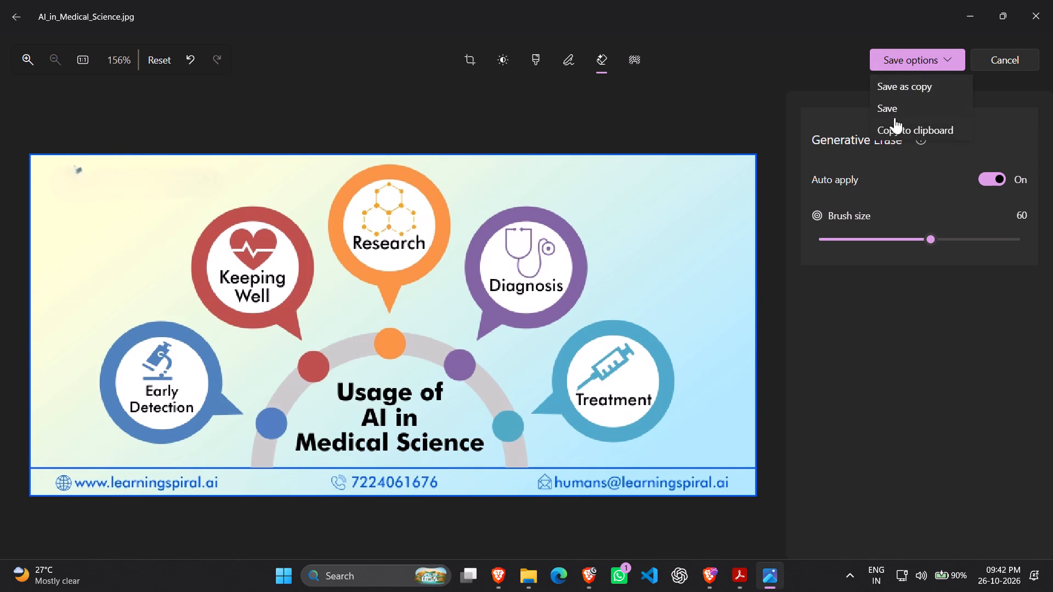
pyautogui.click(895, 117)
pyautogui.click(913, 65)
pyautogui.click(898, 107)
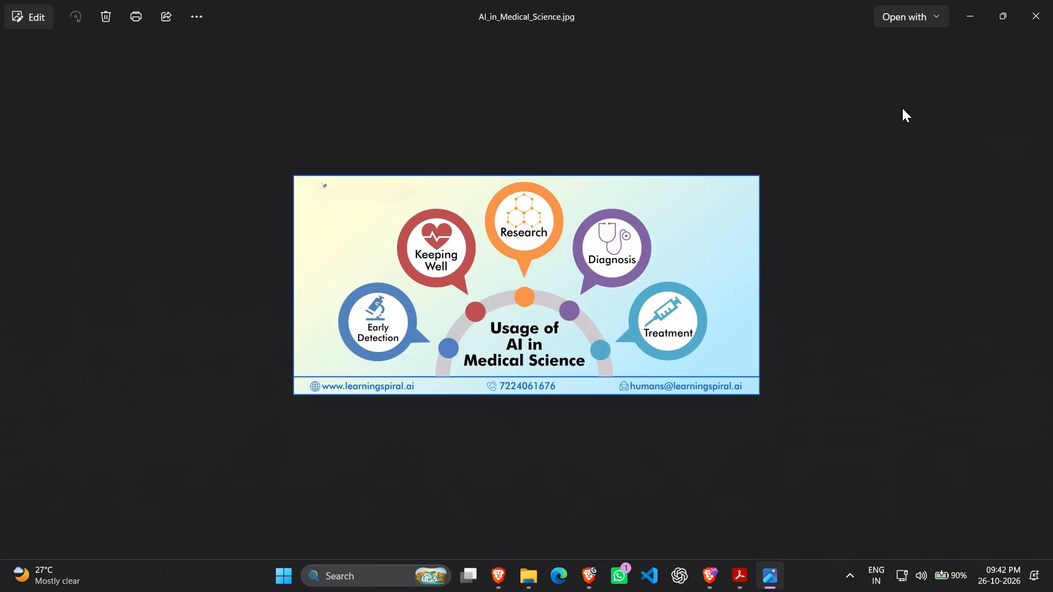
pyautogui.click(978, 9)
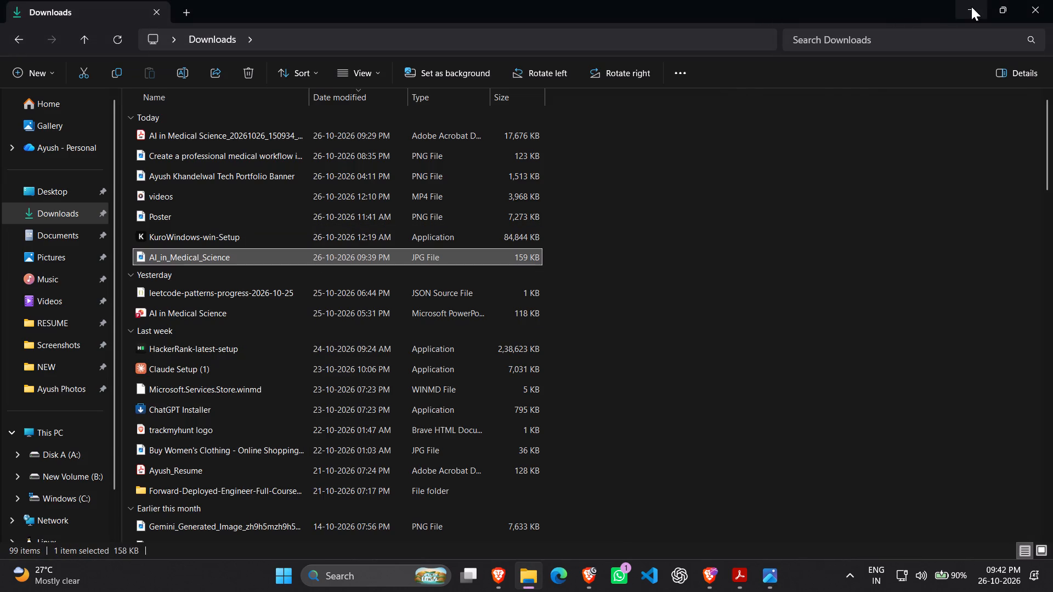
pyautogui.click(971, 7)
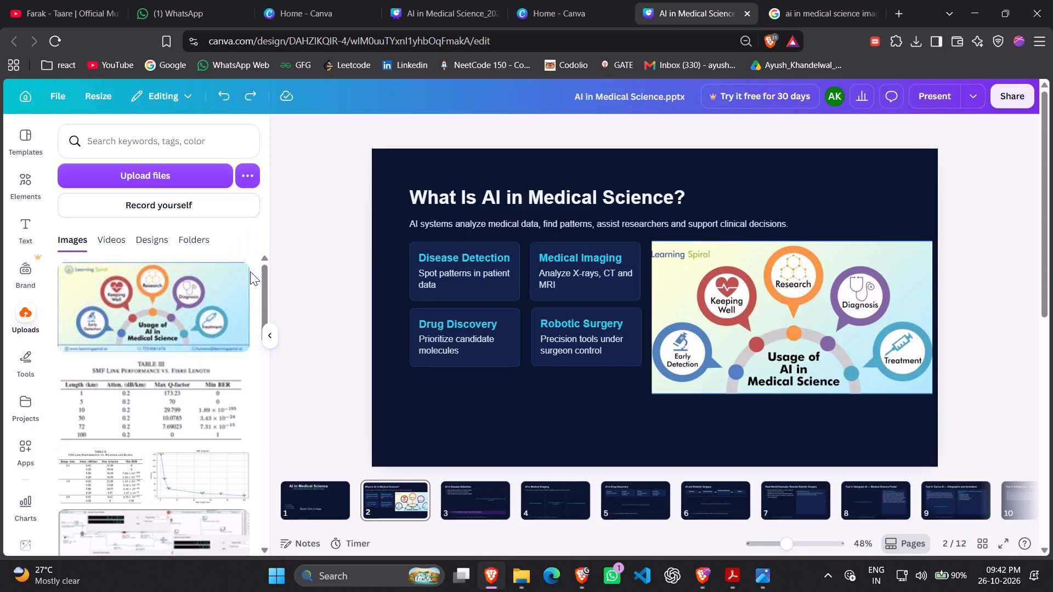
# Move the old AI_in_Medical_Science.jpg upload to the trash.
pyautogui.click(237, 271)
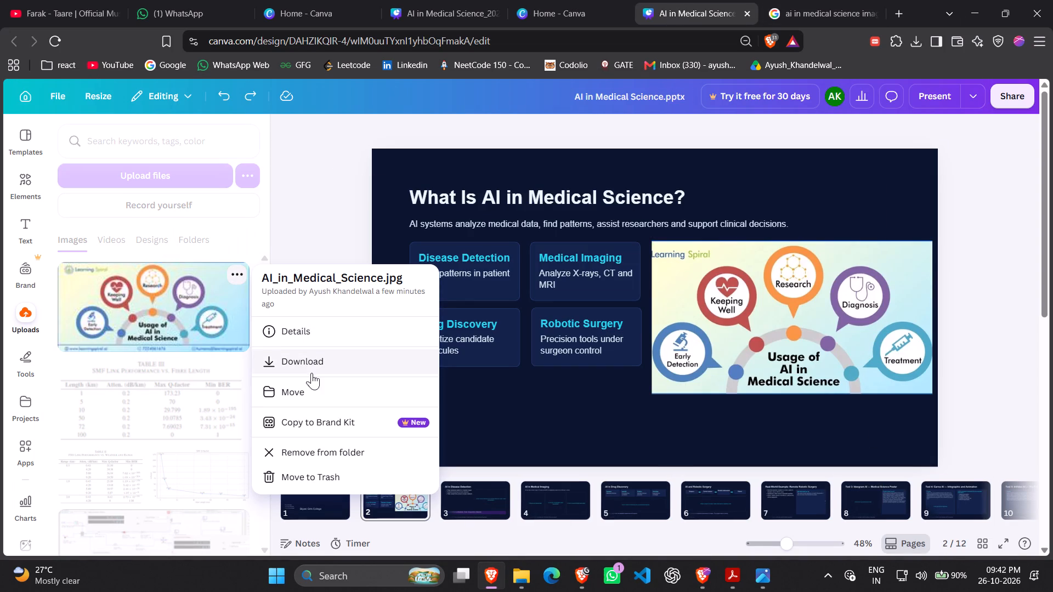
pyautogui.click(315, 471)
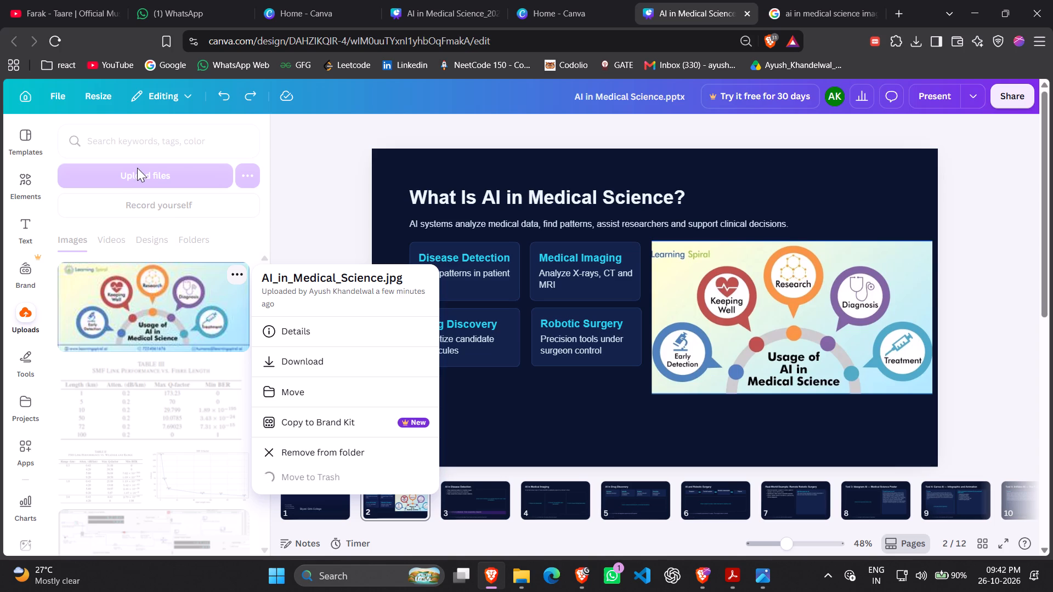
# Upload the edited AI_in_Medical_Science.jpg from Downloads.
pyautogui.click(162, 175)
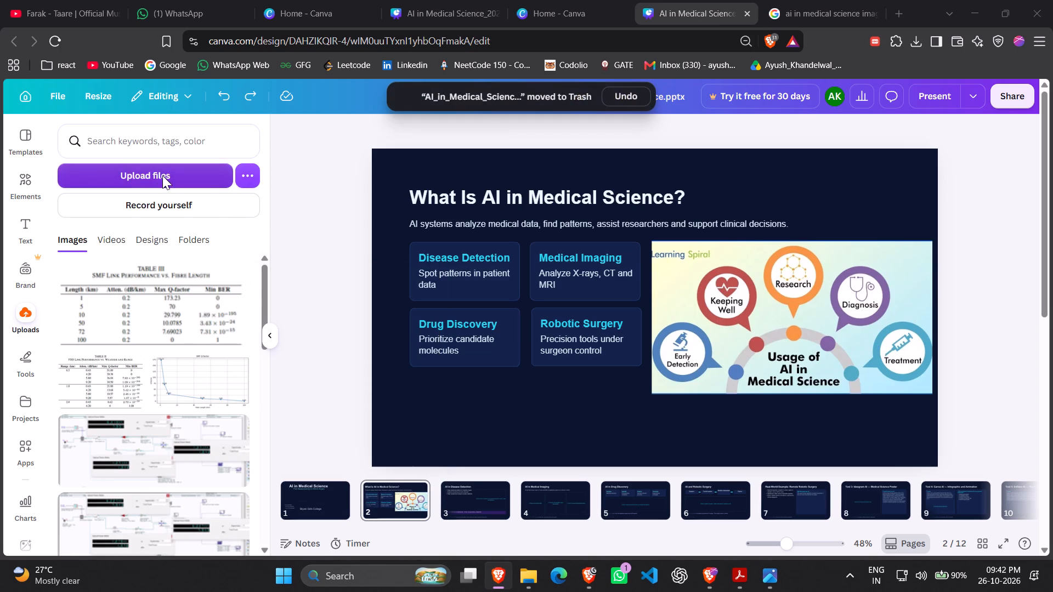
pyautogui.click(187, 124)
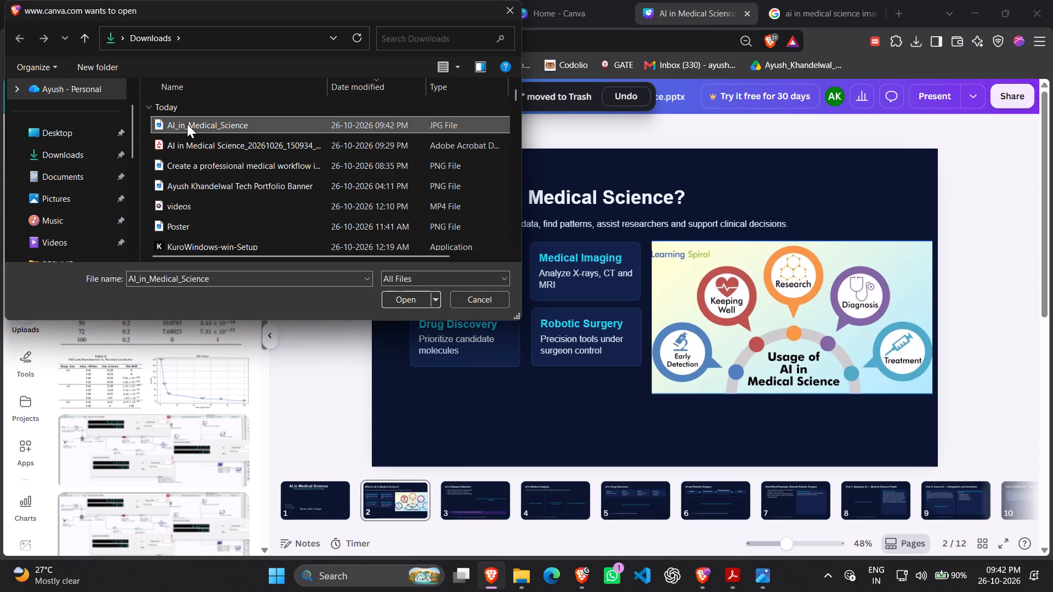
pyautogui.click(401, 301)
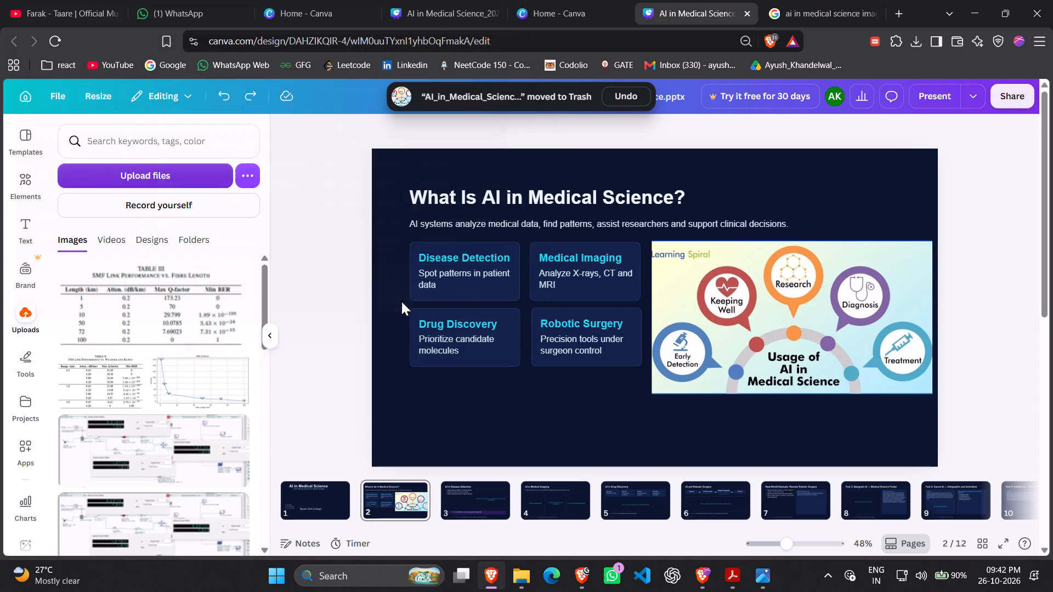
# Delete the old infographic from slide 2 and put the newly uploaded version on the slide's right half.
pyautogui.click(768, 278)
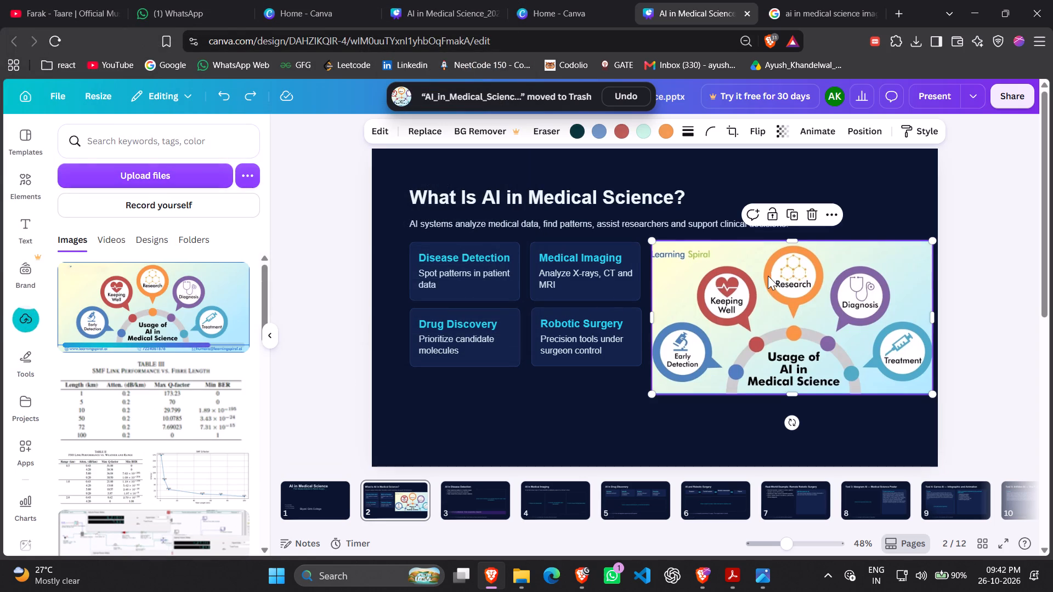
pyautogui.press('Delete')
pyautogui.moveTo(175, 312); pyautogui.dragTo(839, 300)
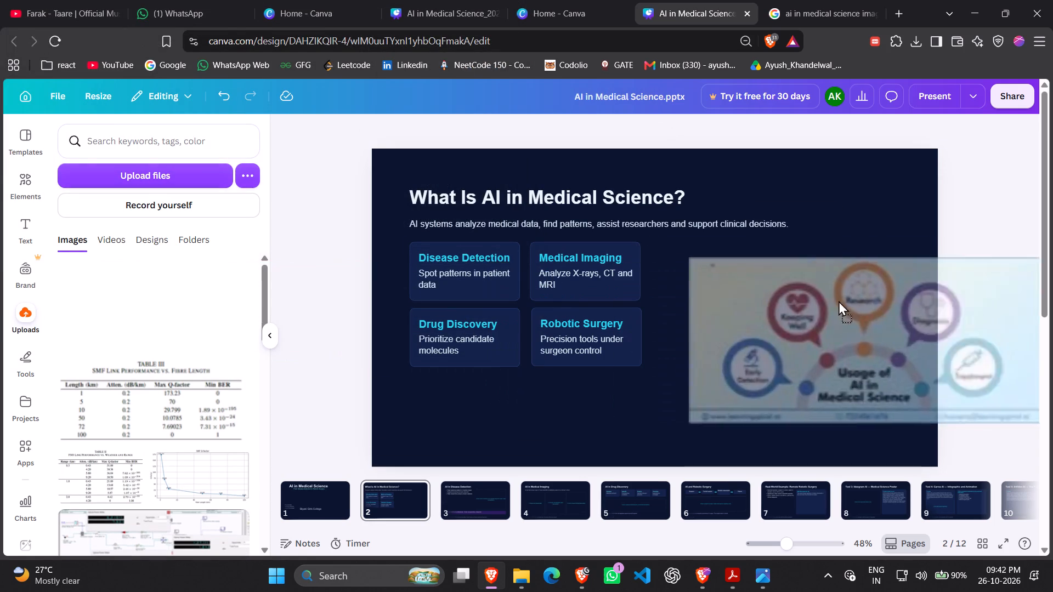
pyautogui.moveTo(839, 300); pyautogui.dragTo(775, 281)
pyautogui.moveTo(840, 306); pyautogui.dragTo(775, 302)
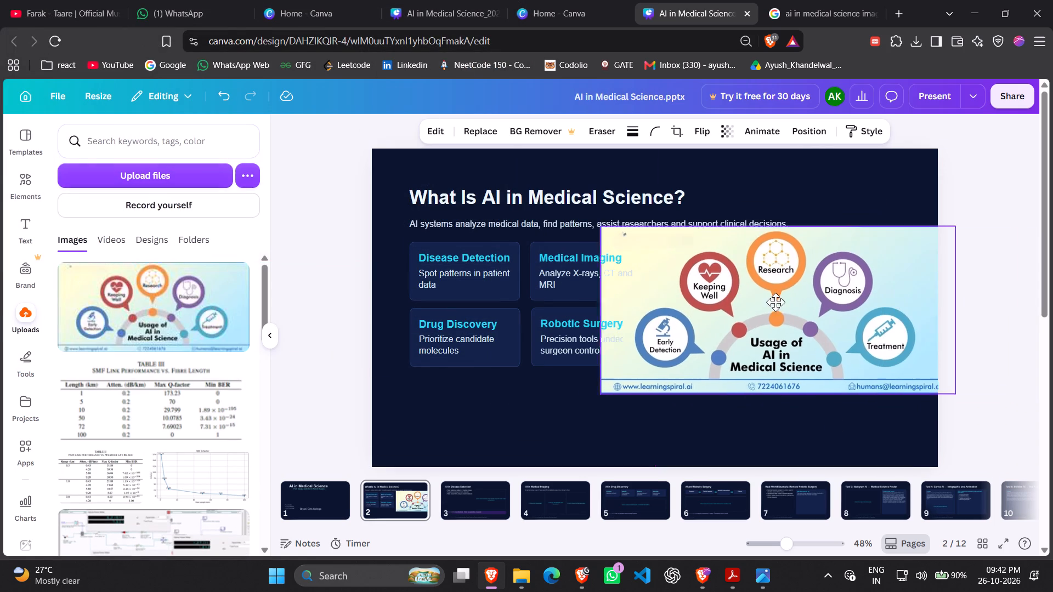
pyautogui.moveTo(775, 302); pyautogui.dragTo(764, 302)
# Crop the new infographic's right and left sides close to the Treatment and Early Detection circles.
pyautogui.moveTo(938, 310); pyautogui.dragTo(900, 312)
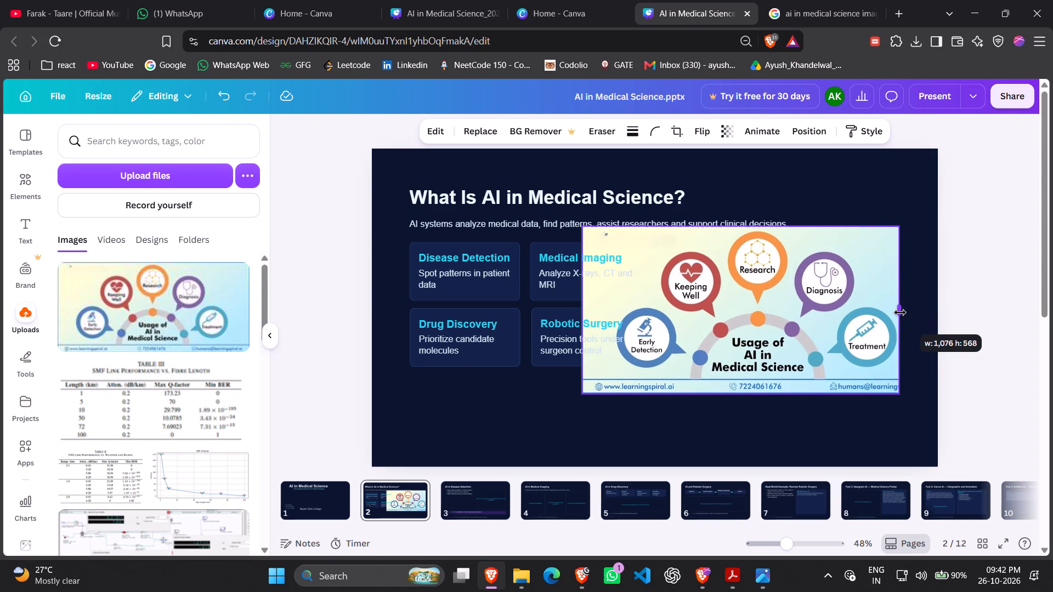
pyautogui.moveTo(900, 312); pyautogui.dragTo(898, 312)
pyautogui.click(898, 312)
pyautogui.moveTo(583, 311); pyautogui.dragTo(586, 311)
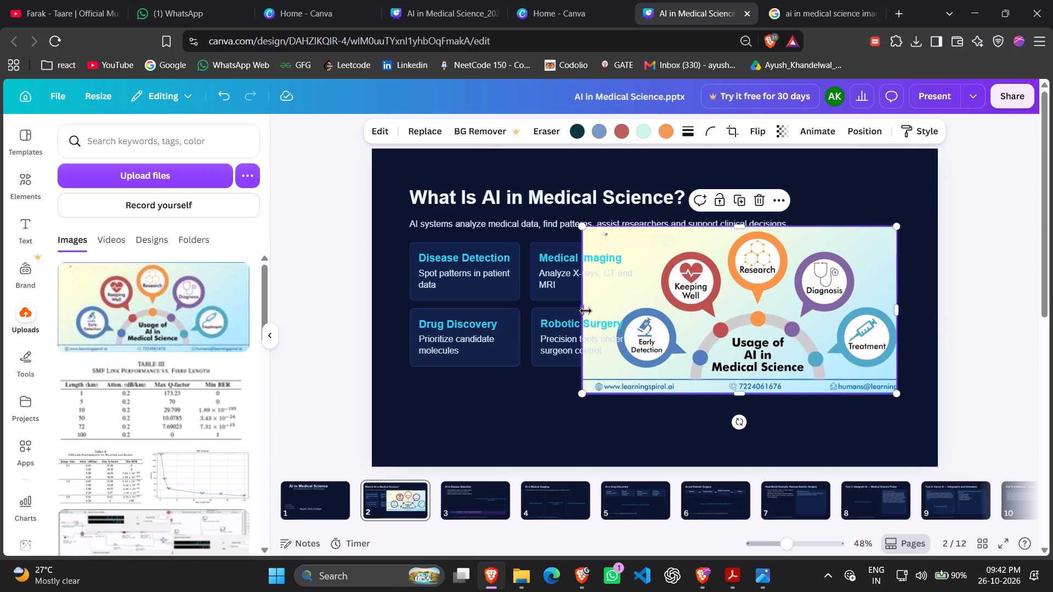
pyautogui.moveTo(586, 311); pyautogui.dragTo(616, 310)
# Place the cropped infographic just right of the card grid, with its top level with the upper cards.
pyautogui.moveTo(797, 299); pyautogui.dragTo(842, 311)
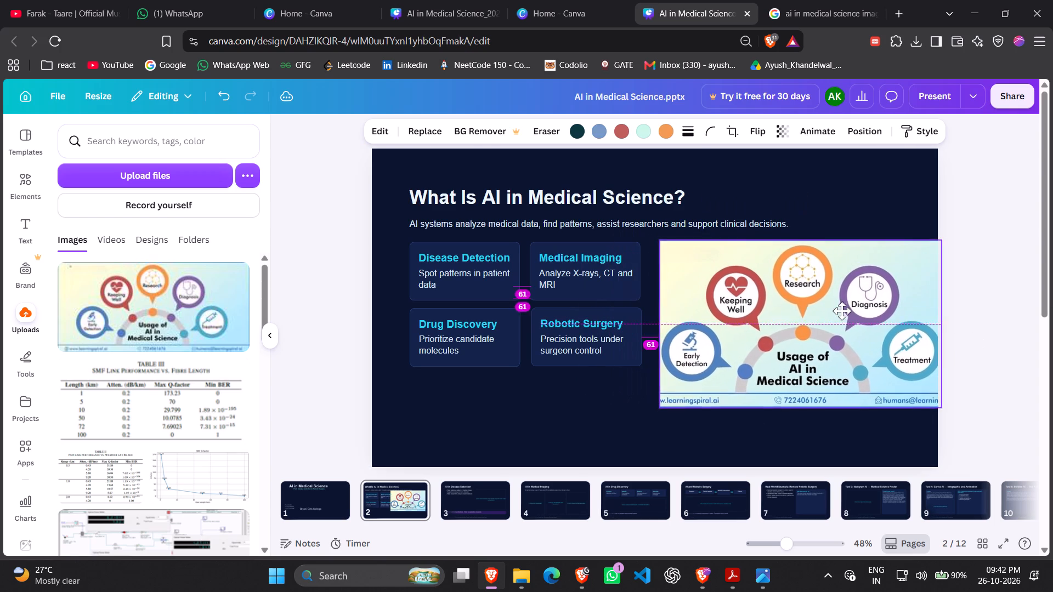
pyautogui.moveTo(842, 311); pyautogui.dragTo(830, 313)
# Crop the infographic's bottom edge to cut off the strip with the website and contact details.
pyautogui.moveTo(794, 409); pyautogui.dragTo(794, 402)
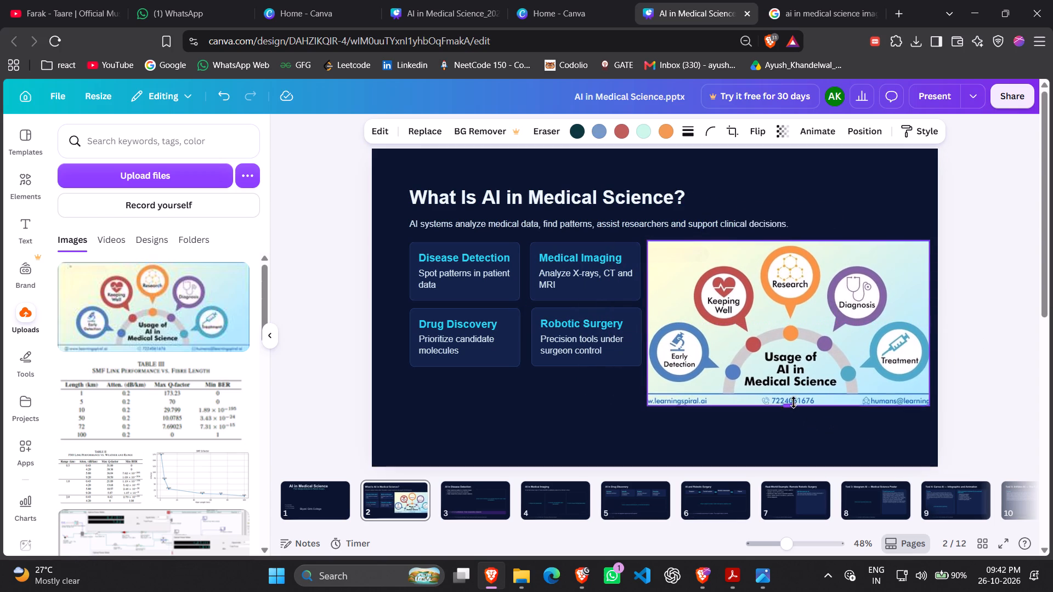
pyautogui.moveTo(794, 402); pyautogui.dragTo(793, 396)
pyautogui.click(796, 423)
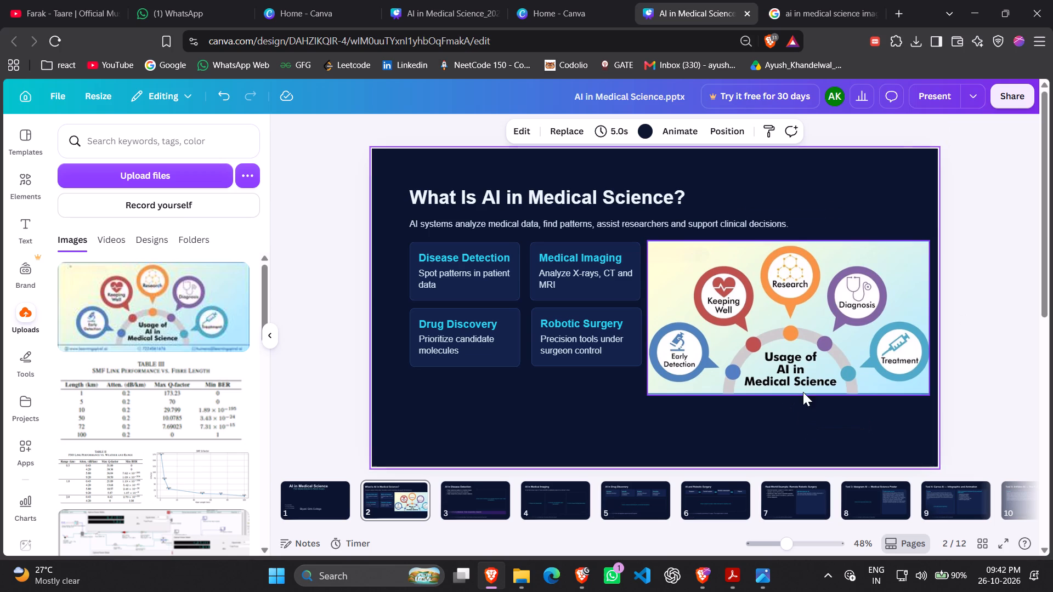
pyautogui.click(788, 436)
# Move slide 2's cropped infographic down and slightly right, with its top below the tops of the upper cards and its side near the slide's edge.
pyautogui.moveTo(801, 288); pyautogui.dragTo(806, 308)
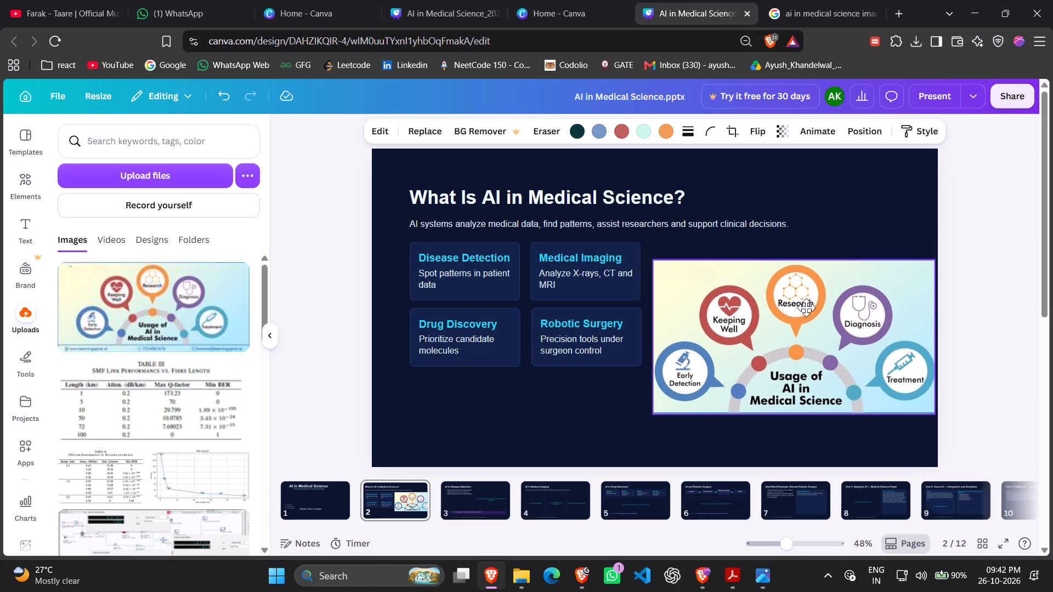
pyautogui.moveTo(806, 308); pyautogui.dragTo(806, 312)
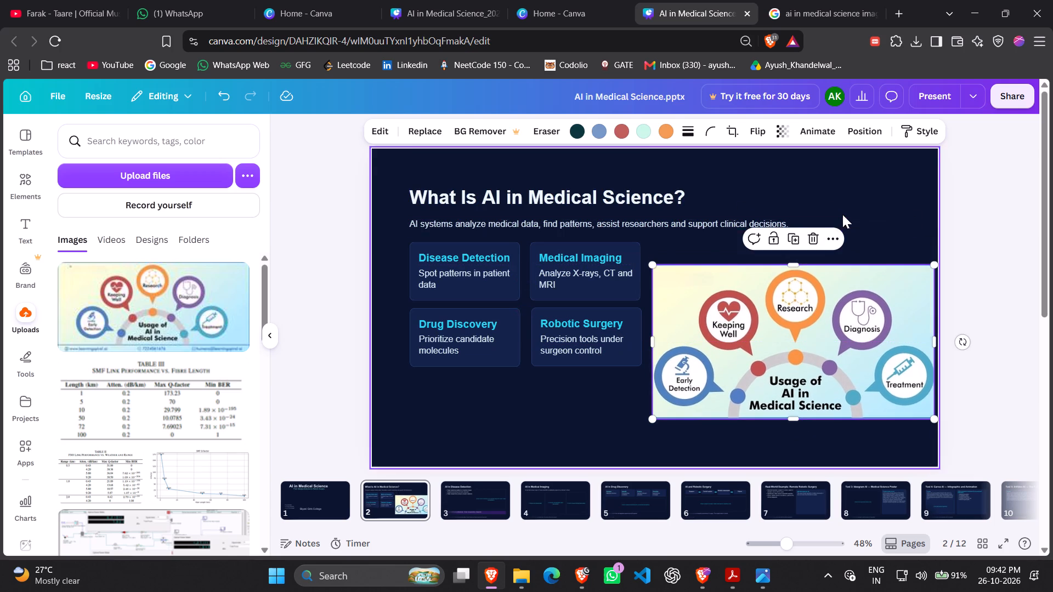
pyautogui.click(868, 204)
# Examine slide 3 on disease detection and the Future of Healthcare slide in the other AI in Medical Science deck.
pyautogui.click(502, 503)
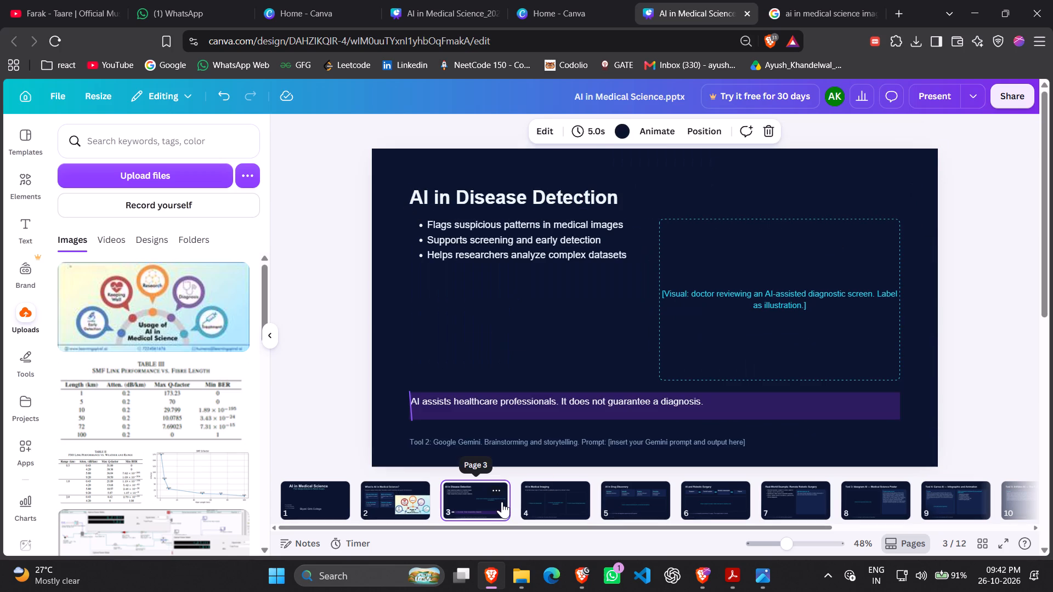
pyautogui.click(404, 511)
pyautogui.click(469, 500)
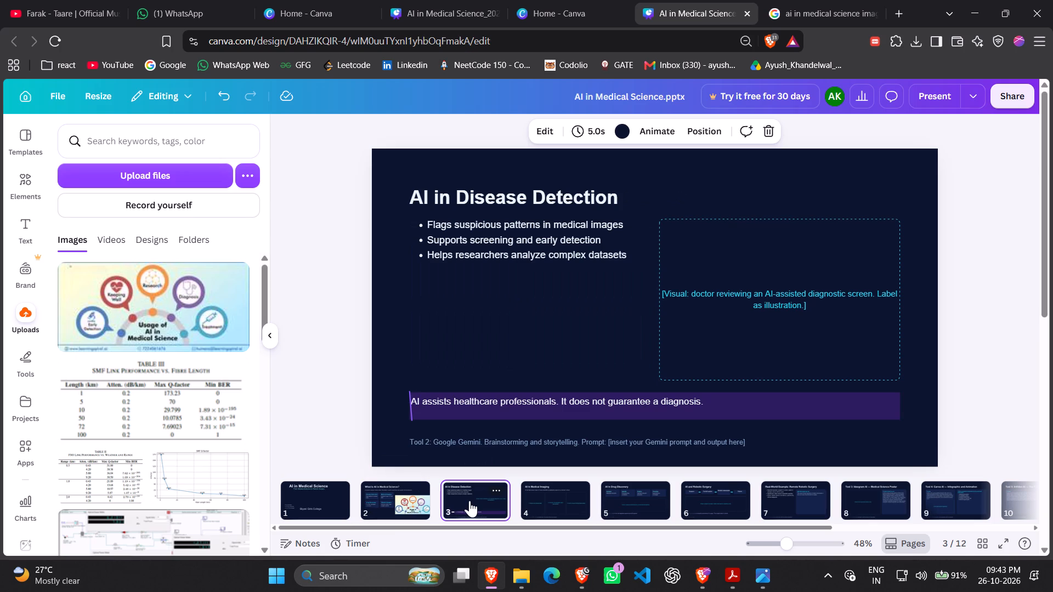
pyautogui.click(553, 0)
pyautogui.click(453, 0)
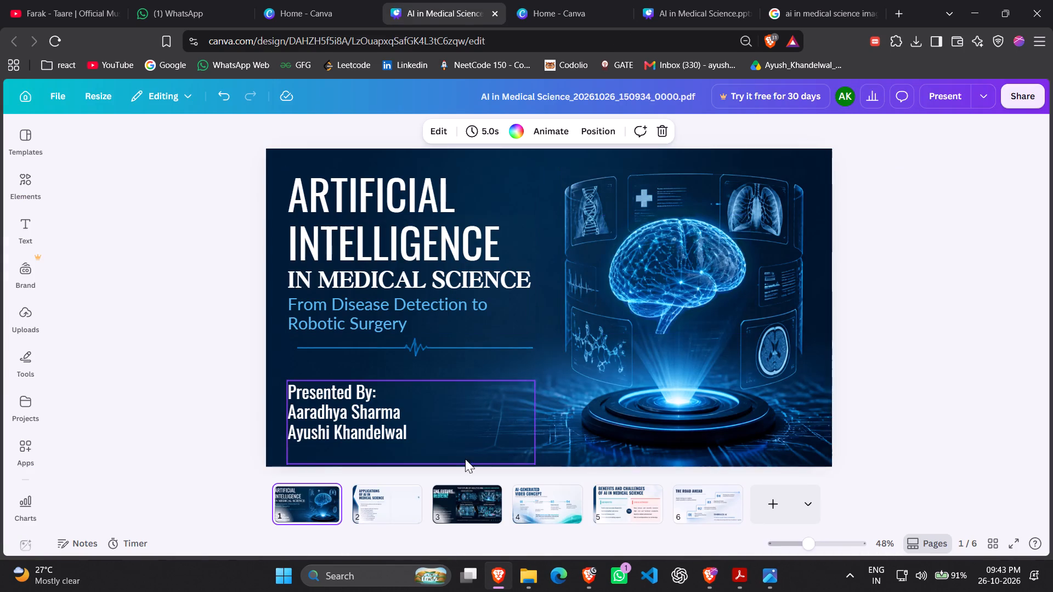
pyautogui.click(462, 499)
pyautogui.click(542, 498)
pyautogui.click(436, 491)
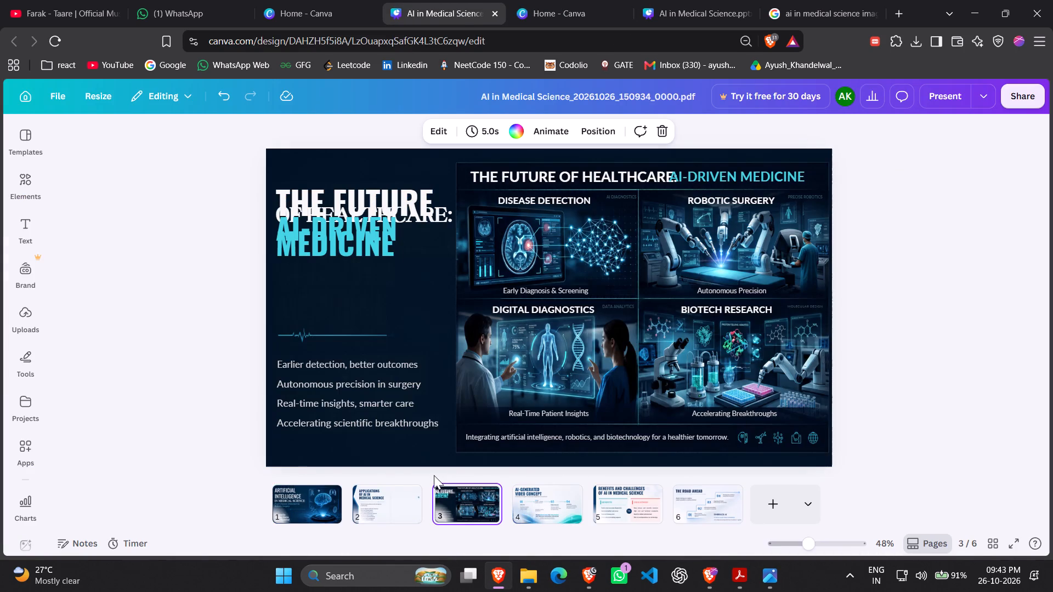
pyautogui.click(786, 0)
pyautogui.click(658, 8)
pyautogui.click(568, 8)
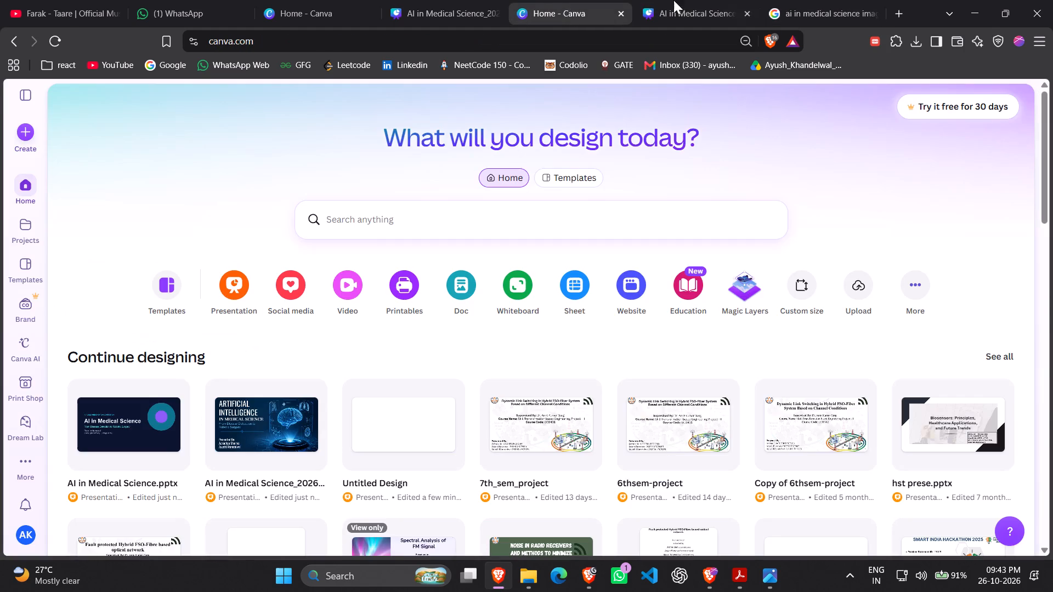
# Search Google Images for "AI in Disease Detection images", using the copied title of slide 3.
pyautogui.click(688, 0)
pyautogui.tripleClick(508, 195)
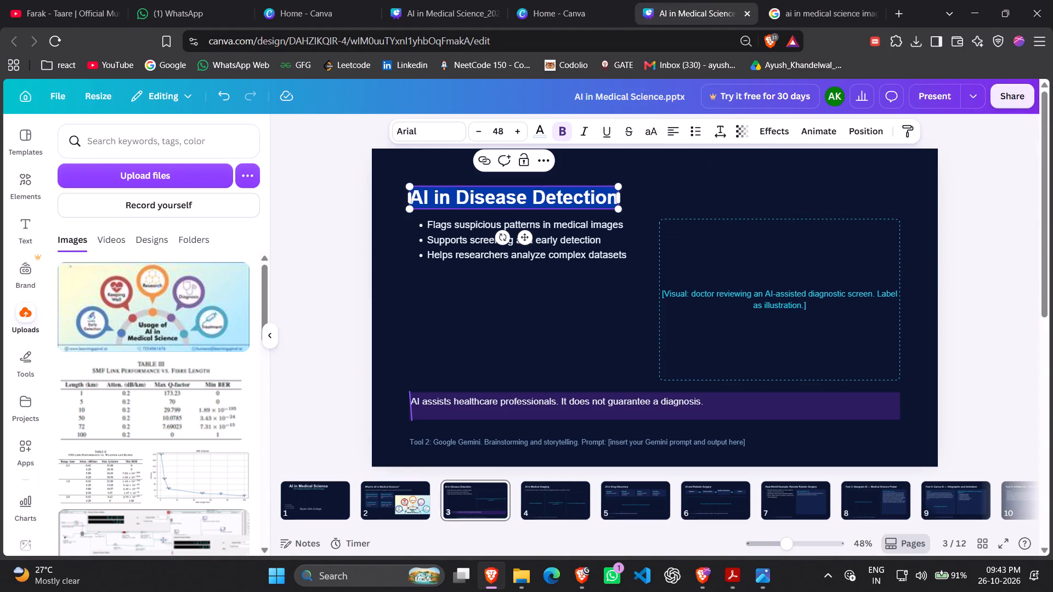
pyautogui.hotkey('ctrl', 'c')
pyautogui.click(805, 14)
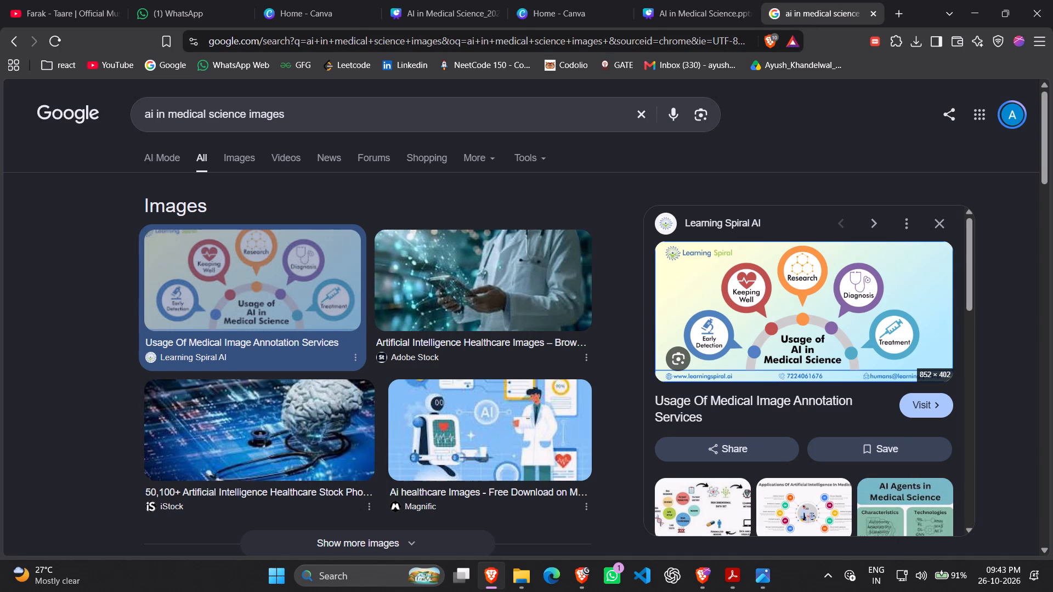
pyautogui.moveTo(555, 109); pyautogui.dragTo(99, 109)
pyautogui.hotkey('ctrl', 'v')
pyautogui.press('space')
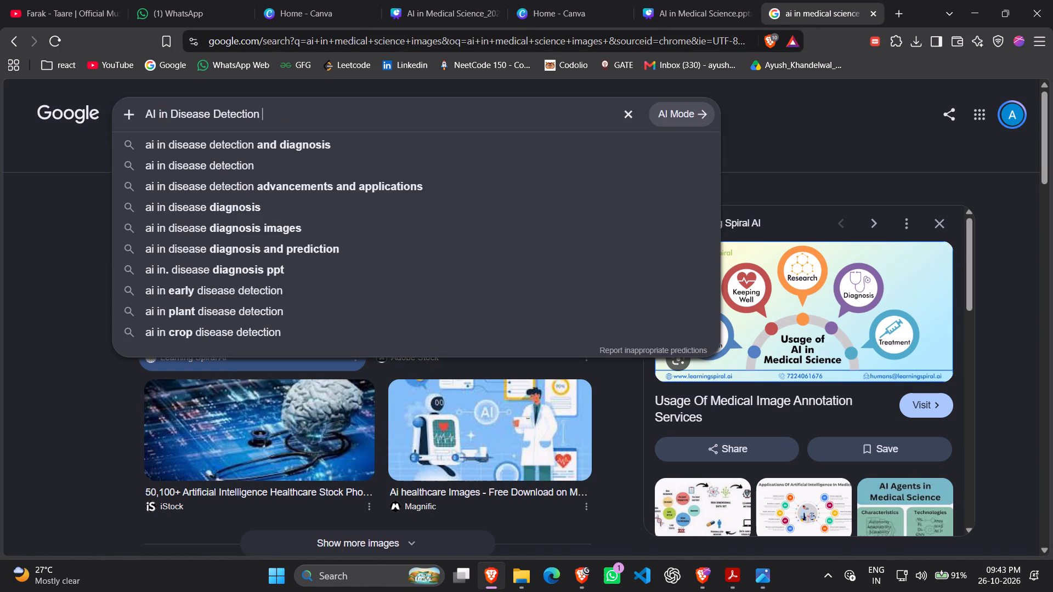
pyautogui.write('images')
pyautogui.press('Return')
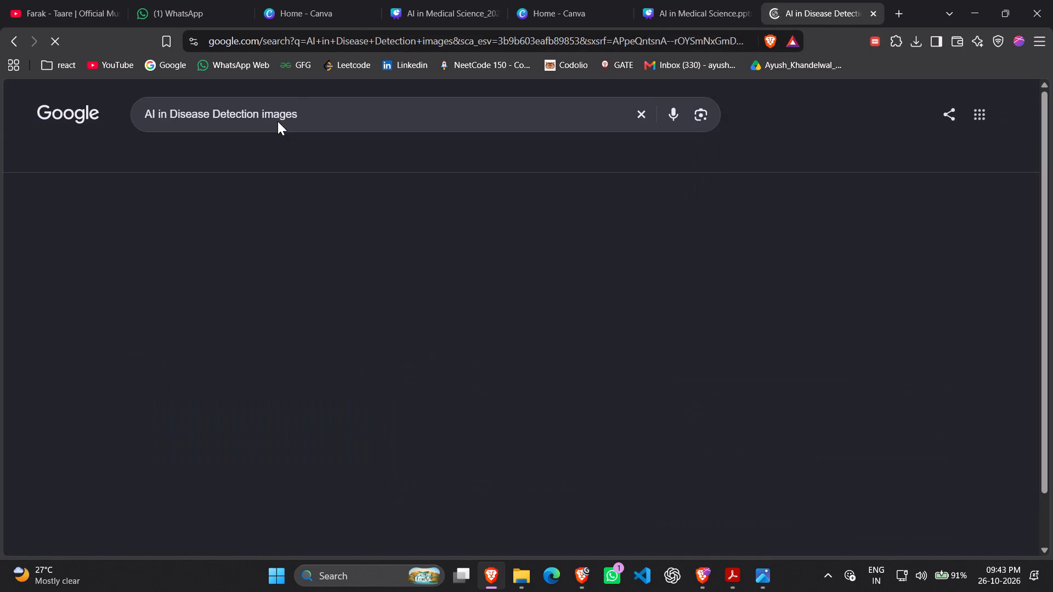
pyautogui.click(233, 155)
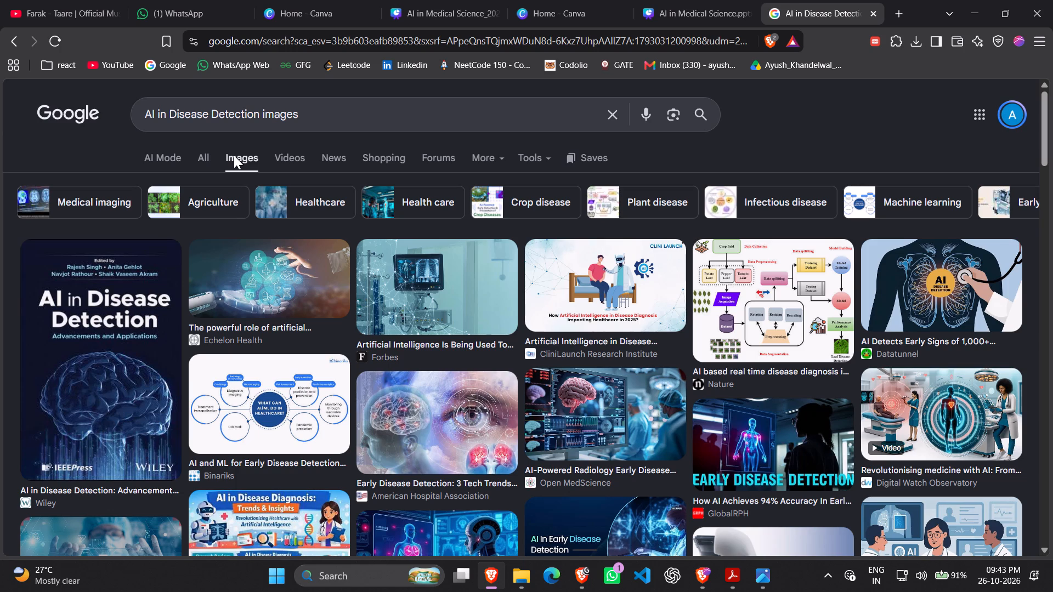
# Preview Open MedScience's AI-powered radiology image and look through the other disease detection image results for a suitable slide 3 visual.
pyautogui.click(580, 410)
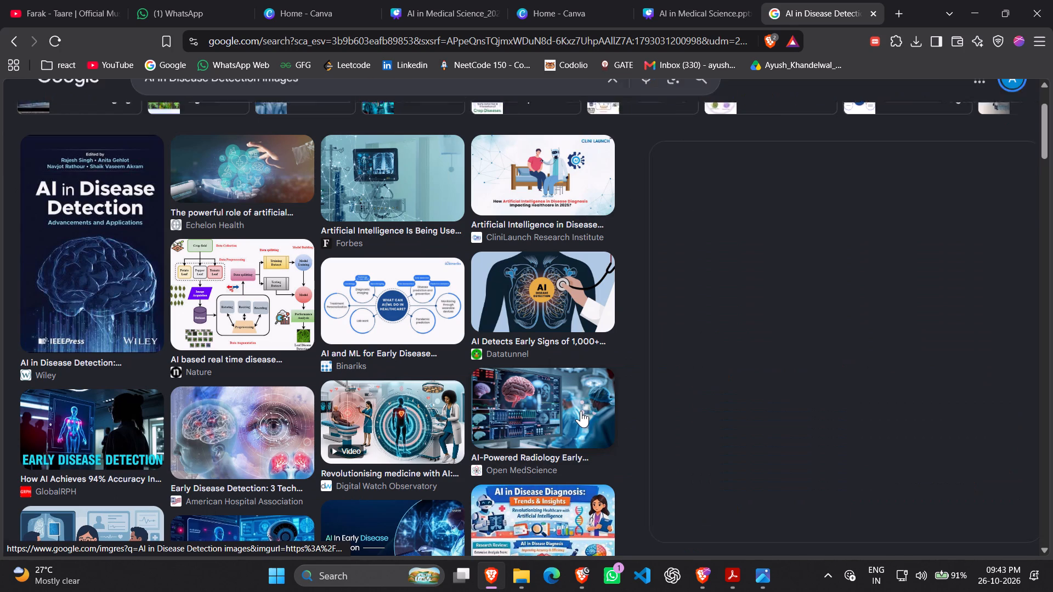
pyautogui.scroll(-4, 393, 379)
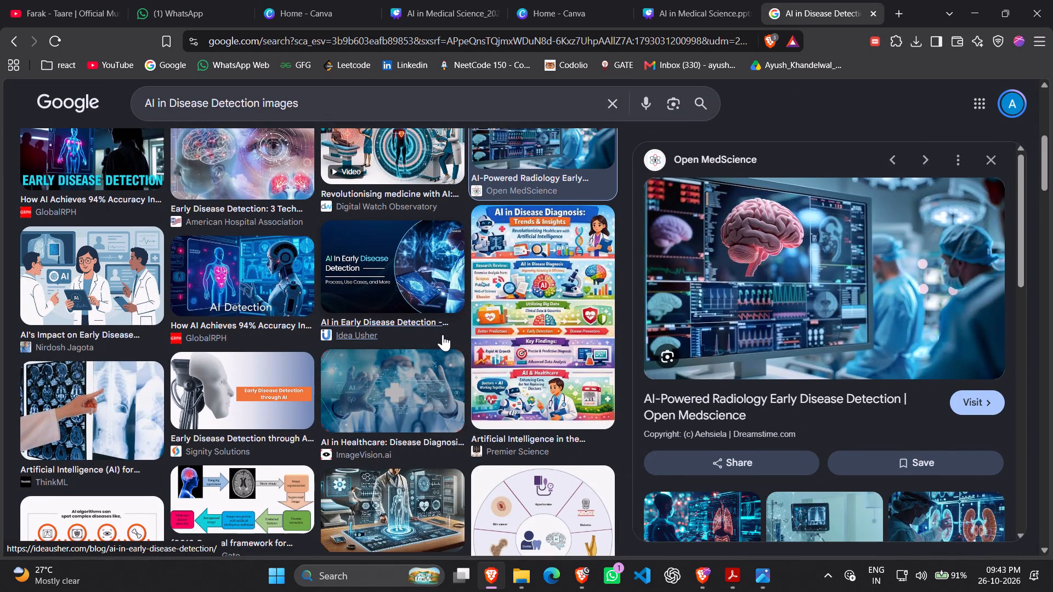
pyautogui.scroll(-2, 399, 321)
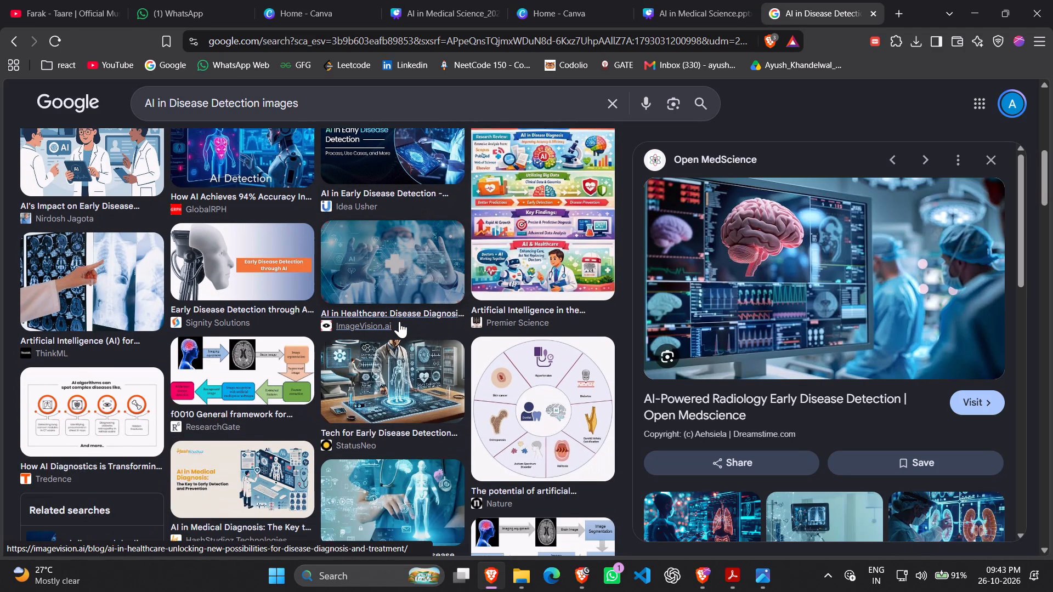
pyautogui.scroll(-3, 399, 321)
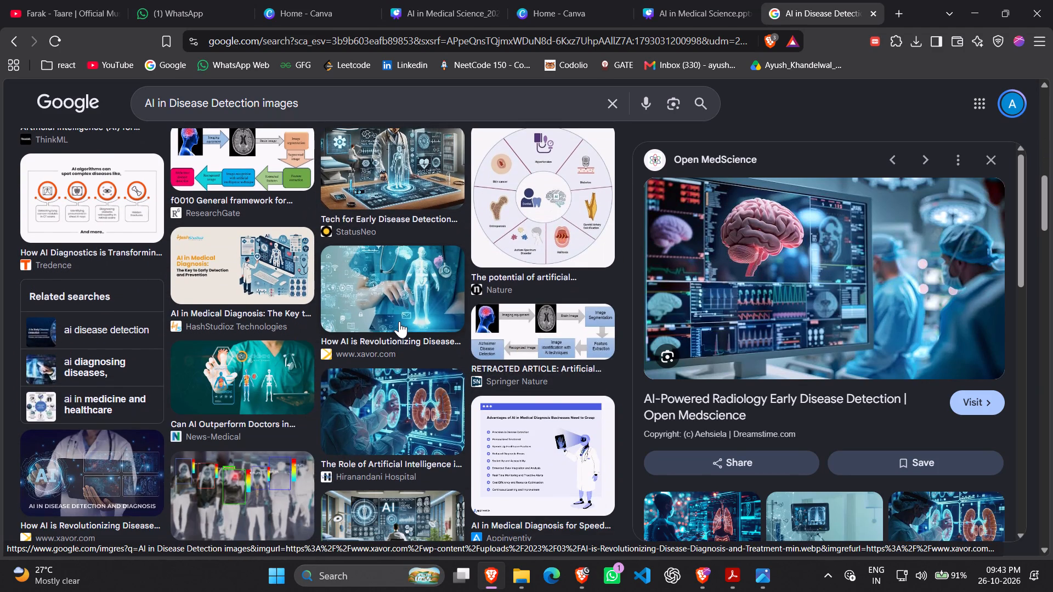
pyautogui.scroll(-3, 399, 321)
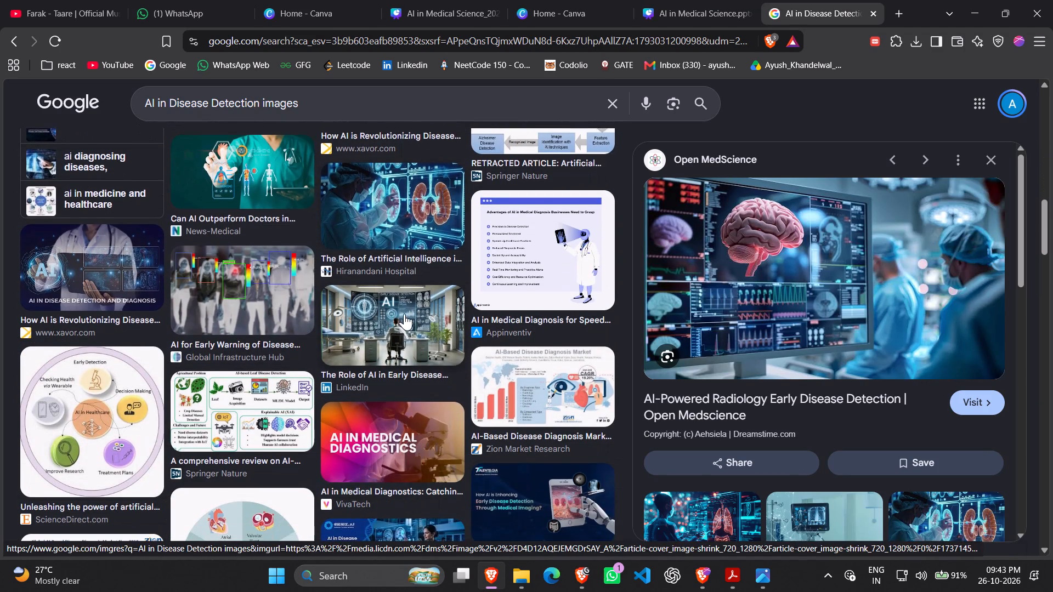
pyautogui.scroll(-2, 405, 314)
pyautogui.click(993, 153)
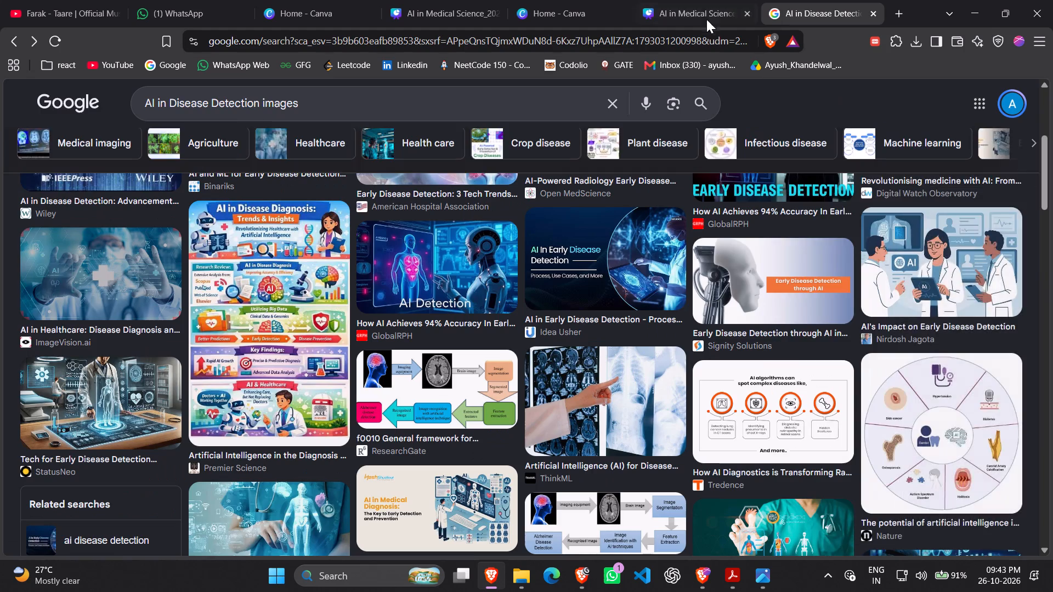
# On slide 3, extend the purple note banner slightly leftward, shift it aside and delete the short vertical line at its left end.
pyautogui.click(702, 13)
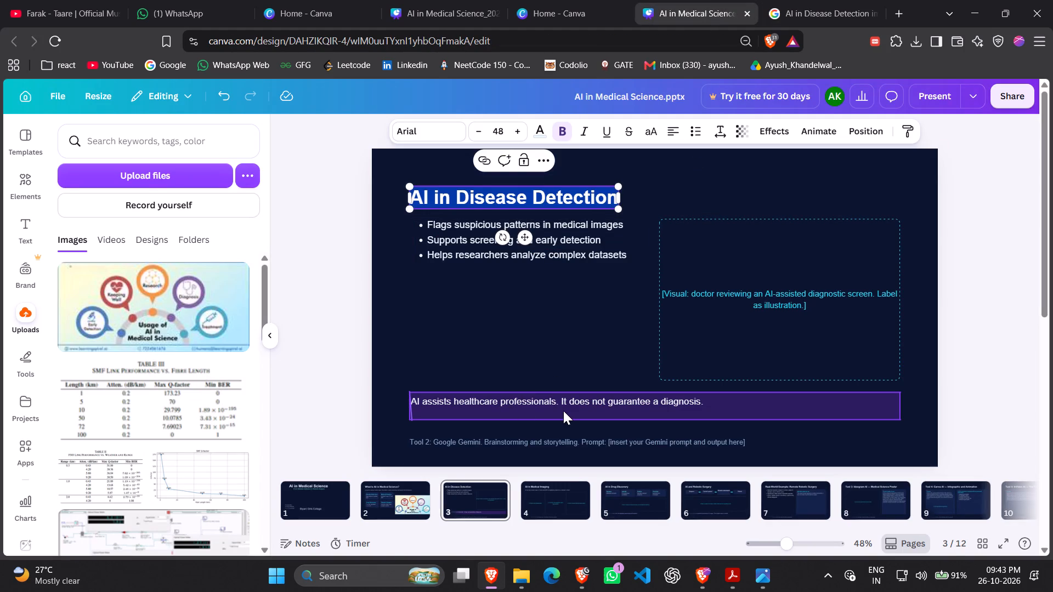
pyautogui.click(533, 345)
pyautogui.click(455, 394)
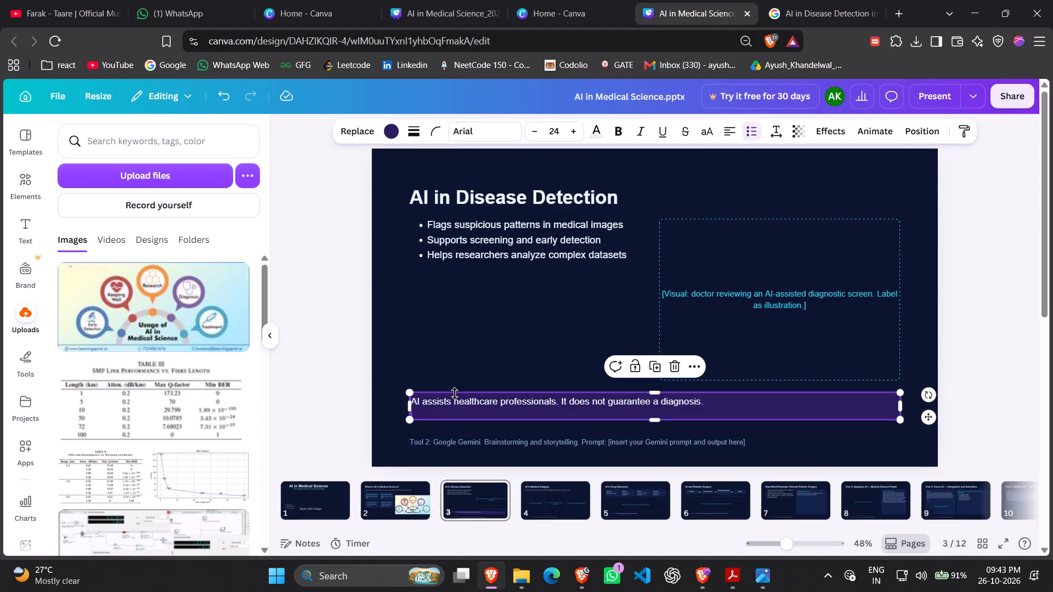
pyautogui.moveTo(411, 413); pyautogui.dragTo(400, 413)
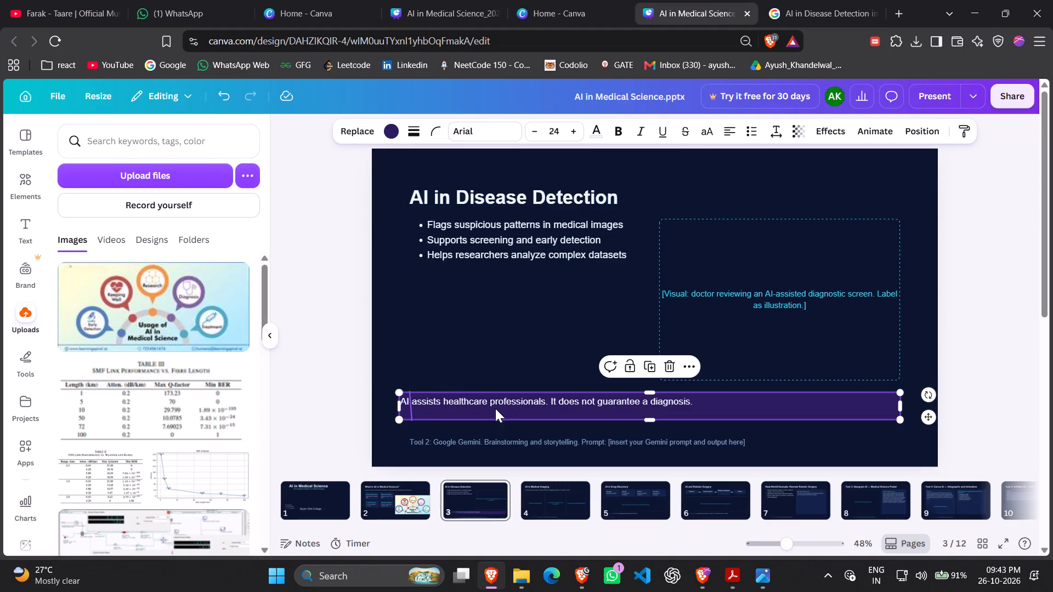
pyautogui.moveTo(497, 405); pyautogui.dragTo(527, 402)
pyautogui.click(404, 405)
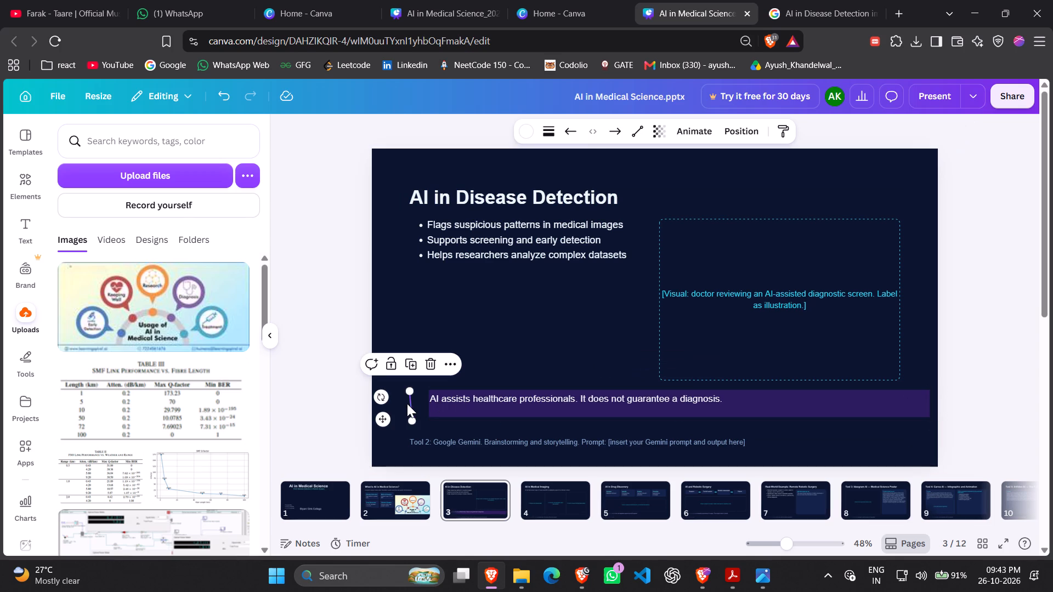
pyautogui.press('Delete')
# Move slide 3's purple note banner back left so its left edge roughly lines up with the title.
pyautogui.moveTo(484, 397); pyautogui.dragTo(472, 400)
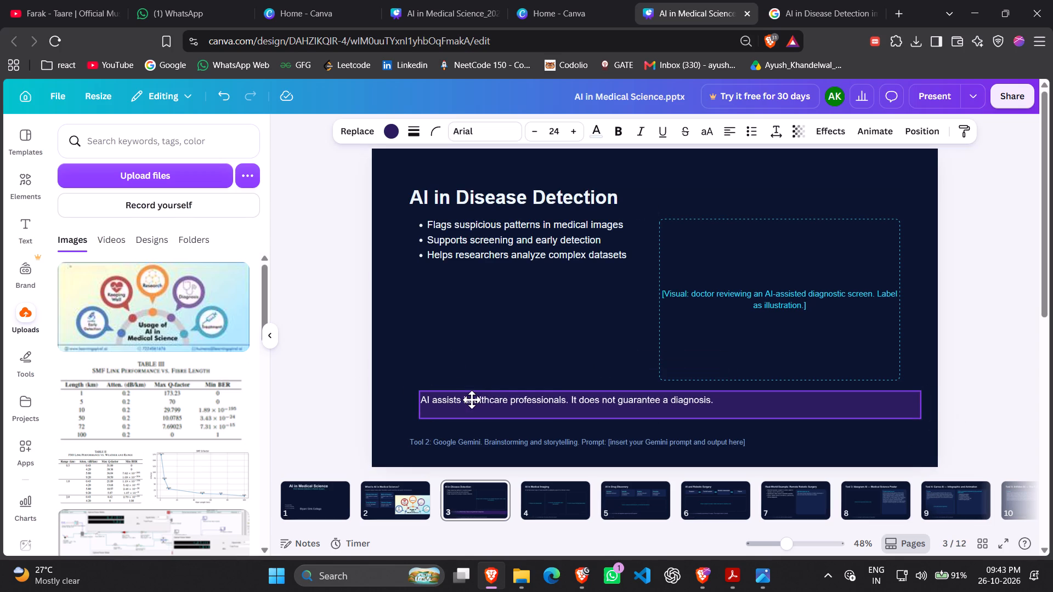
pyautogui.moveTo(472, 400); pyautogui.dragTo(468, 400)
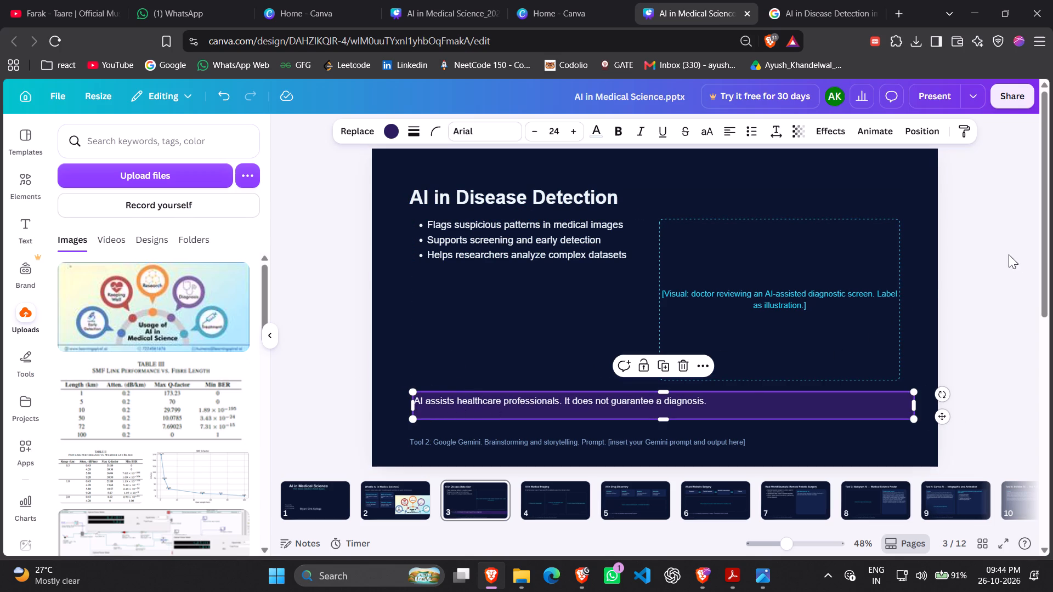
pyautogui.click(981, 253)
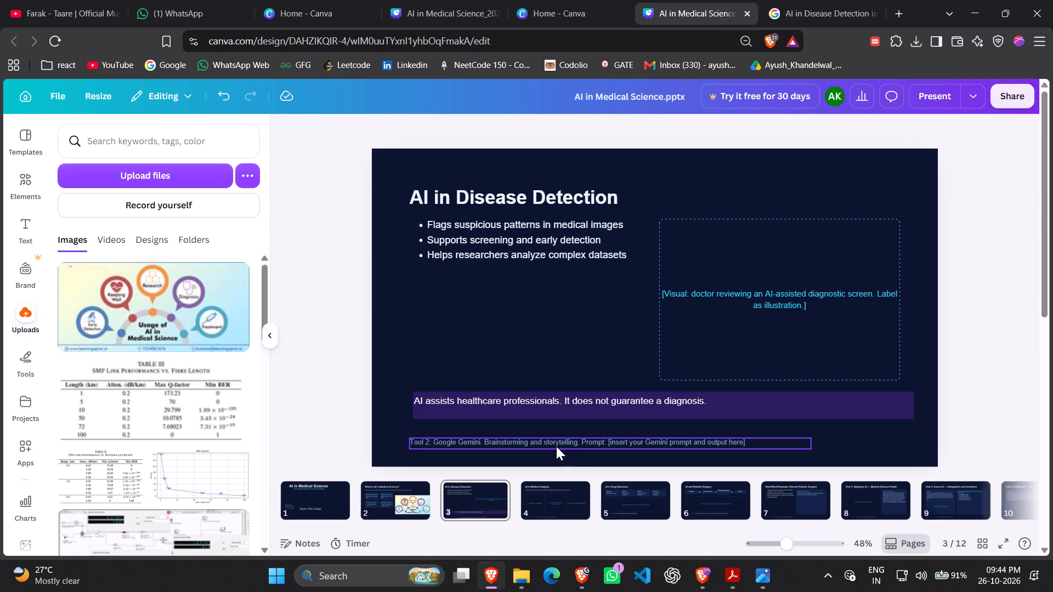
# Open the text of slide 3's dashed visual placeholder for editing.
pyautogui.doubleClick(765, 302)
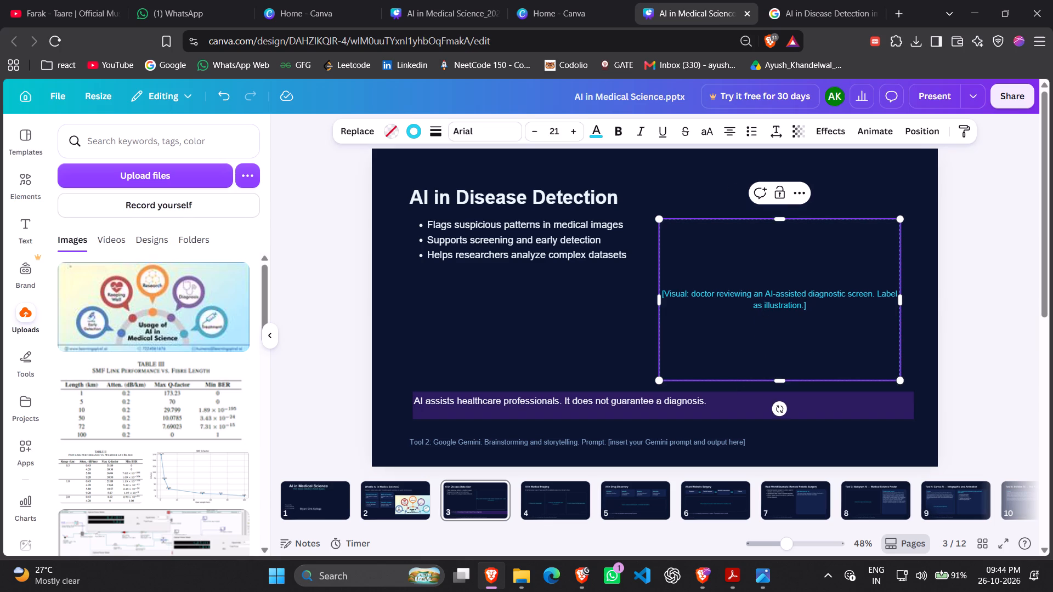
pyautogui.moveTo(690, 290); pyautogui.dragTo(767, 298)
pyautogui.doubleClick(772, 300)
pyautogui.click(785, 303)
# Return to the Google image results for AI in Disease Detection and look through them for a suitable slide 3 visual.
pyautogui.click(774, 3)
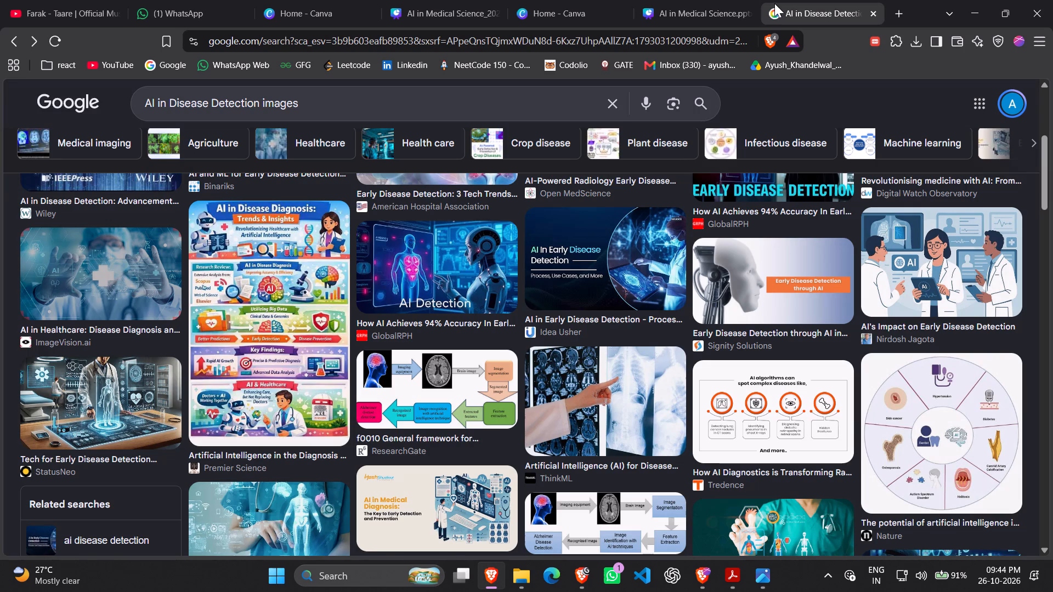
pyautogui.scroll(-4, 379, 443)
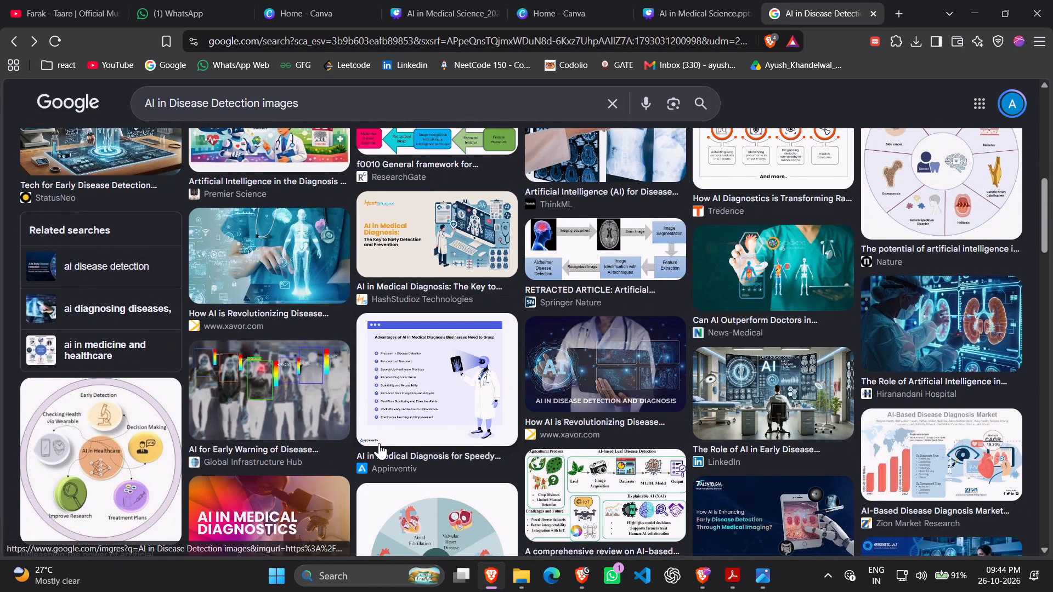
pyautogui.scroll(-4, 380, 443)
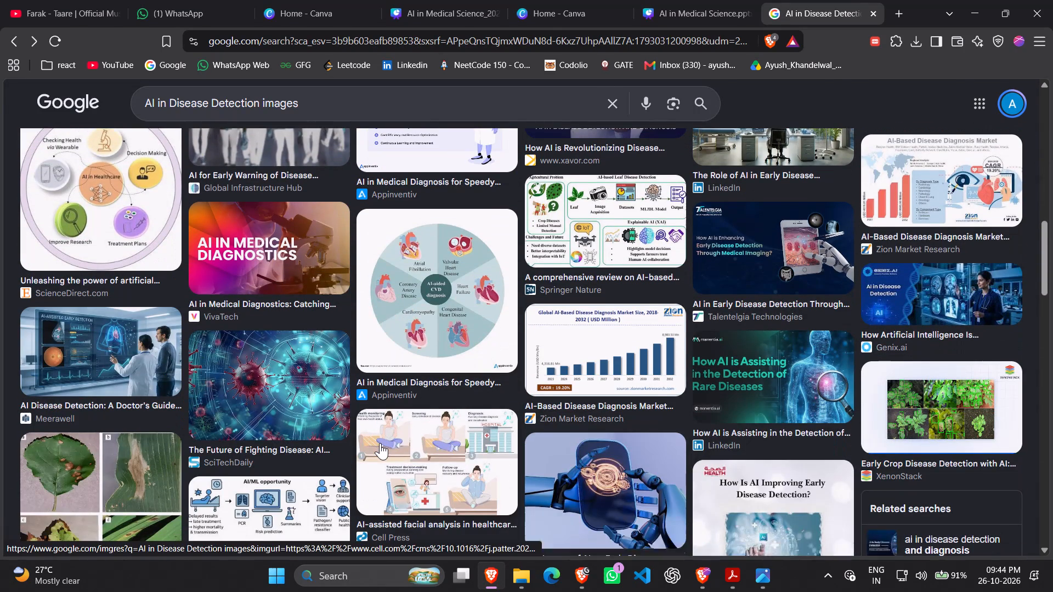
pyautogui.scroll(-4, 380, 443)
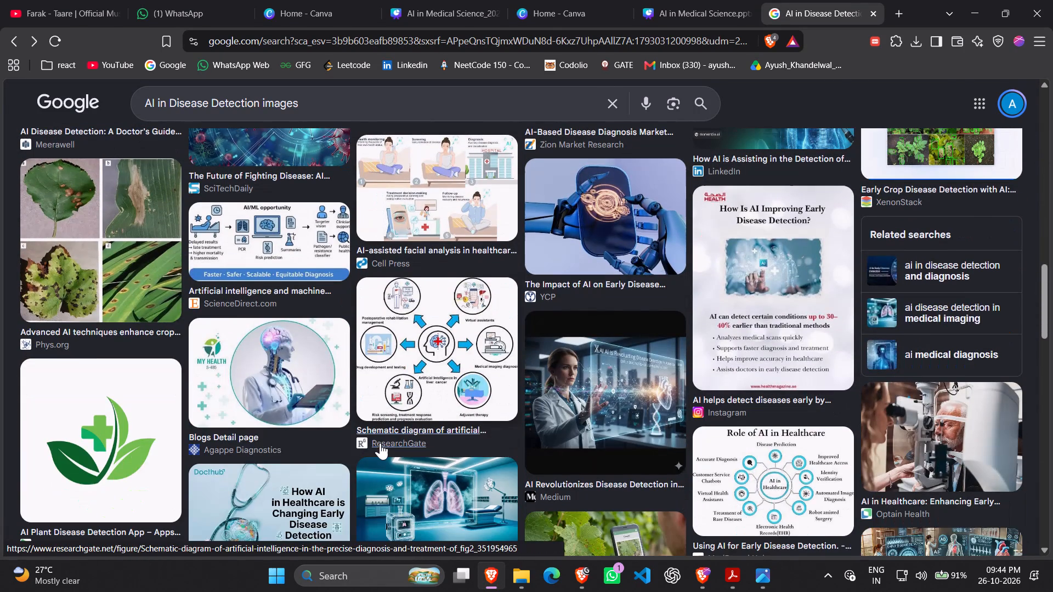
pyautogui.scroll(-5, 380, 443)
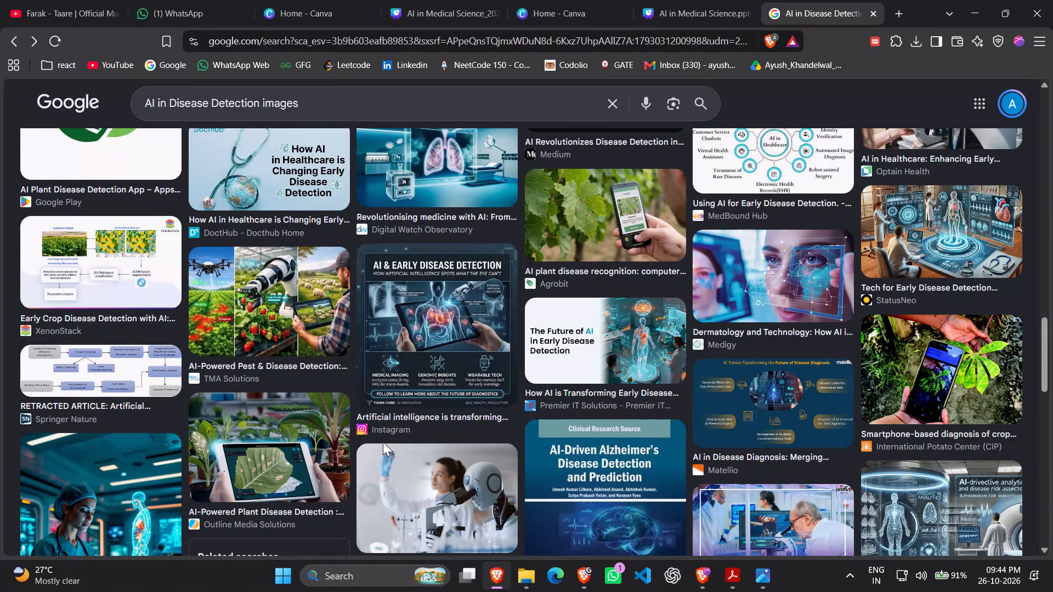
pyautogui.scroll(8, 397, 445)
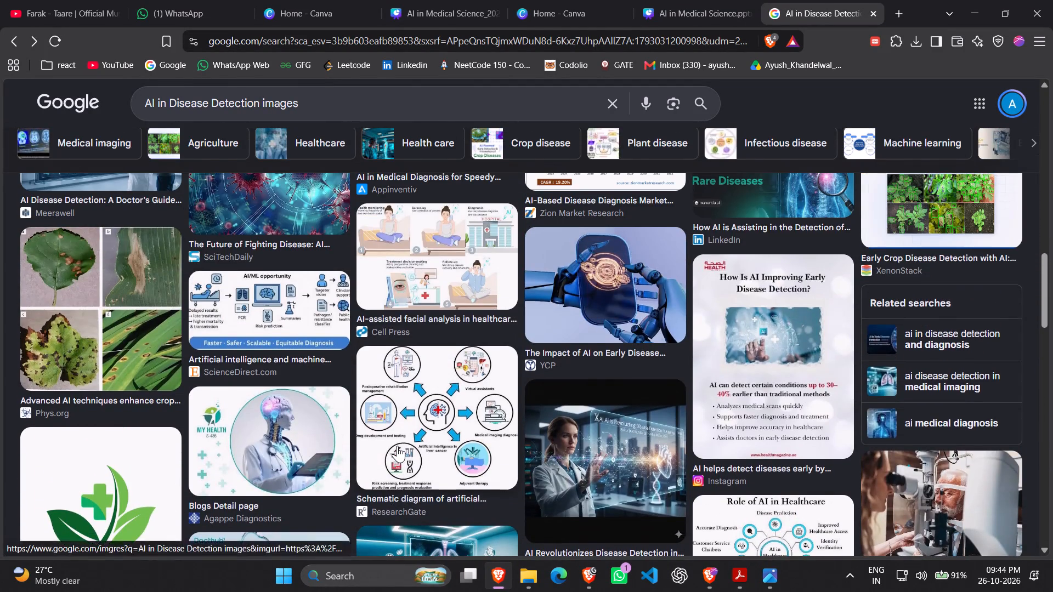
pyautogui.scroll(2, 397, 446)
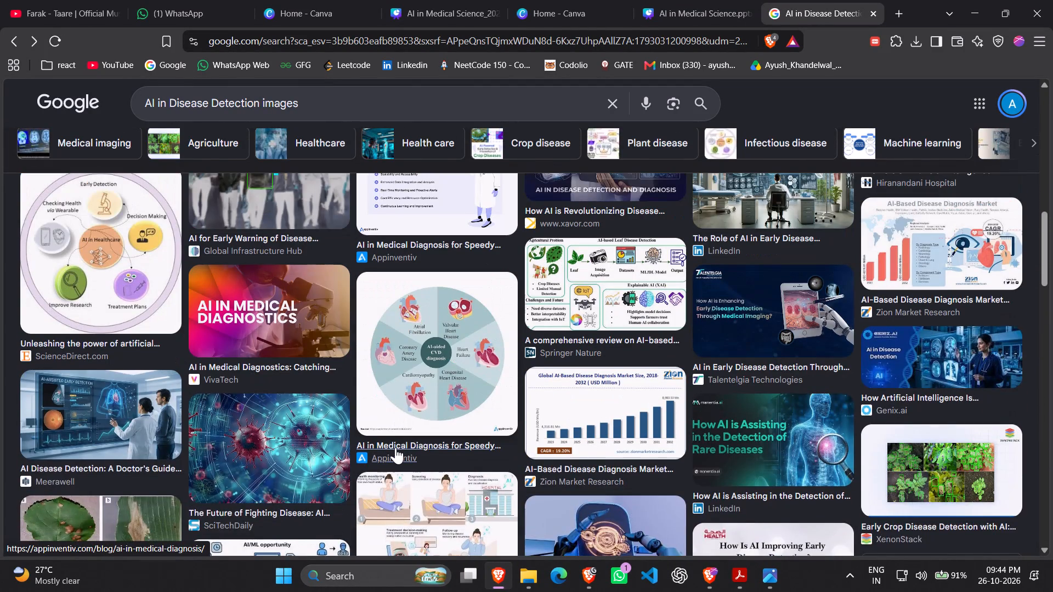
pyautogui.scroll(5, 395, 447)
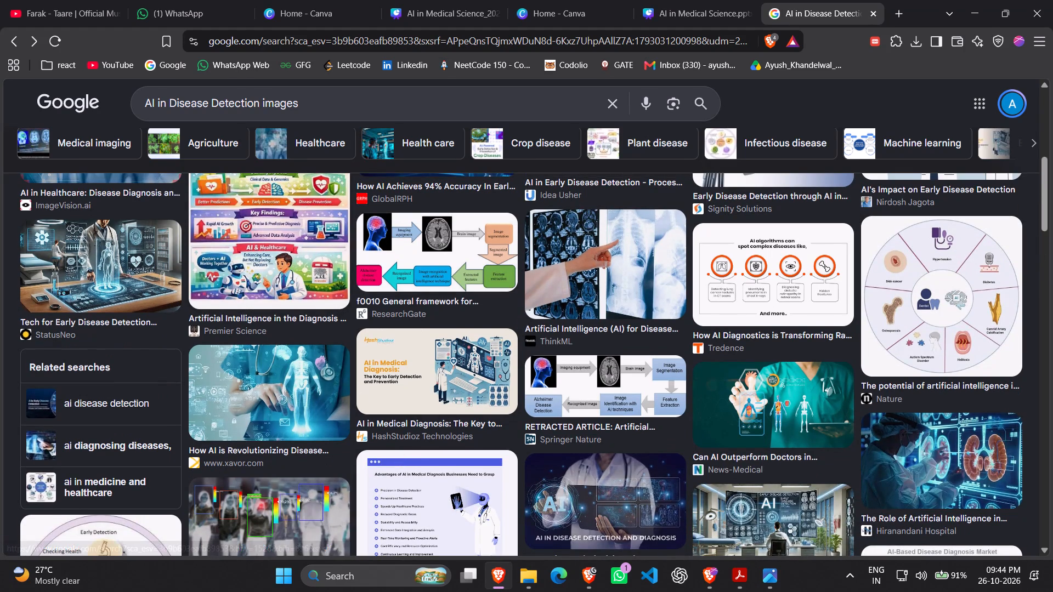
# Refine the image search to "AI in early Disease Detection images" and look through the results for a doctor with a diagnostic screen.
pyautogui.click(170, 101)
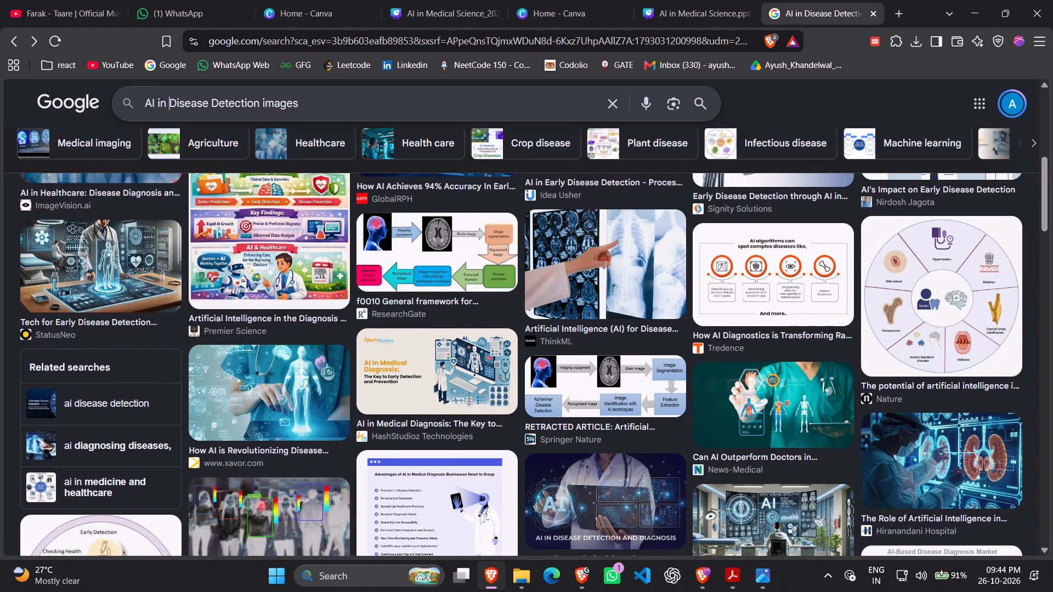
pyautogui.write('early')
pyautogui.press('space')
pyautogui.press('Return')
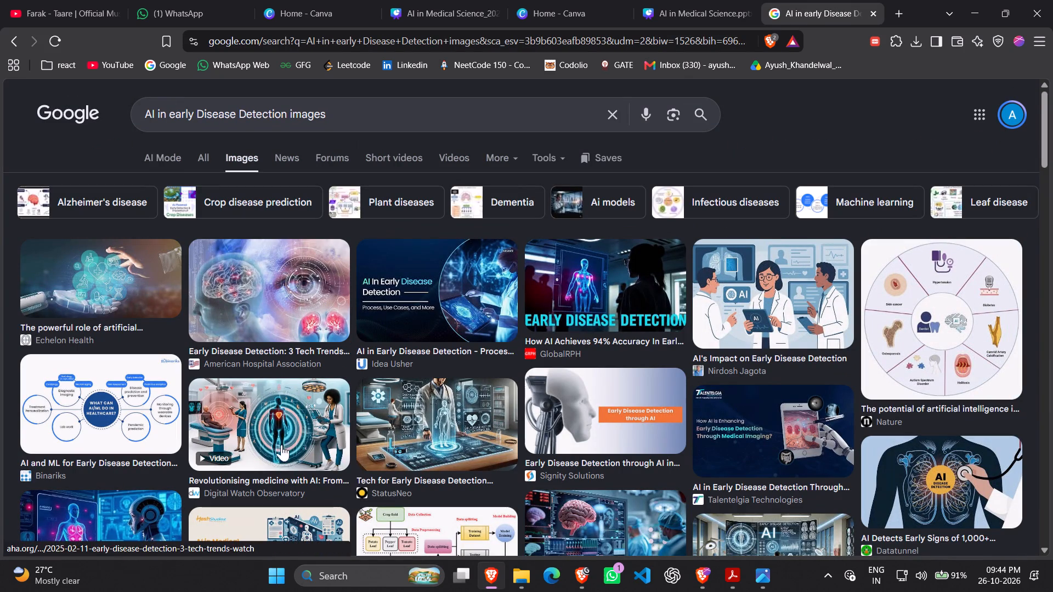
pyautogui.scroll(-3, 274, 447)
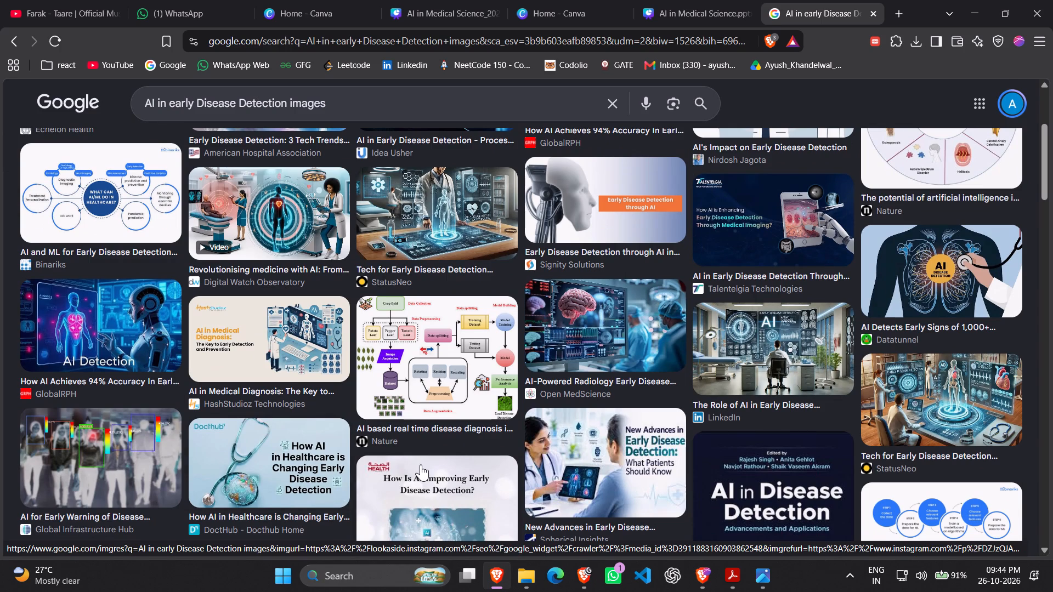
pyautogui.scroll(-3, 421, 464)
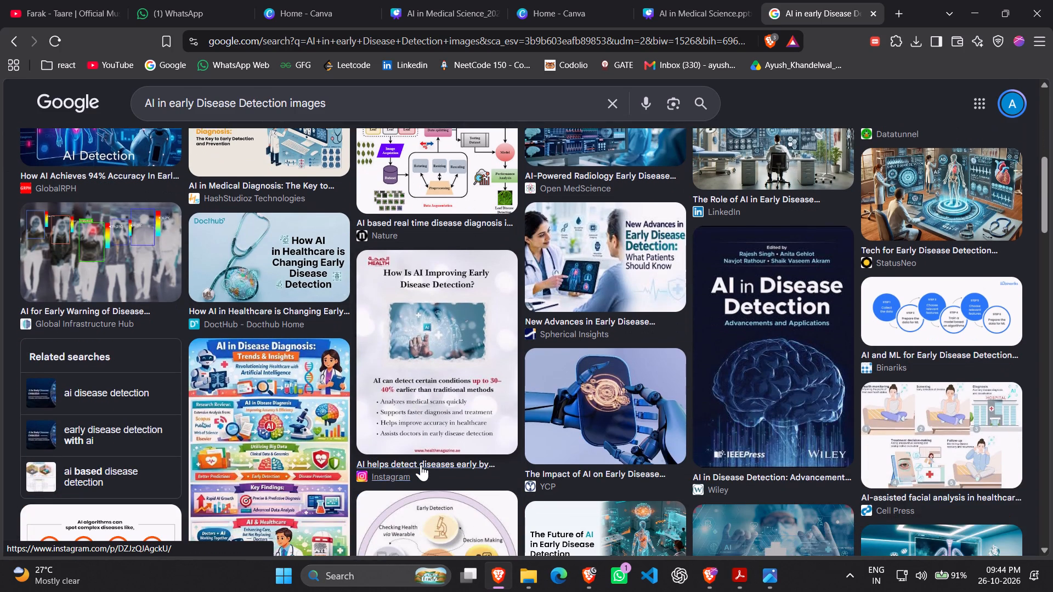
pyautogui.scroll(-3, 421, 464)
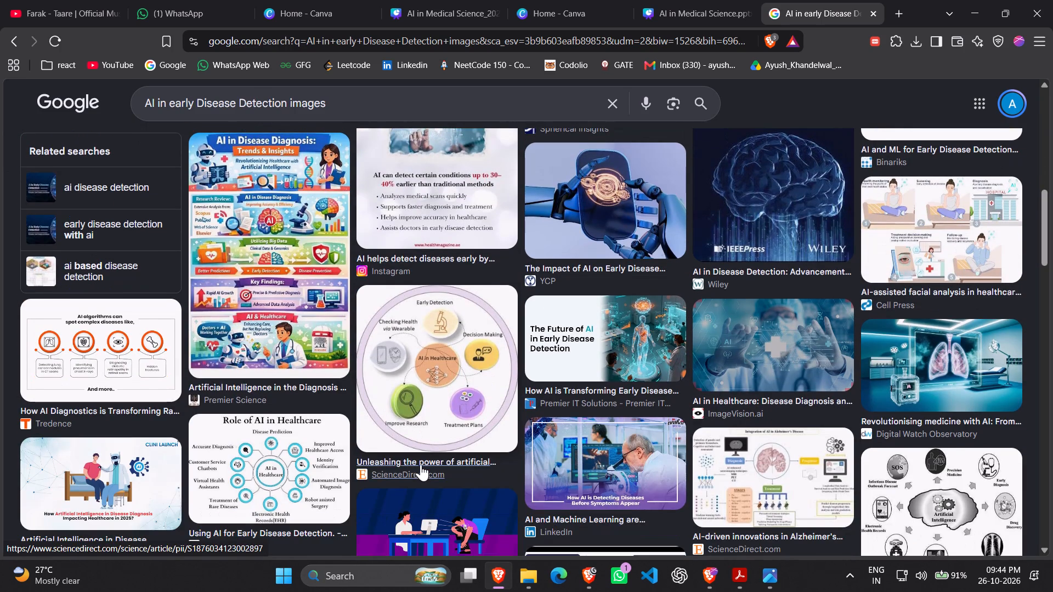
pyautogui.scroll(-5, 421, 464)
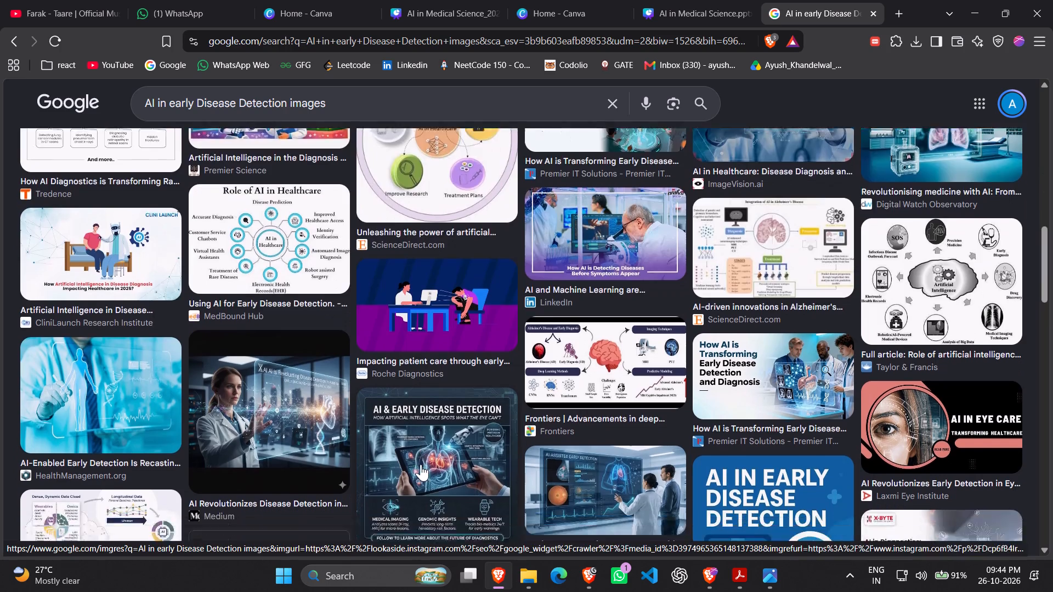
pyautogui.scroll(-1, 421, 464)
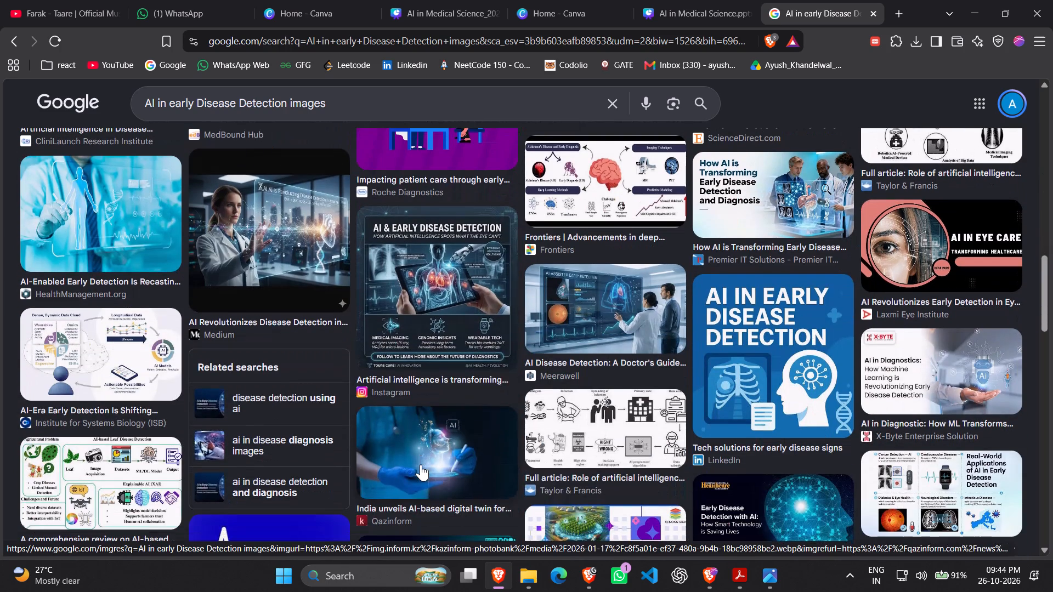
# Open Meerawell's AI-assisted early detection image and save it to Downloads as the PNG file mw-1024x559.
pyautogui.click(607, 276)
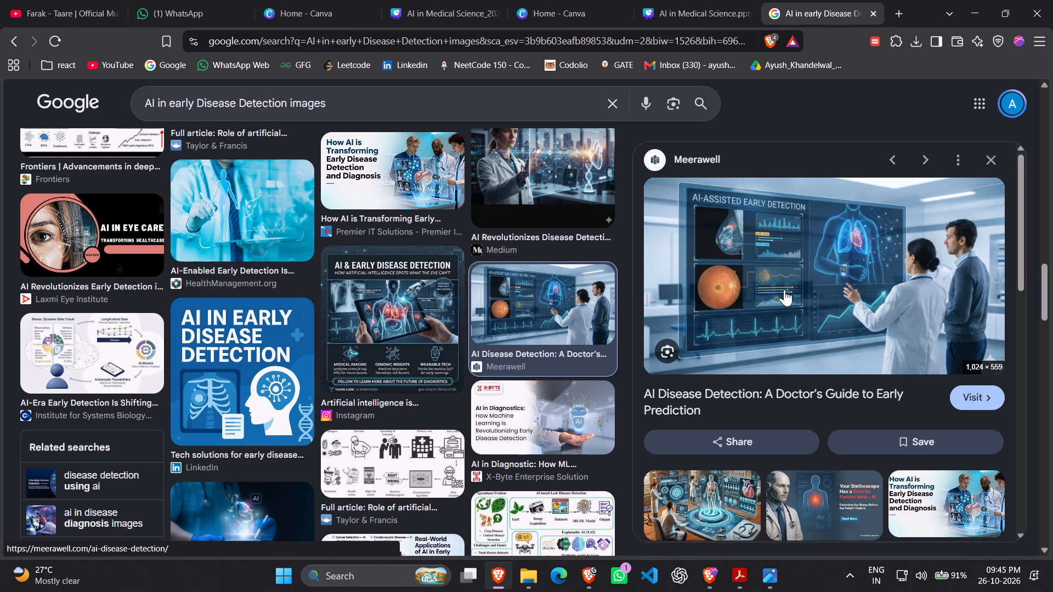
pyautogui.scroll(-2, 795, 305)
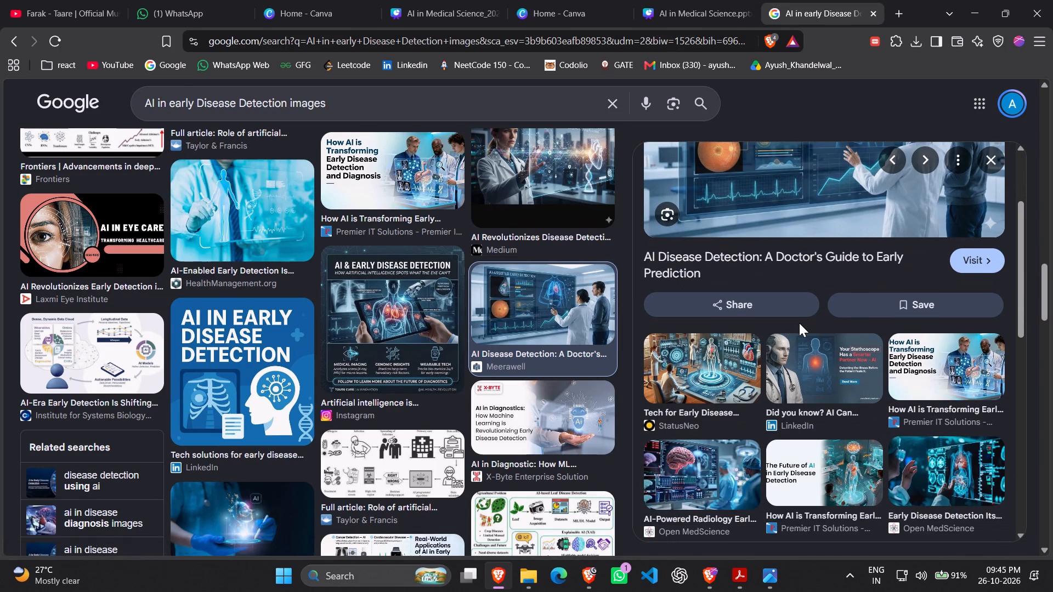
pyautogui.scroll(2, 799, 323)
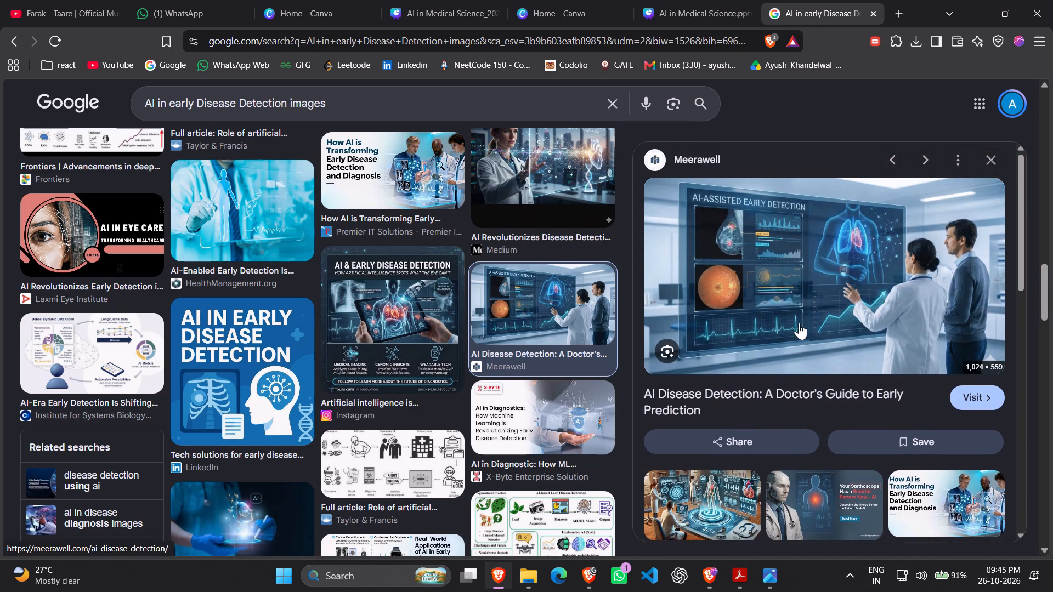
pyautogui.scroll(-7, 817, 385)
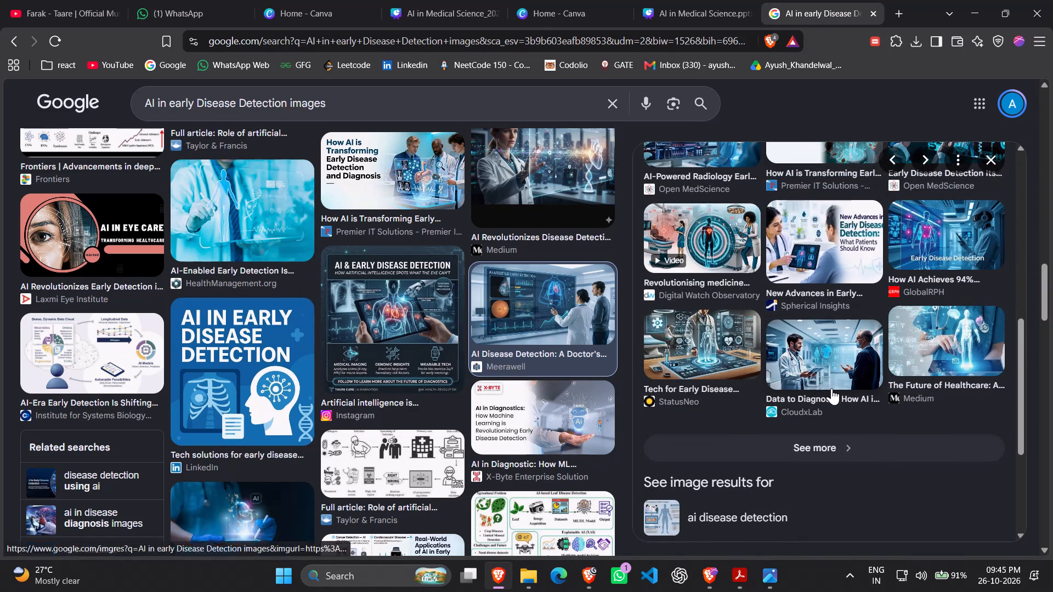
pyautogui.scroll(7, 845, 396)
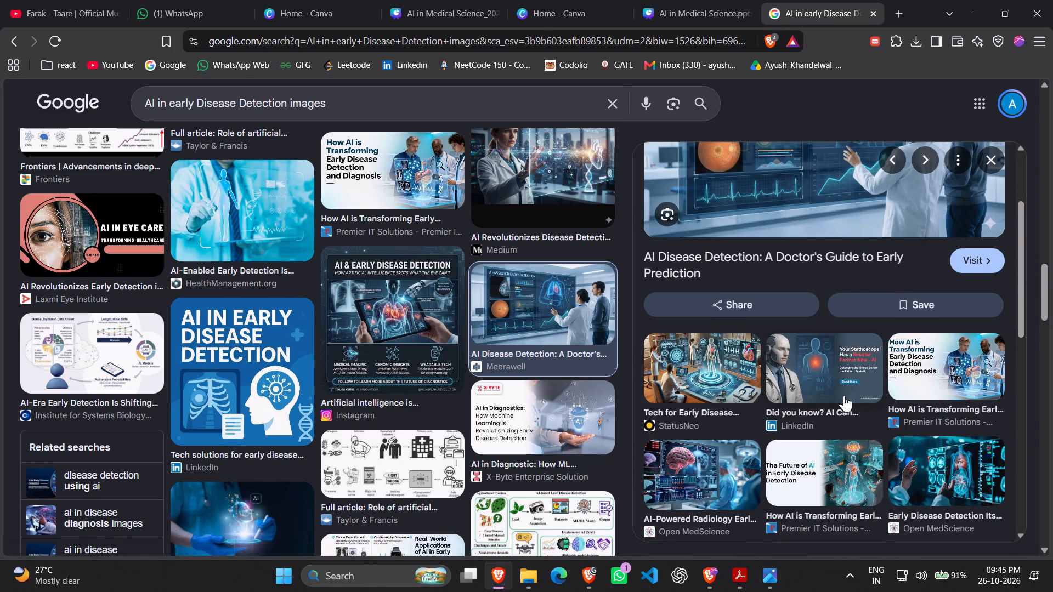
pyautogui.scroll(1, 844, 395)
pyautogui.rightClick(775, 281)
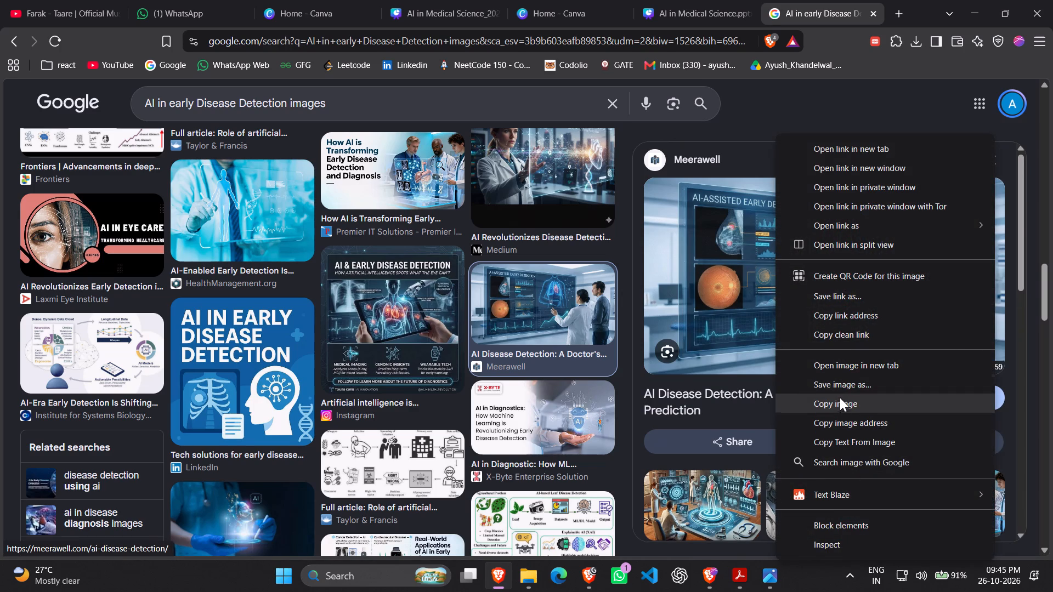
pyautogui.click(842, 383)
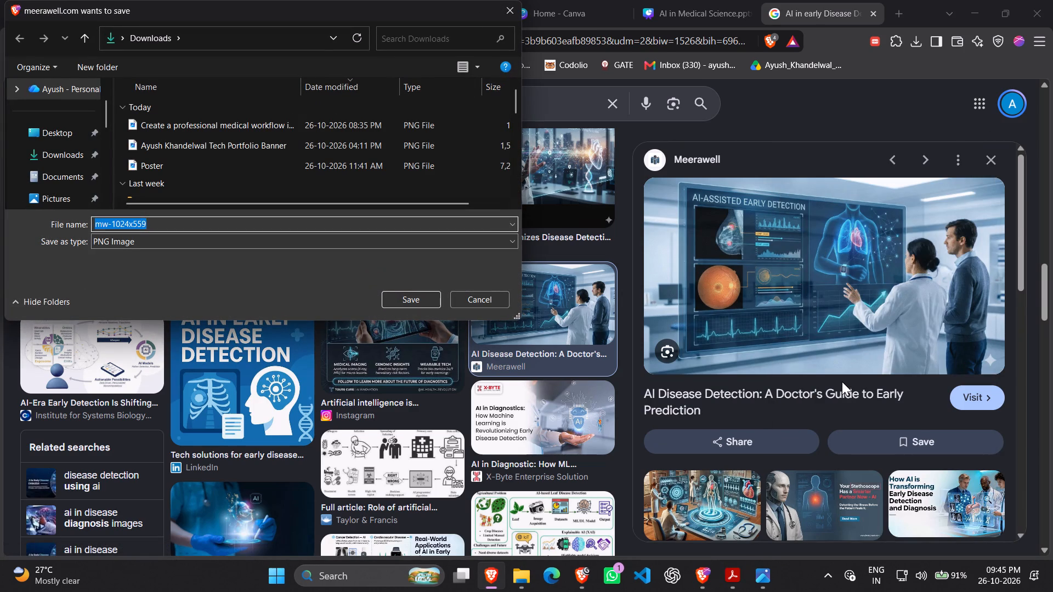
pyautogui.click(424, 294)
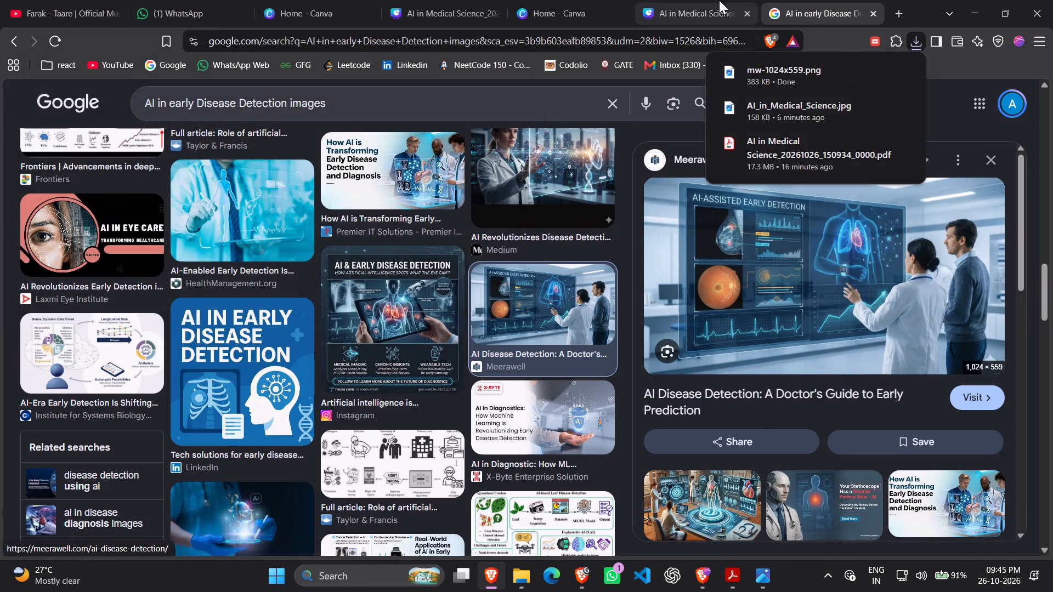
# Switch back to the Canva presentation and upload the mw-1024x559 image from Downloads.
pyautogui.click(709, 0)
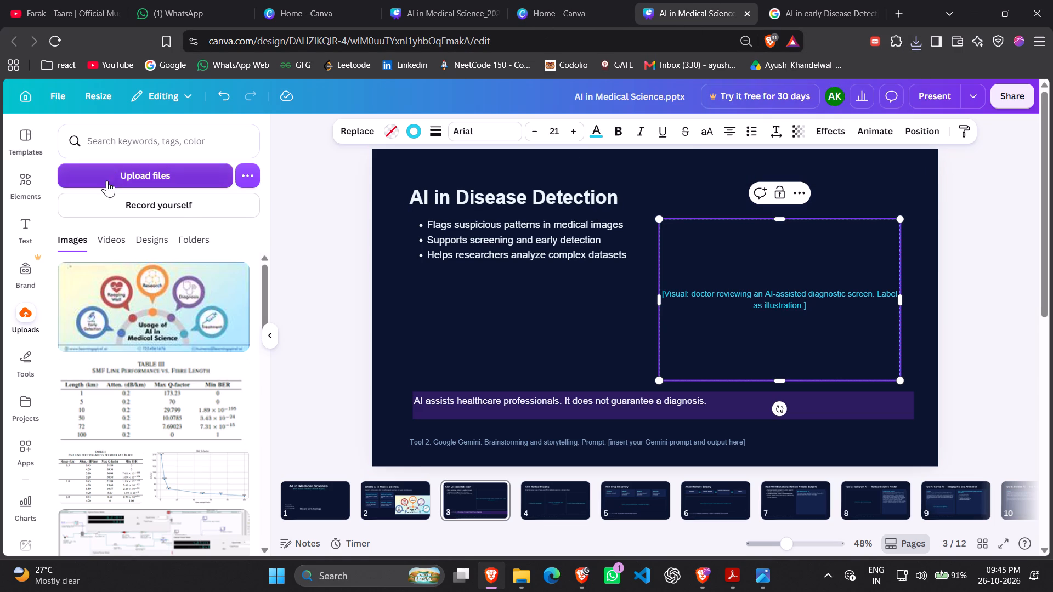
pyautogui.click(112, 170)
pyautogui.click(192, 126)
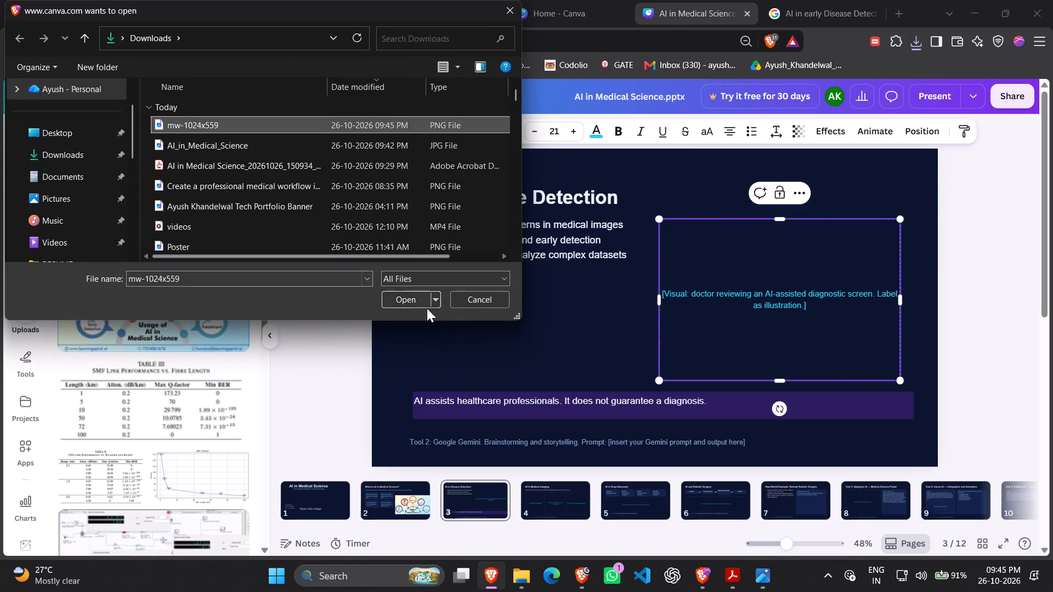
pyautogui.click(427, 308)
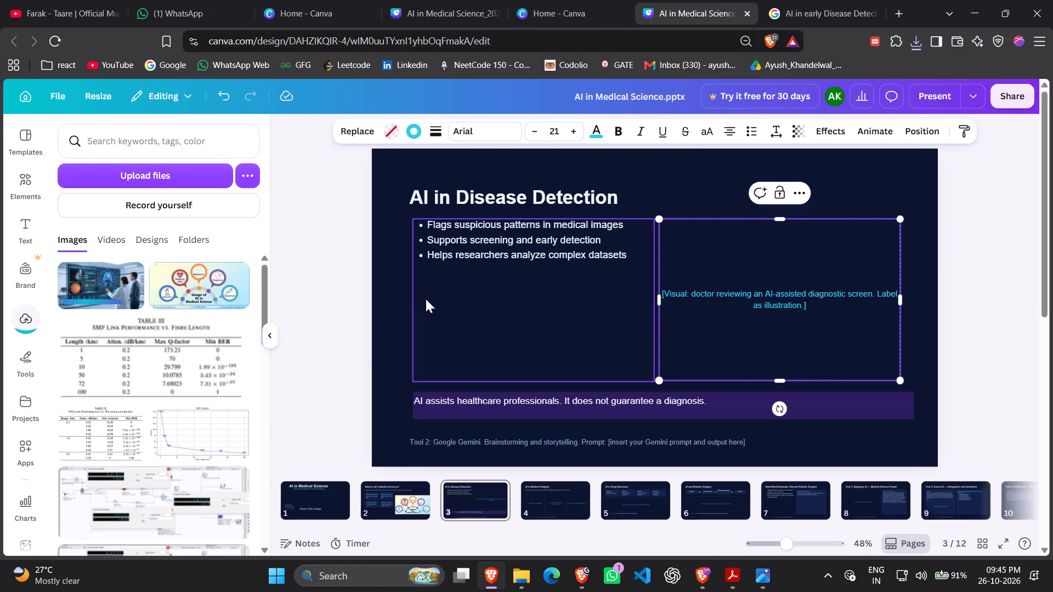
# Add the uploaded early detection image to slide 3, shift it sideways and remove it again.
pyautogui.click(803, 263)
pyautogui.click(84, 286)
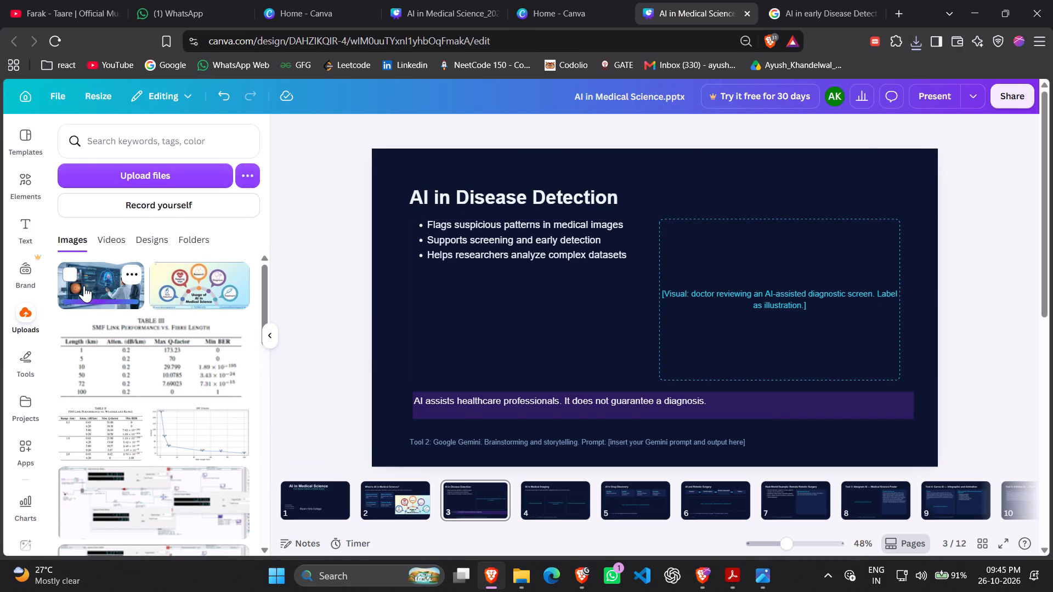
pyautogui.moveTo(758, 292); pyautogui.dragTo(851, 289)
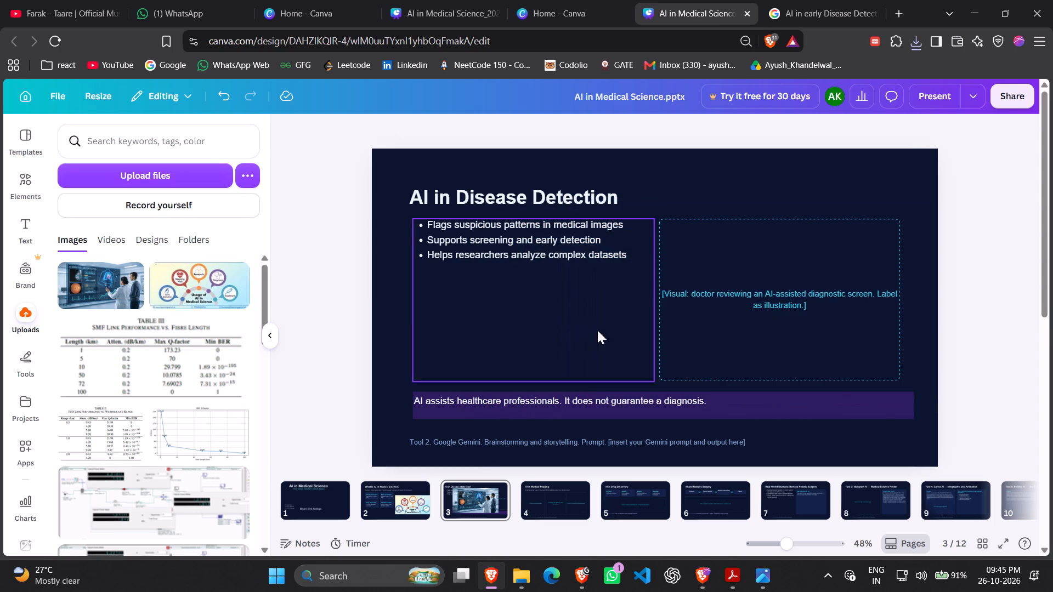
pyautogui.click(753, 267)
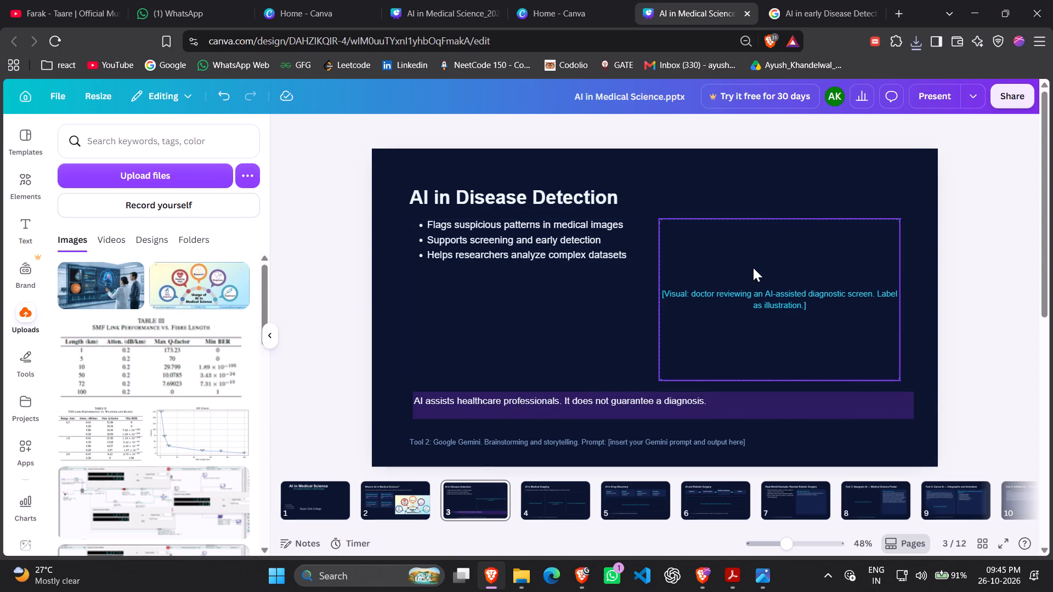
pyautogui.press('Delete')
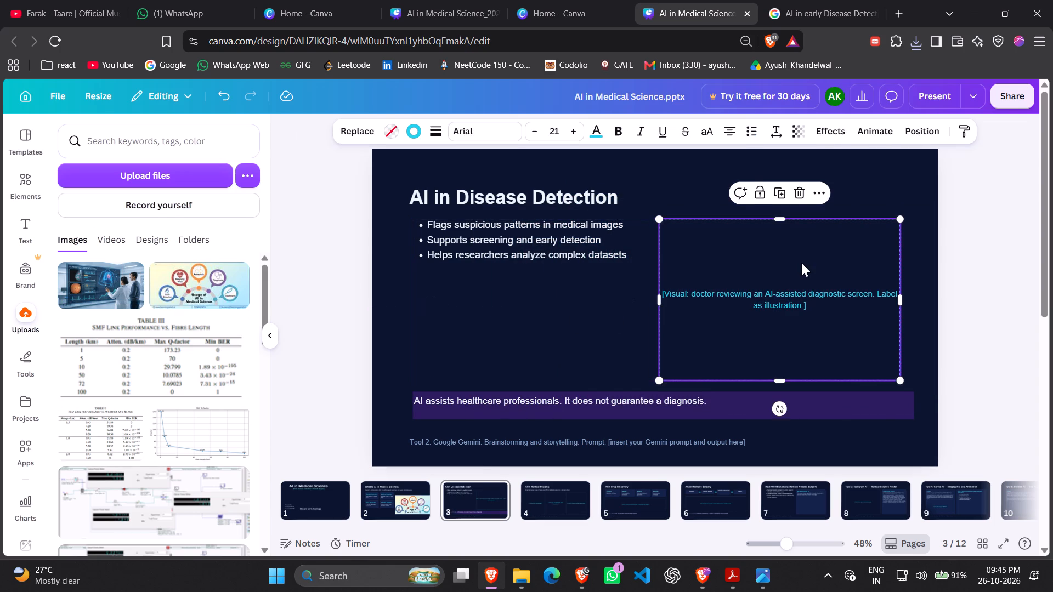
# Delete slide 3's dashed visual placeholder together with its text.
pyautogui.click(801, 263)
pyautogui.moveTo(854, 280); pyautogui.dragTo(857, 256)
pyautogui.press('Delete')
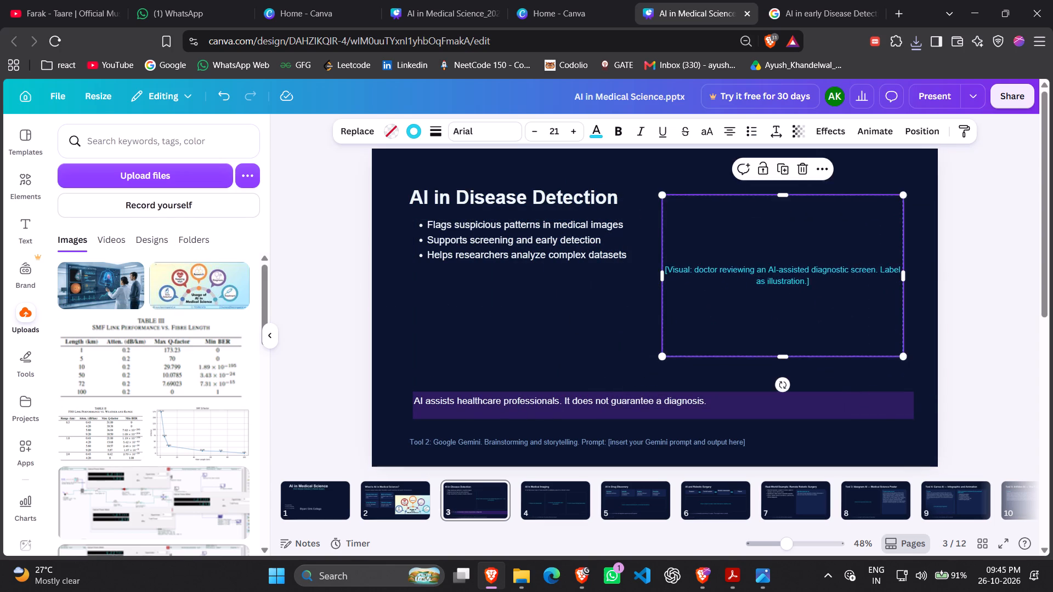
# Place the uploaded early detection image on slide 3, crop both its sides slightly and move it beside the bullet text.
pyautogui.moveTo(97, 266); pyautogui.dragTo(671, 203)
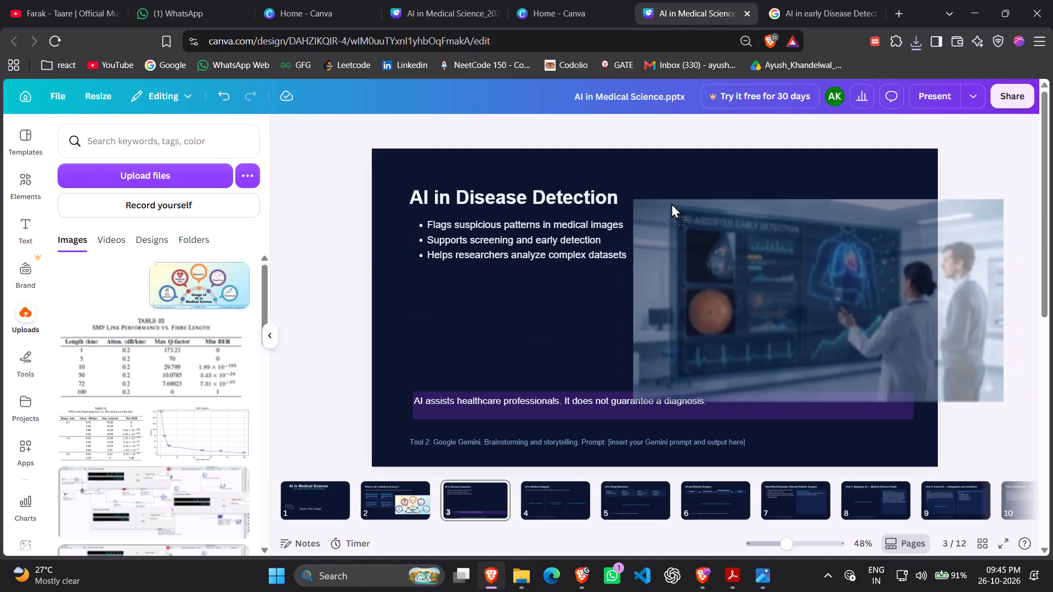
pyautogui.moveTo(671, 203); pyautogui.dragTo(666, 203)
pyautogui.click(1000, 294)
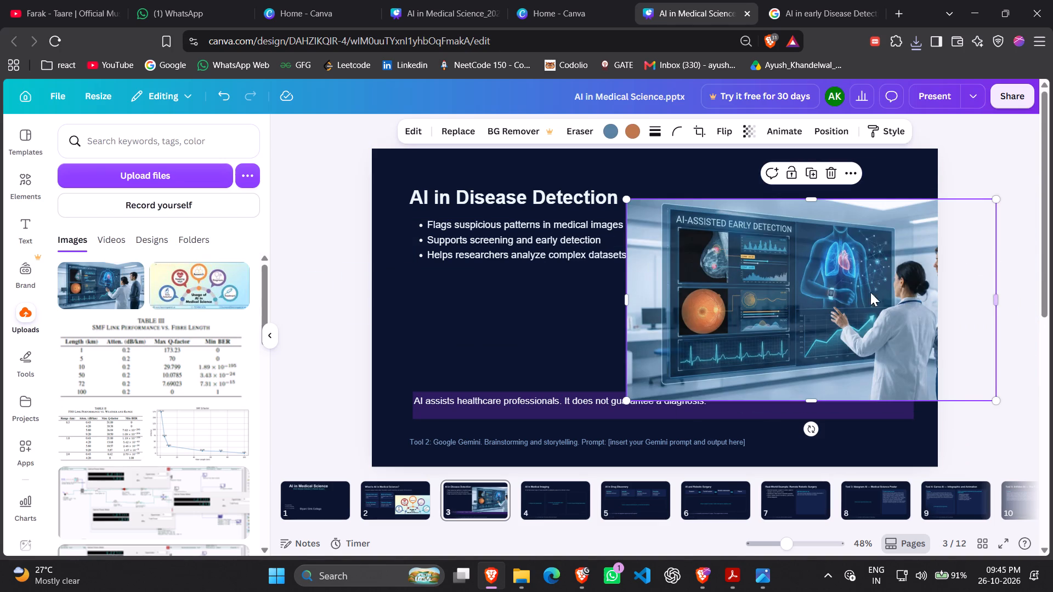
pyautogui.moveTo(848, 292); pyautogui.dragTo(767, 283)
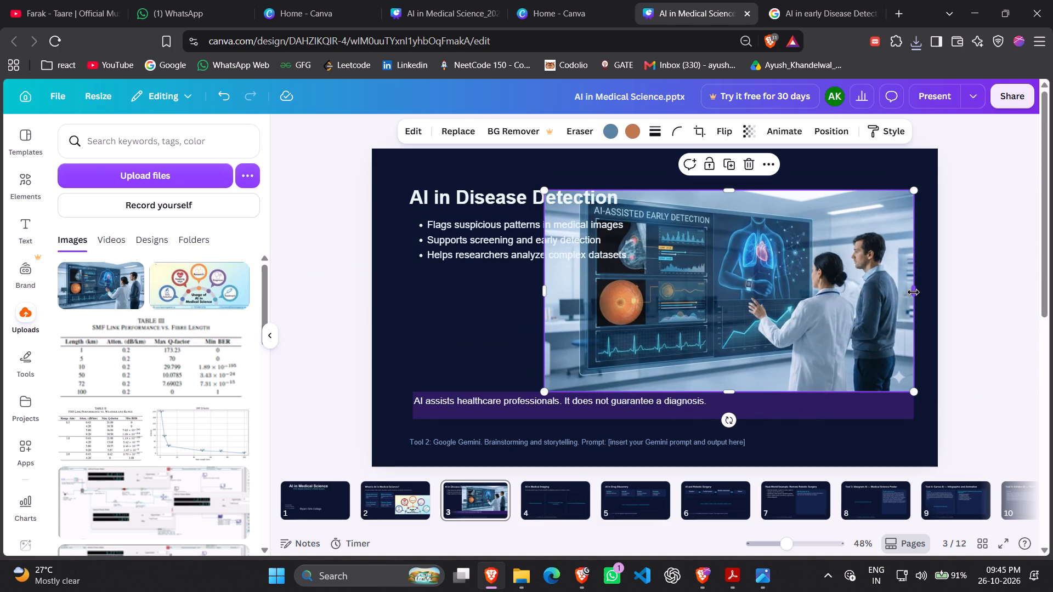
pyautogui.moveTo(547, 292); pyautogui.dragTo(574, 292)
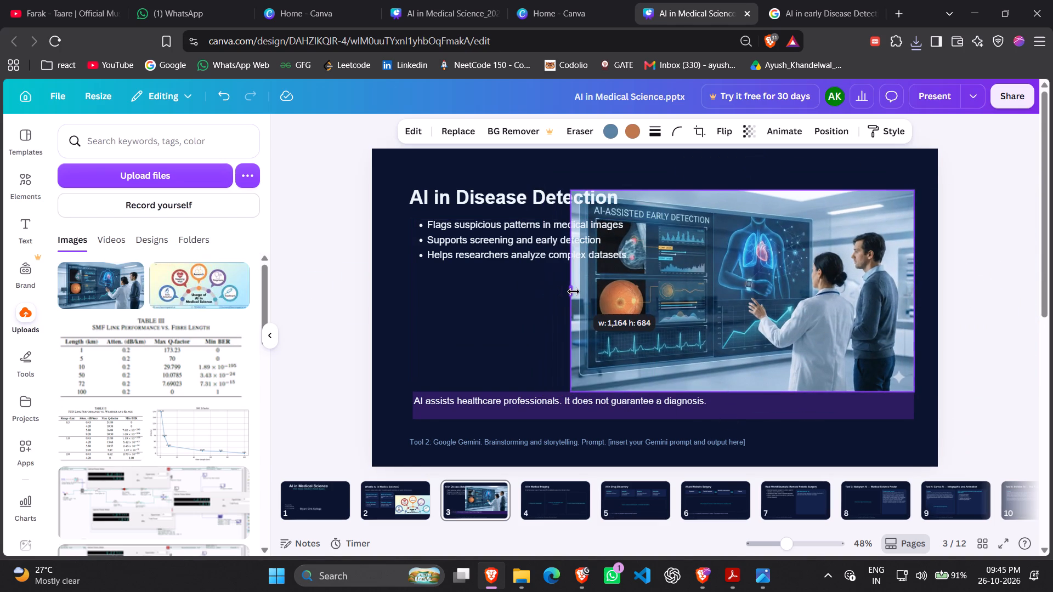
pyautogui.moveTo(574, 292); pyautogui.dragTo(579, 292)
pyautogui.moveTo(915, 290); pyautogui.dragTo(904, 292)
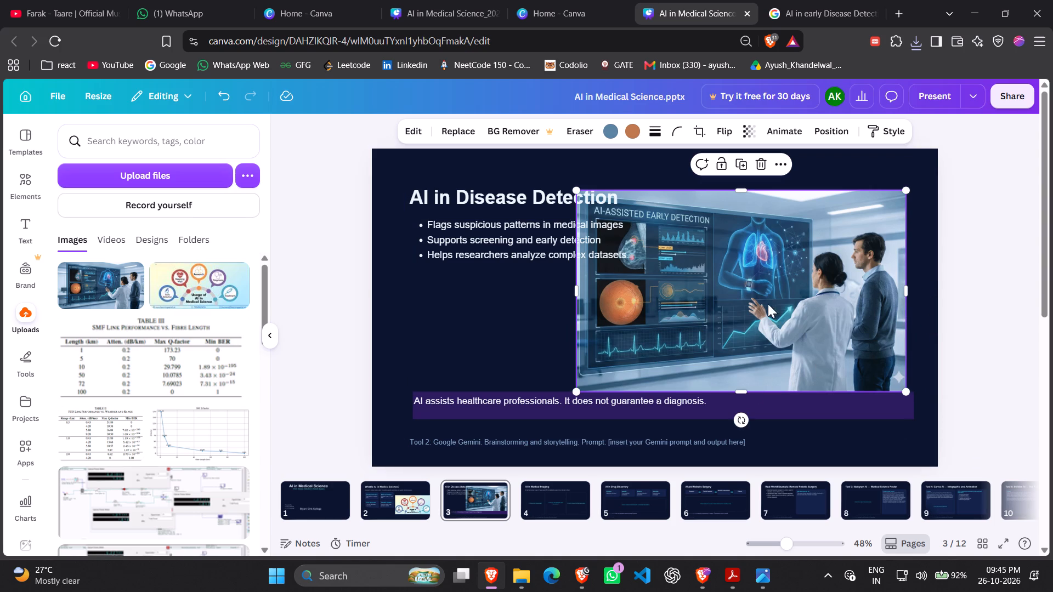
pyautogui.moveTo(768, 304); pyautogui.dragTo(816, 293)
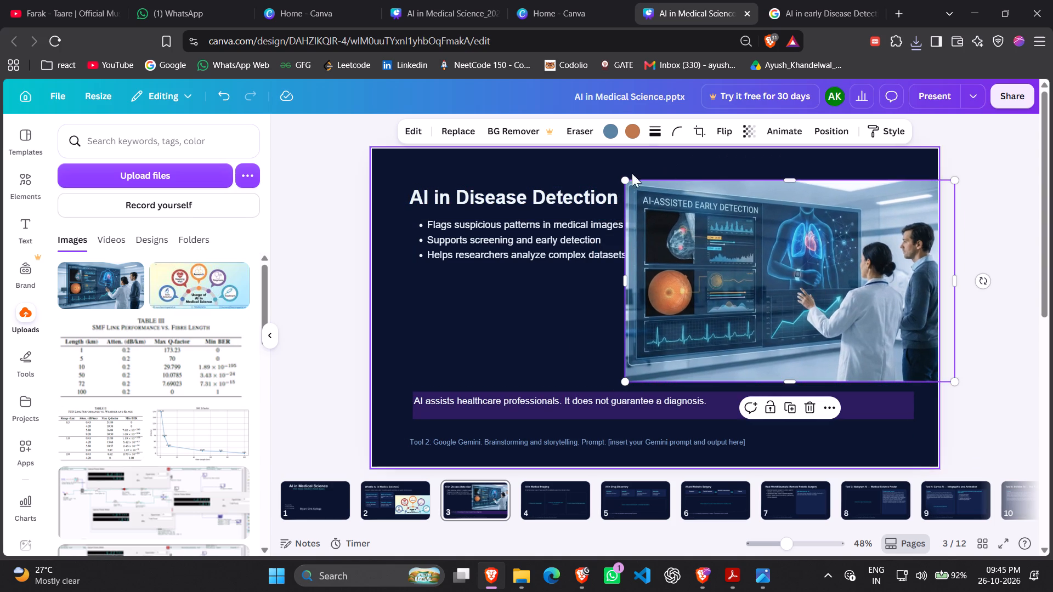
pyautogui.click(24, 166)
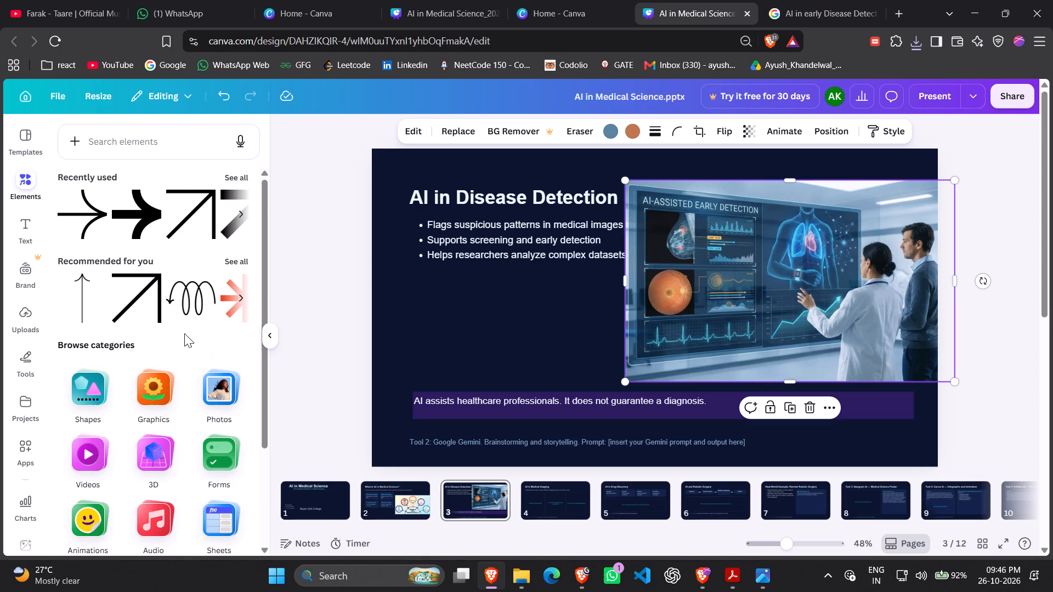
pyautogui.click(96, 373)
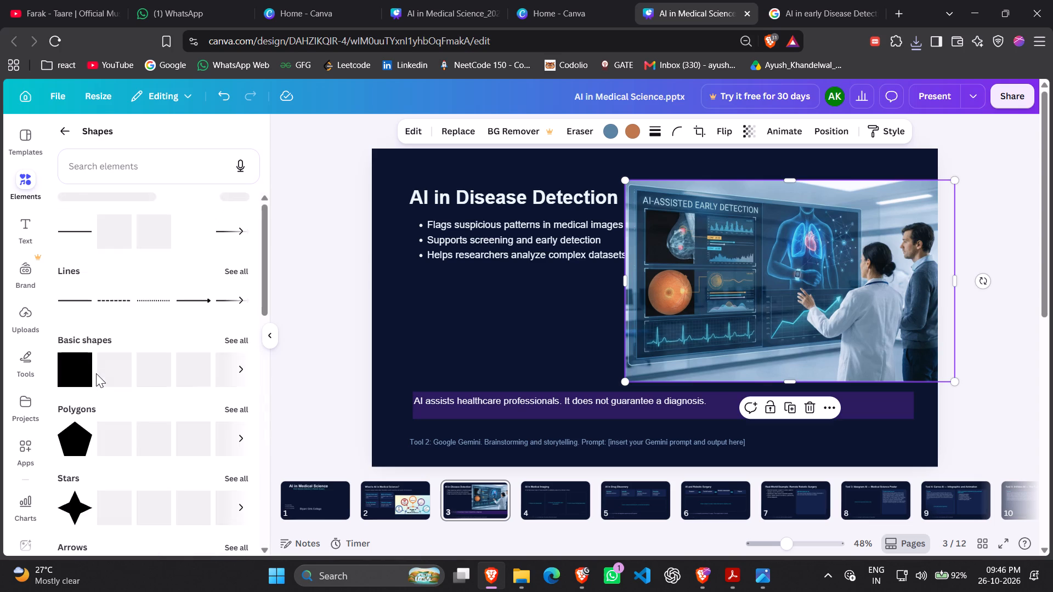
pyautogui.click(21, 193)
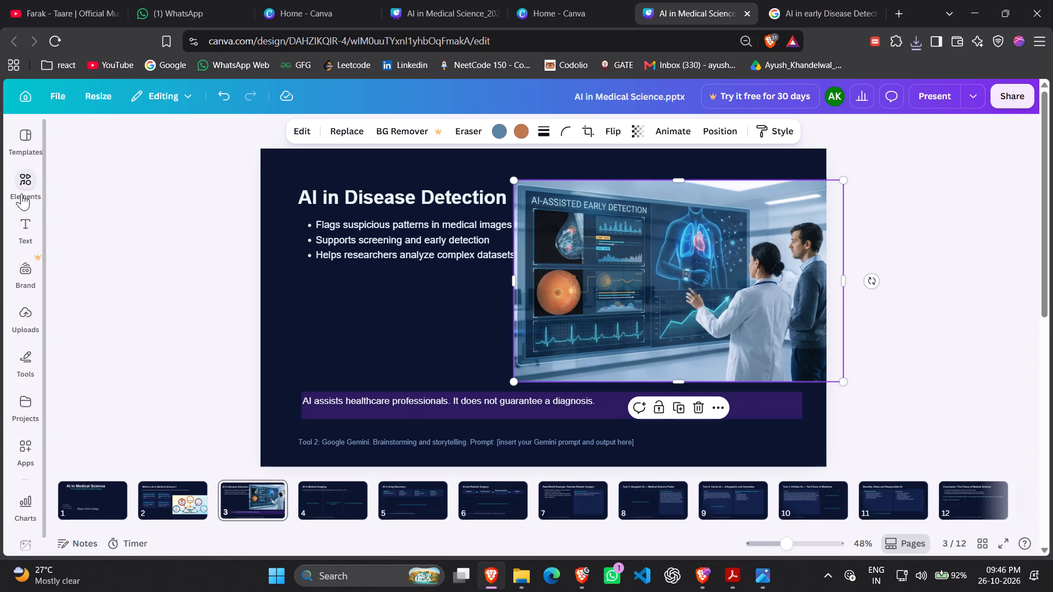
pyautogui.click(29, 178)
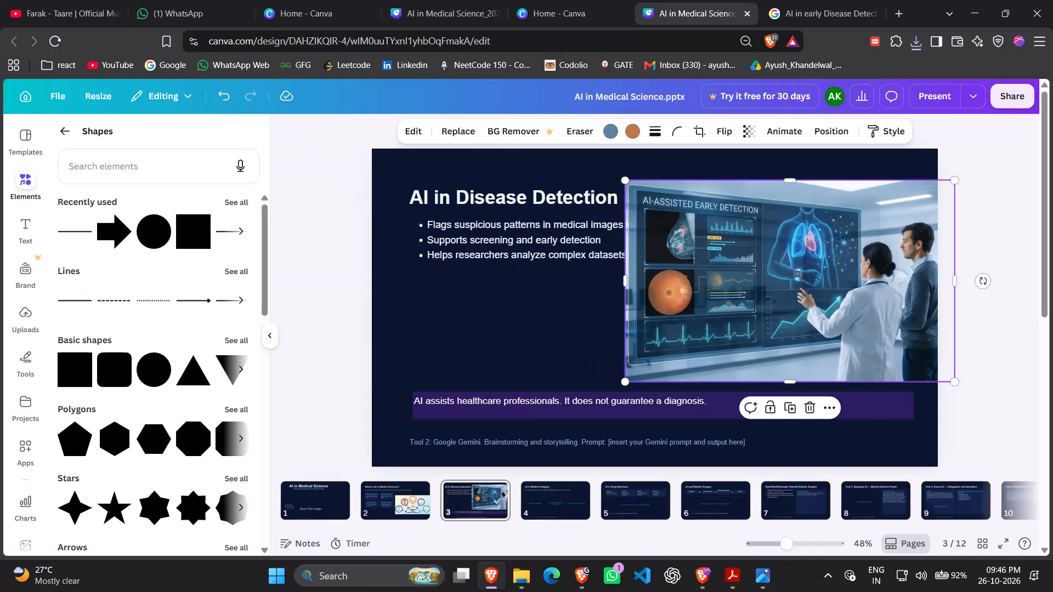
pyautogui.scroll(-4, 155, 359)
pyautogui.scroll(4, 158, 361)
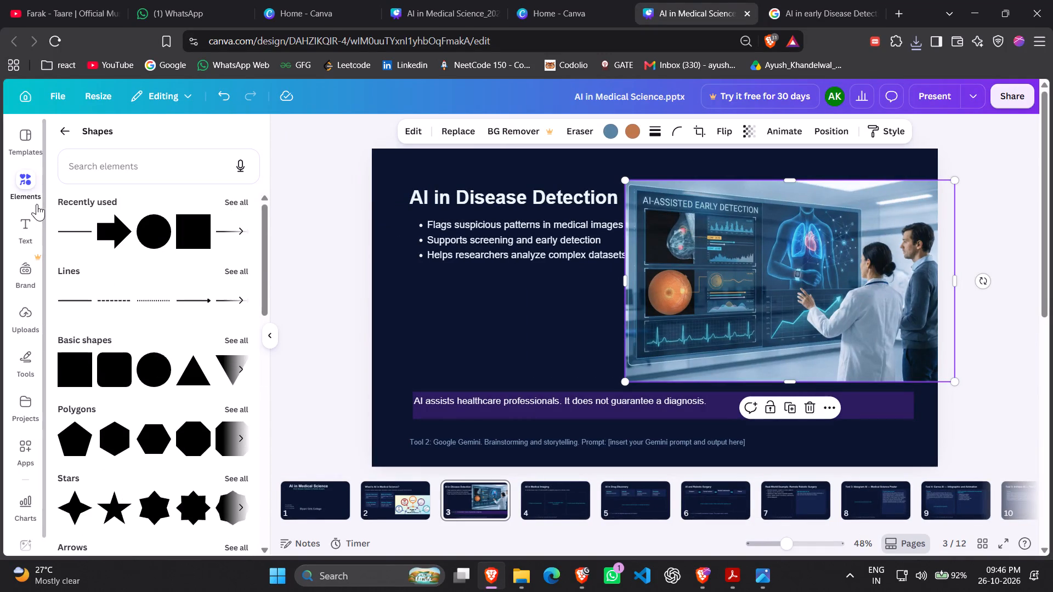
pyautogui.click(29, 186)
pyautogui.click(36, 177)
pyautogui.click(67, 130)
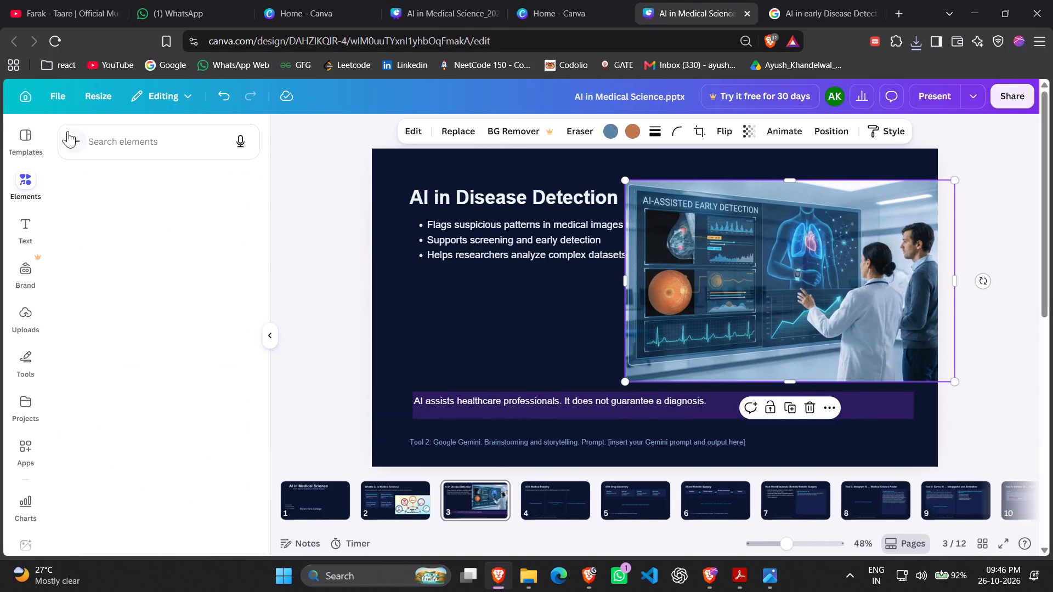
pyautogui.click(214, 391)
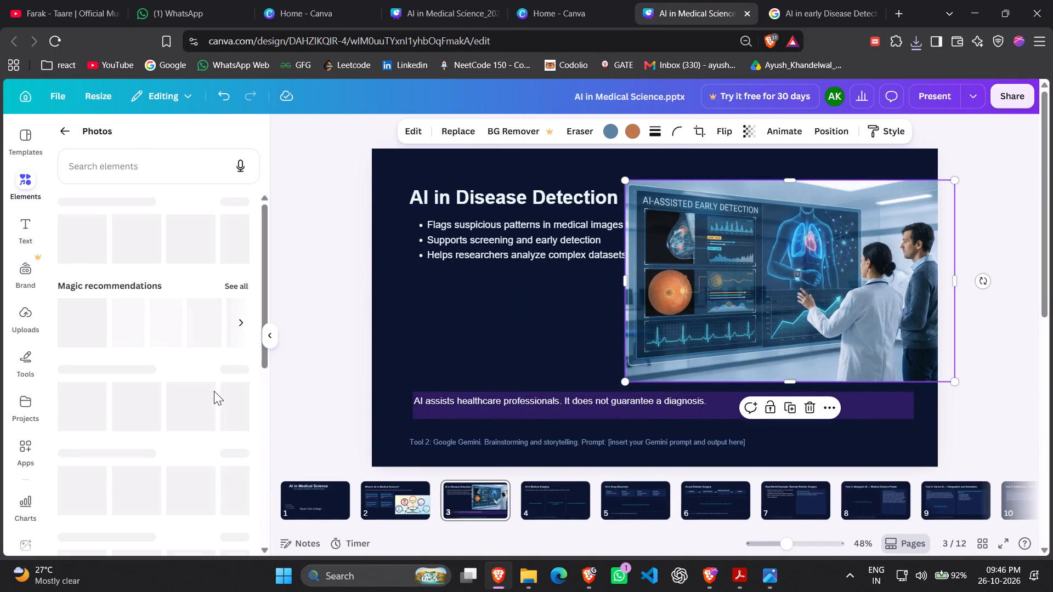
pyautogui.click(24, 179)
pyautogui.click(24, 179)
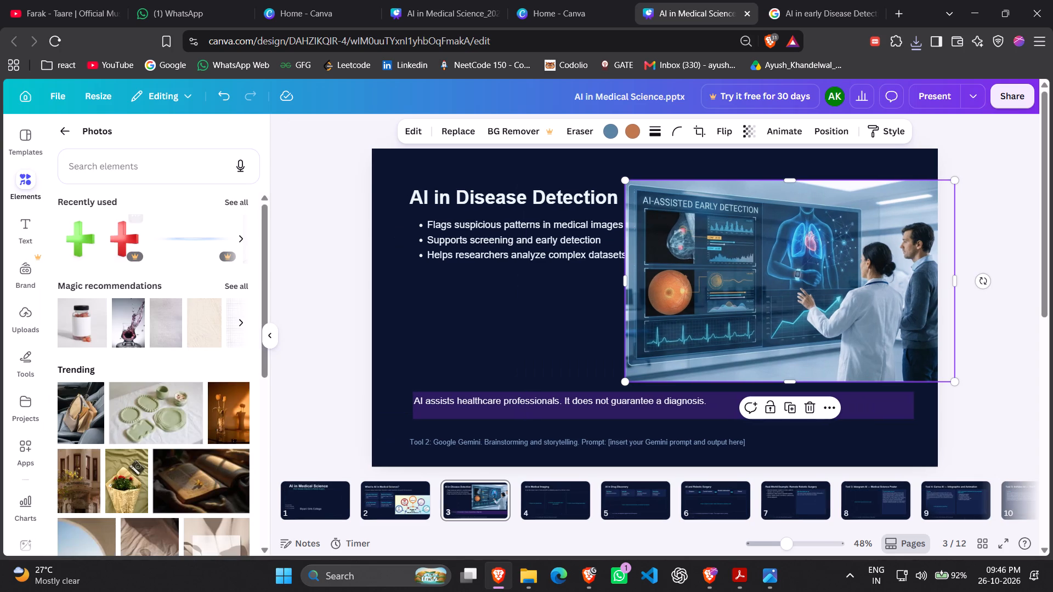
# Add a square basic-shape frame to slide 3, fill it with the early detection image and move it beside the bullets.
pyautogui.click(77, 135)
pyautogui.scroll(-1, 127, 334)
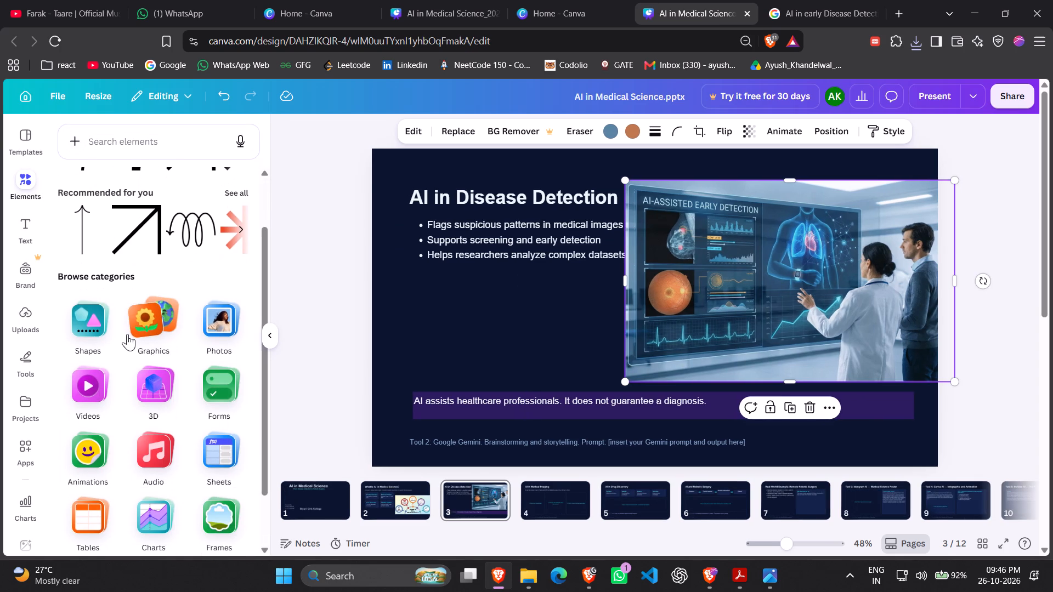
pyautogui.scroll(-1, 127, 334)
pyautogui.click(222, 465)
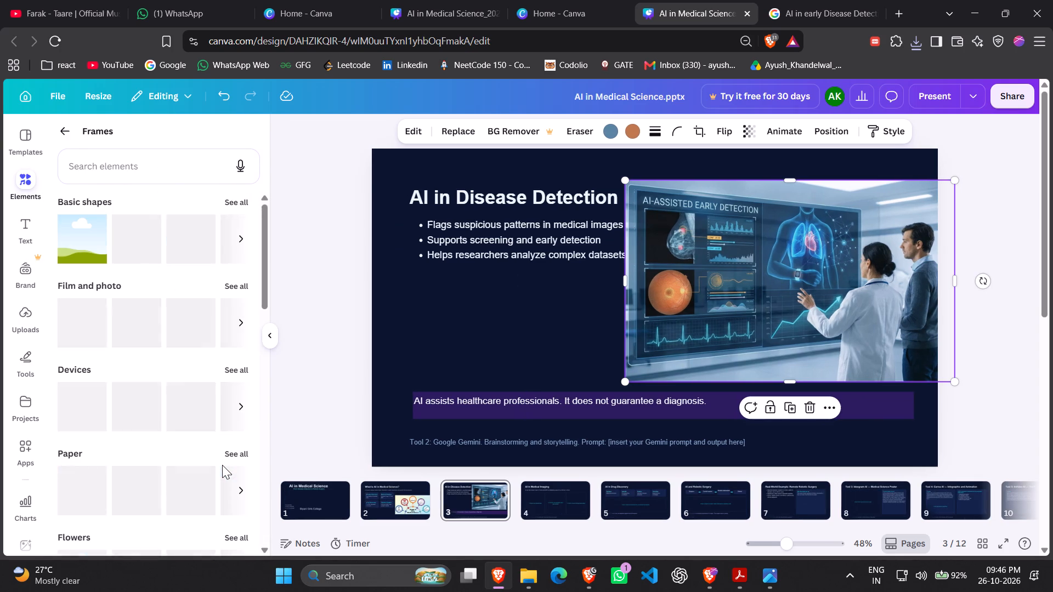
pyautogui.moveTo(82, 240); pyautogui.dragTo(445, 285)
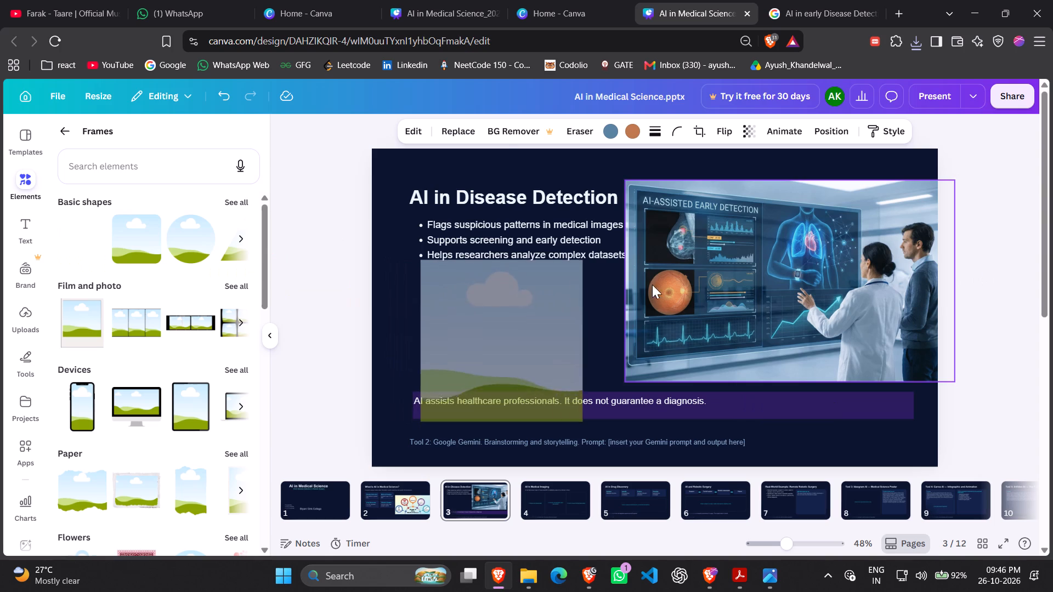
pyautogui.moveTo(715, 270); pyautogui.dragTo(479, 312)
pyautogui.moveTo(496, 325); pyautogui.dragTo(757, 245)
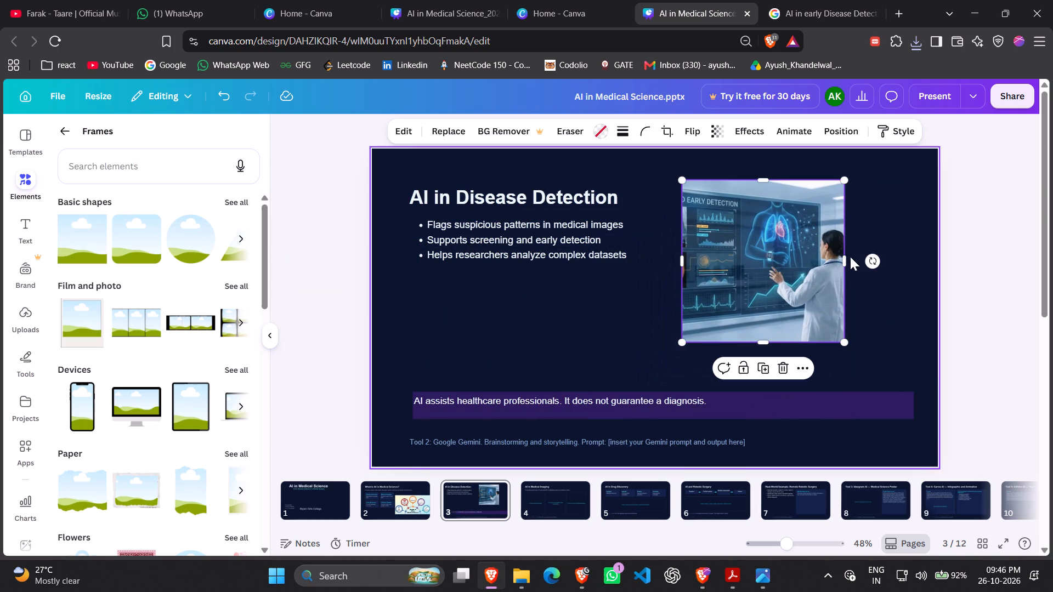
# Widen the framed image to show the whole scene, reposition it beside the bullets and slightly reduce its height.
pyautogui.moveTo(846, 258); pyautogui.dragTo(937, 258)
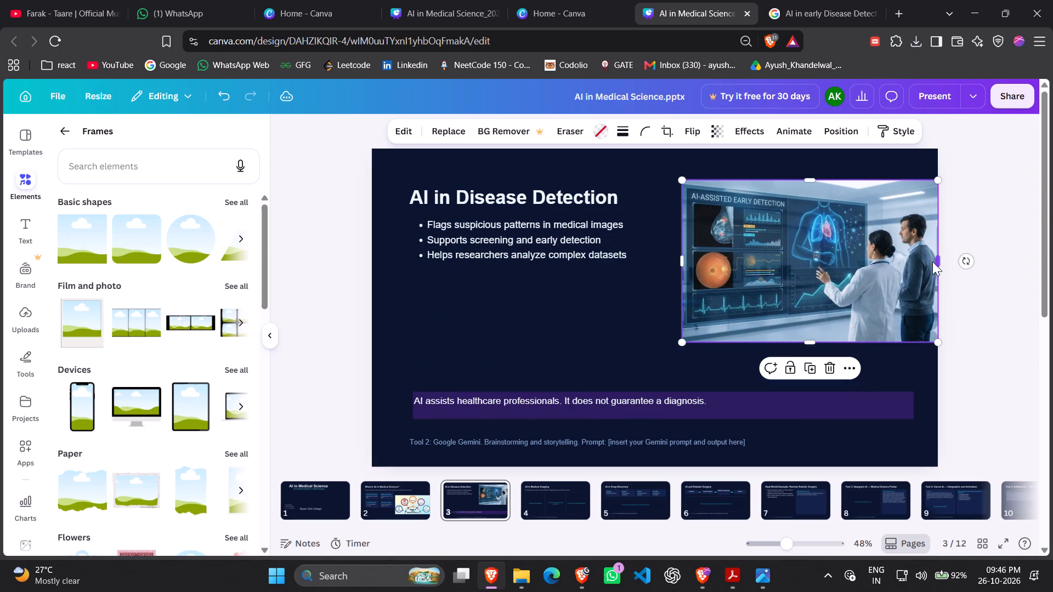
pyautogui.moveTo(837, 273); pyautogui.dragTo(809, 282)
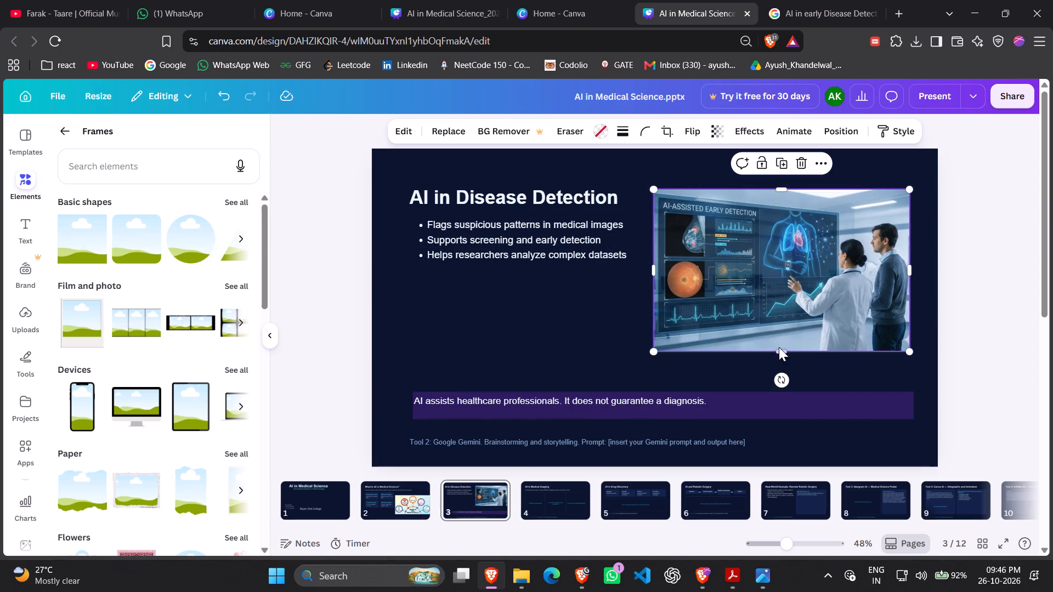
pyautogui.moveTo(781, 352); pyautogui.dragTo(782, 360)
pyautogui.moveTo(782, 360); pyautogui.dragTo(783, 350)
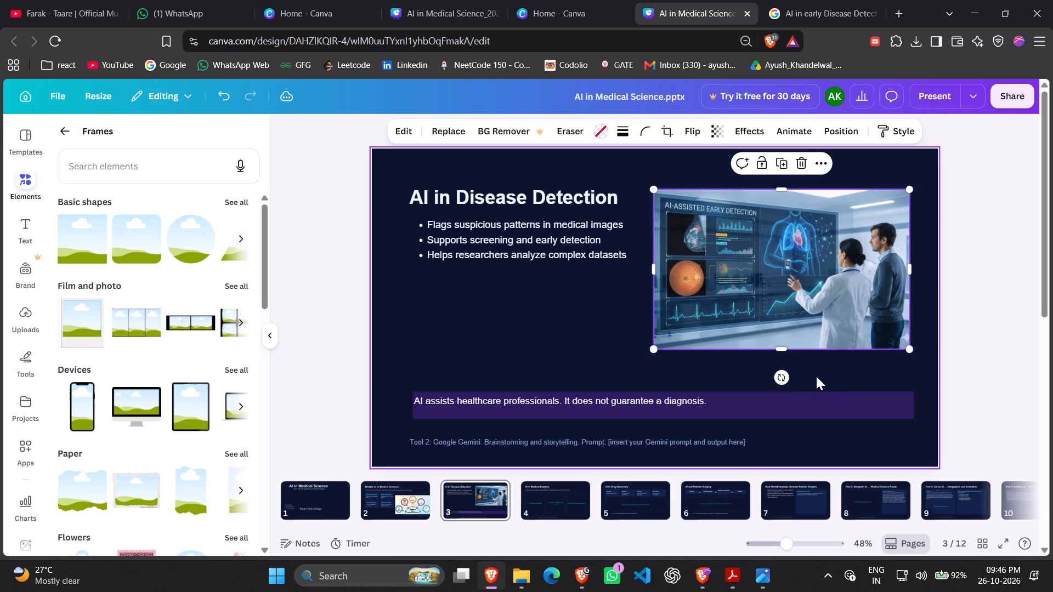
pyautogui.click(826, 370)
# Delete the "Tool 2: Google Gemini" prompt note at the bottom of slide 3.
pyautogui.click(734, 446)
pyautogui.press('Delete')
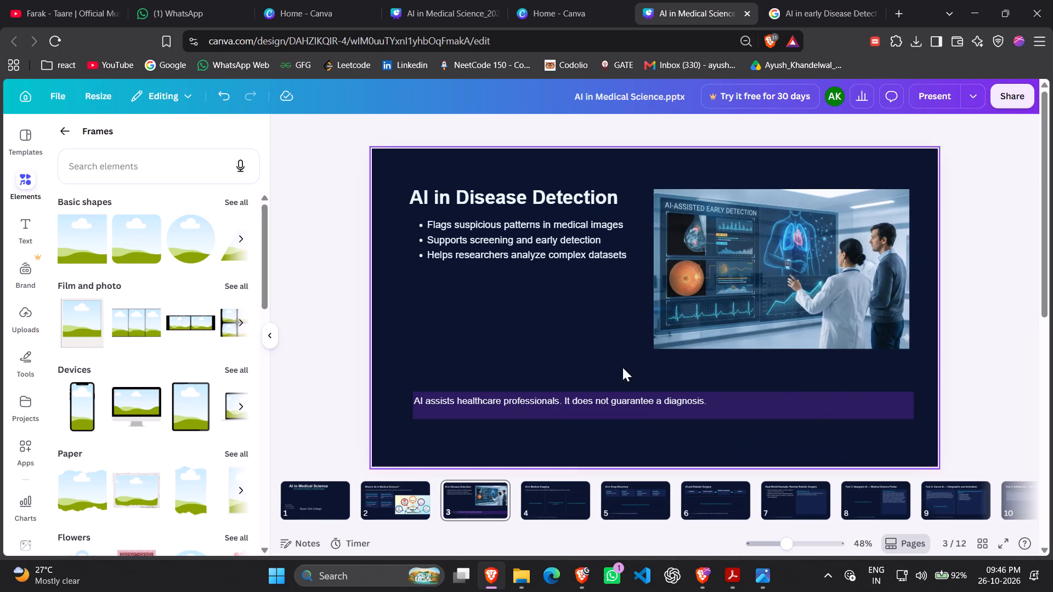
# Copy slide 4's title "AI in Medical Imaging" and search Google Images for it.
pyautogui.click(562, 495)
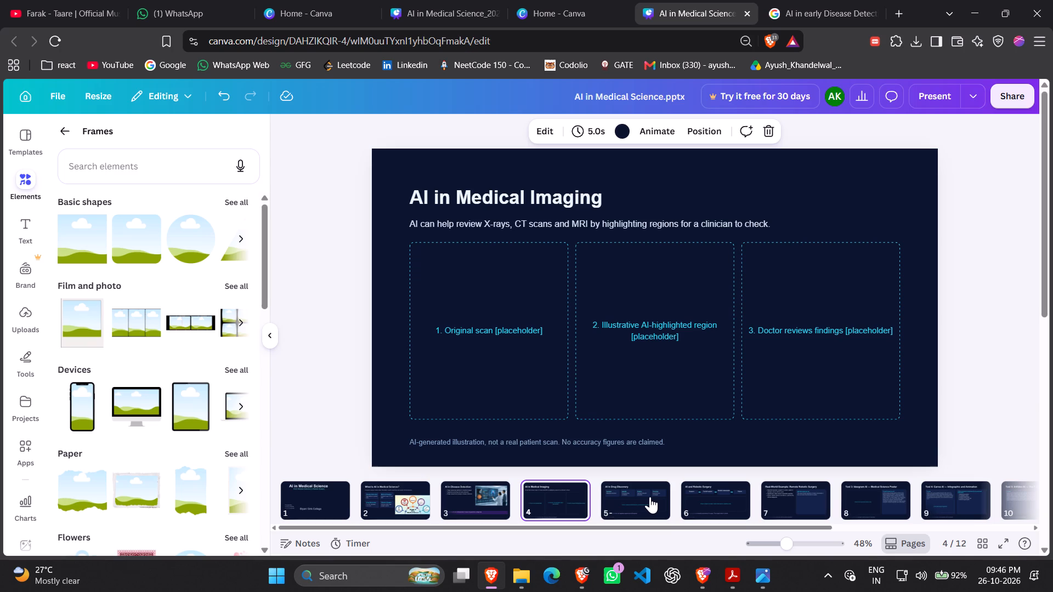
pyautogui.tripleClick(415, 193)
pyautogui.hotkey('ctrl', 'c')
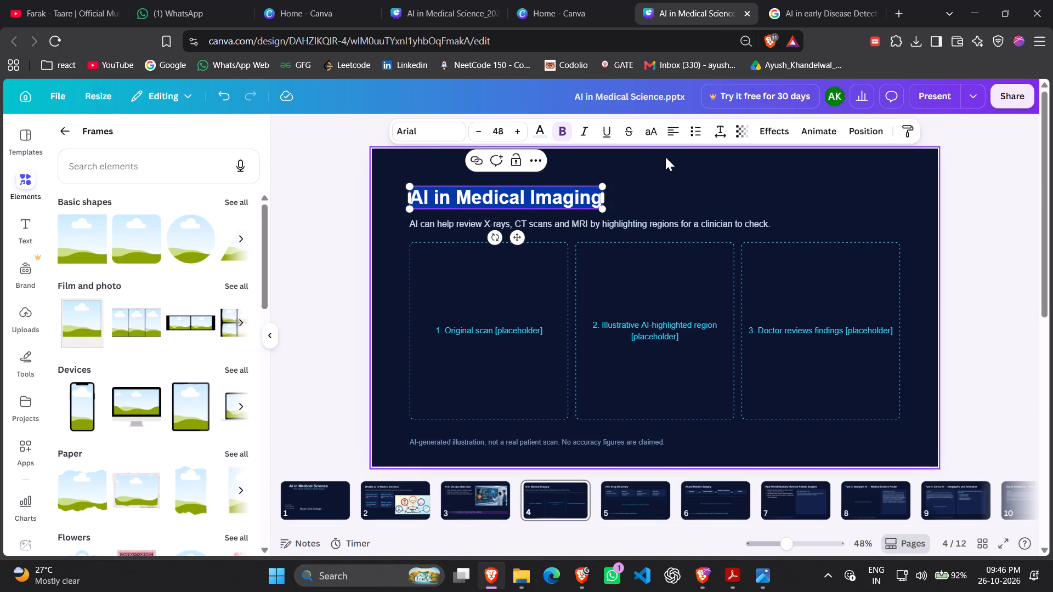
pyautogui.click(828, 0)
pyautogui.moveTo(444, 107); pyautogui.dragTo(91, 107)
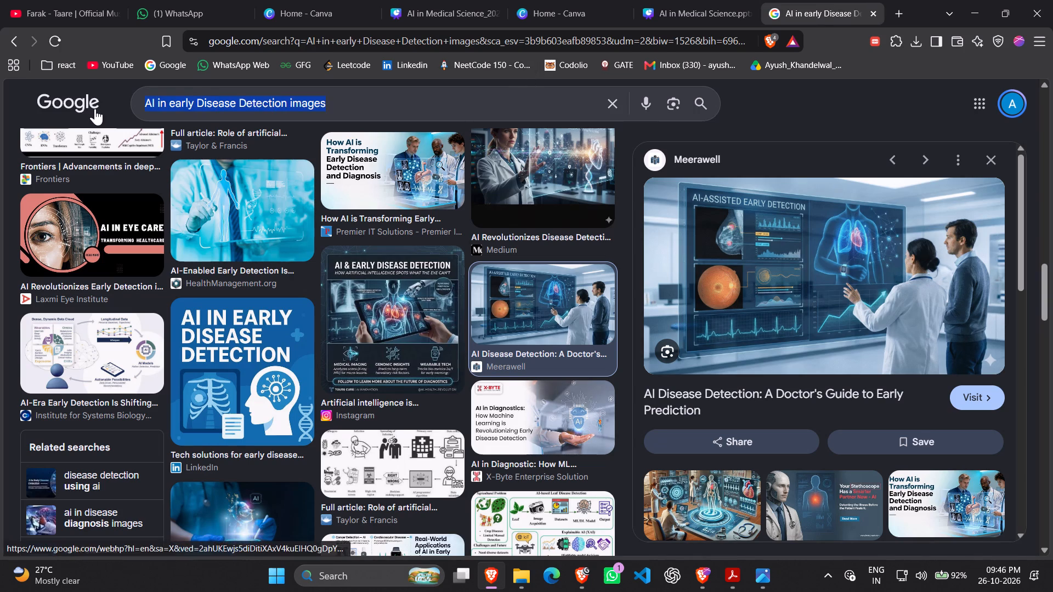
pyautogui.hotkey('ctrl', 'v')
pyautogui.press('Return')
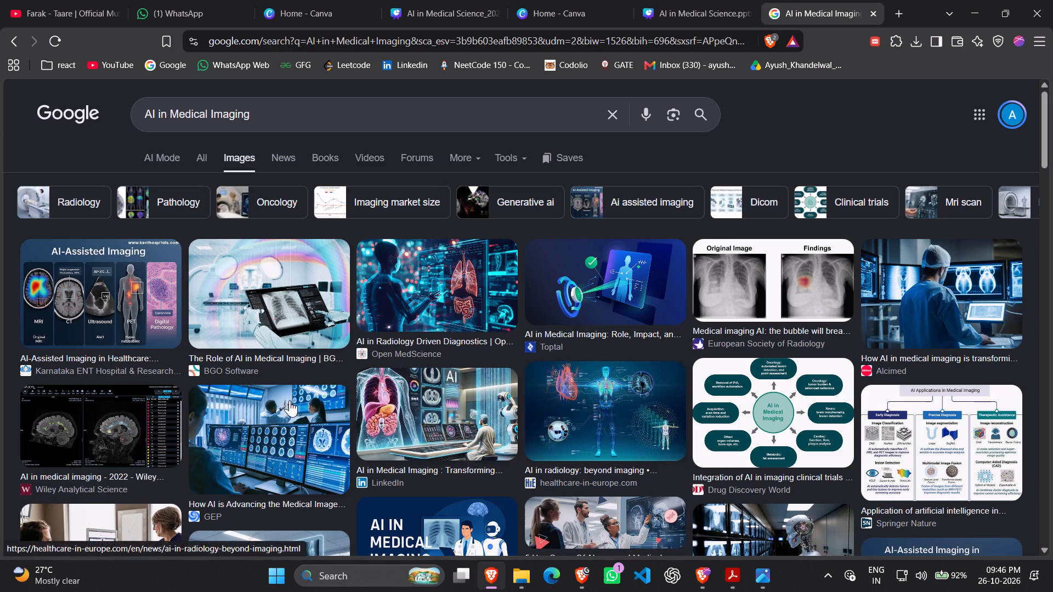
# Open Karnataka ENT Hospital's AI-Assisted Imaging picture and save it to Downloads as the JPEG file AI-in-Imaging.
pyautogui.click(109, 312)
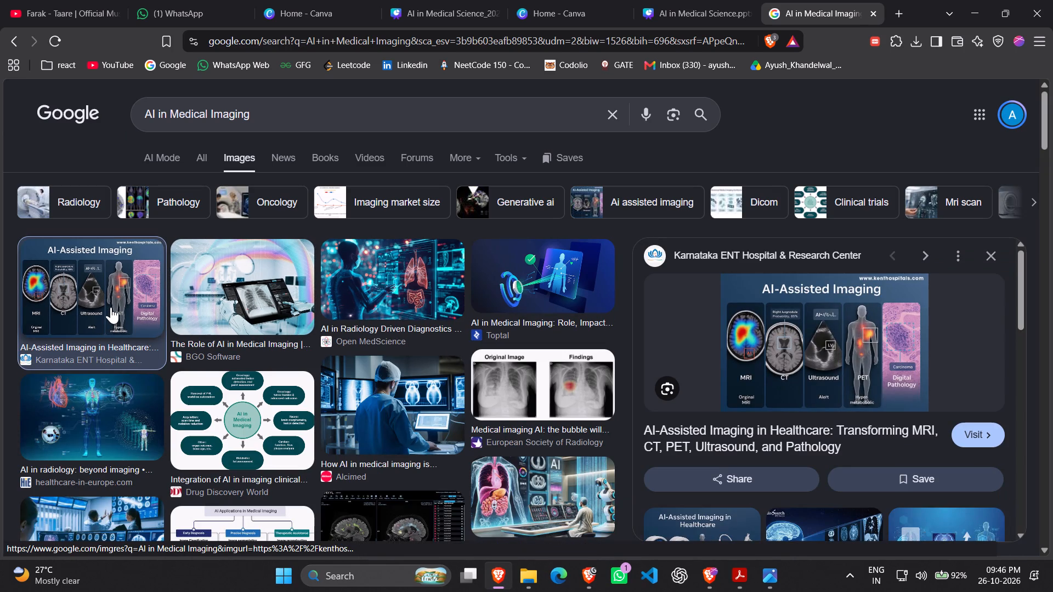
pyautogui.rightClick(849, 364)
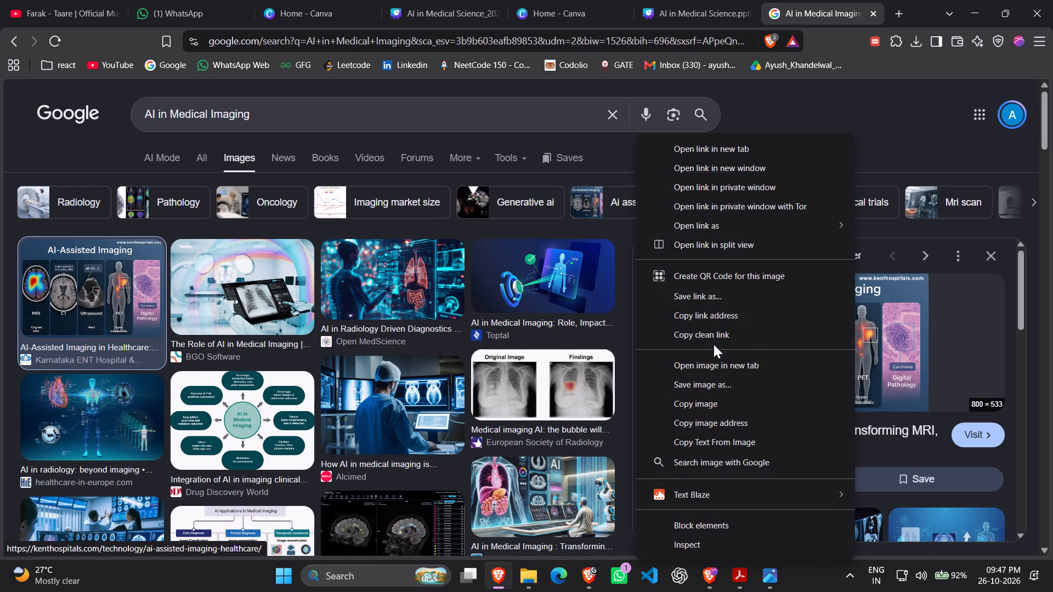
pyautogui.click(717, 381)
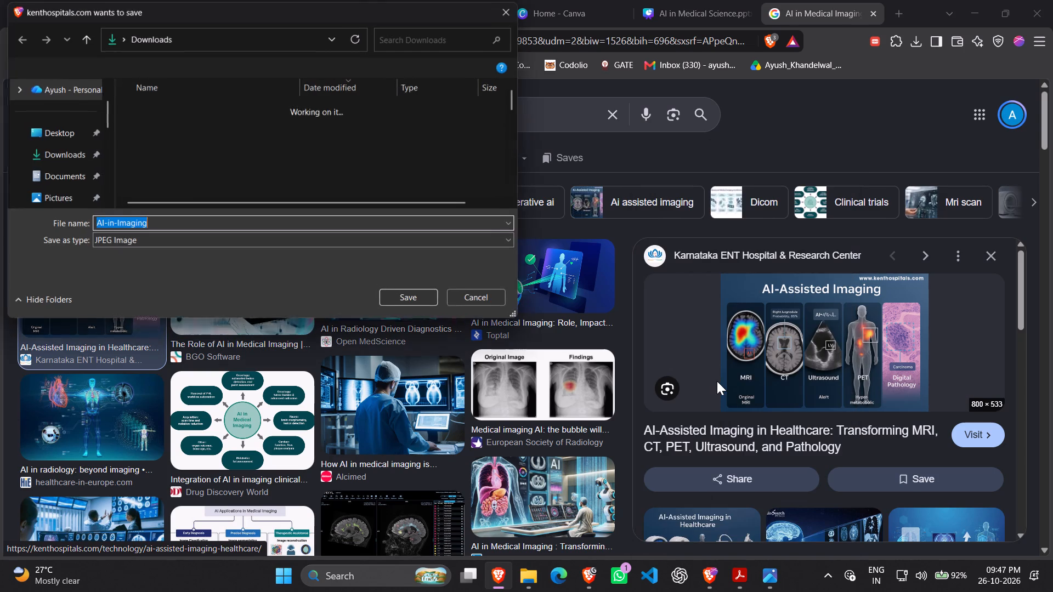
pyautogui.click(407, 299)
# Switch back to Canva, reopen the AI in Medical Science presentation from the home page and go to slide 4.
pyautogui.click(701, 0)
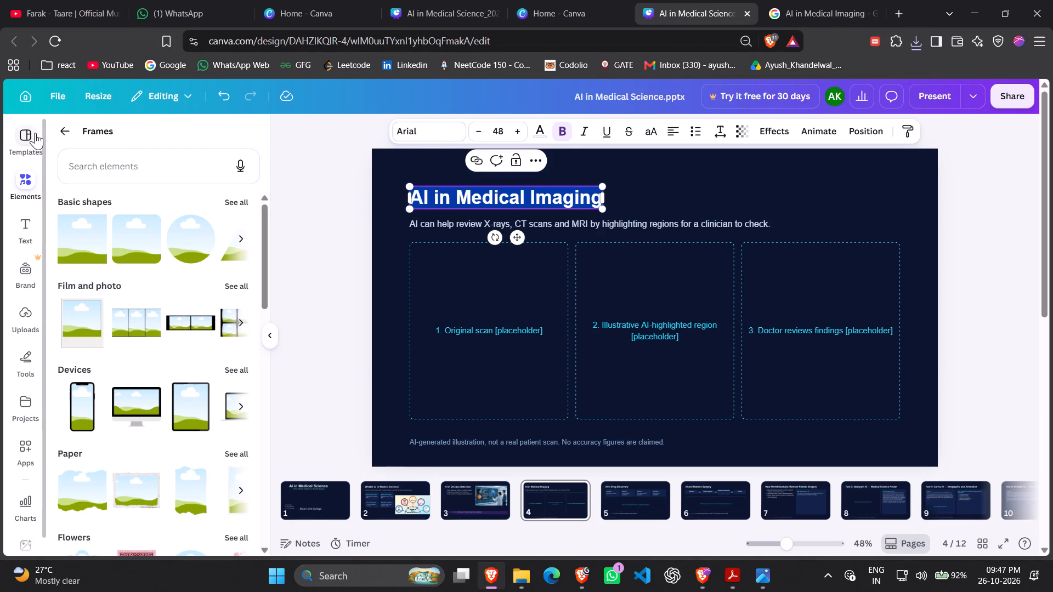
pyautogui.click(32, 135)
pyautogui.click(32, 135)
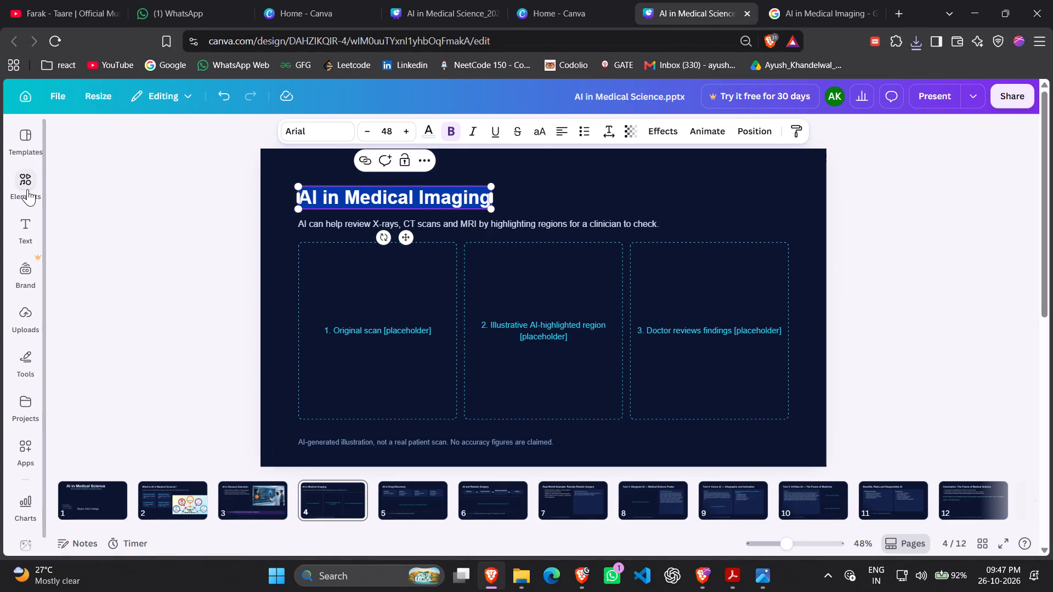
pyautogui.click(28, 94)
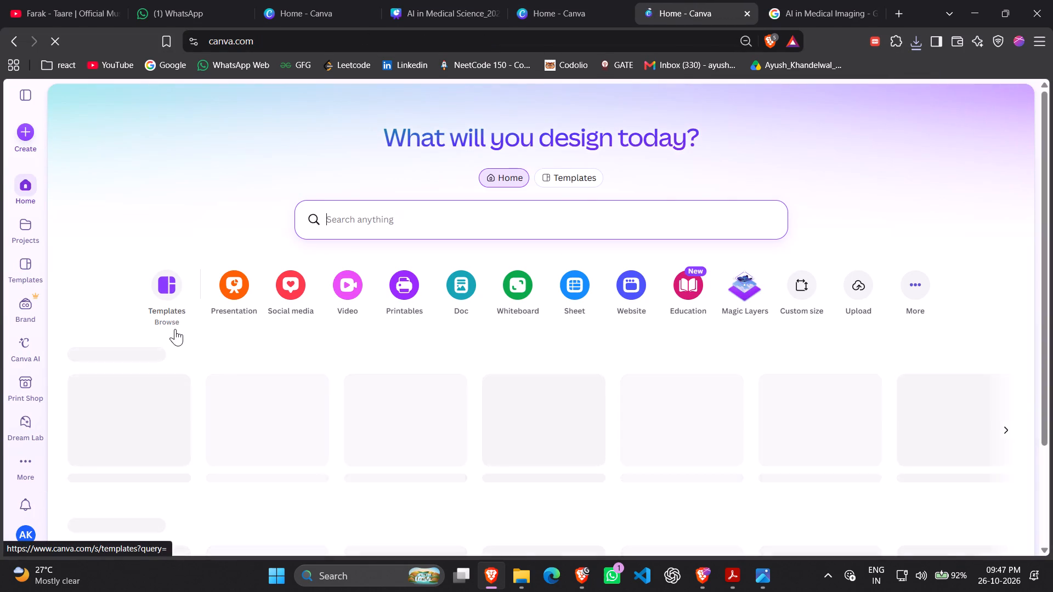
pyautogui.click(152, 407)
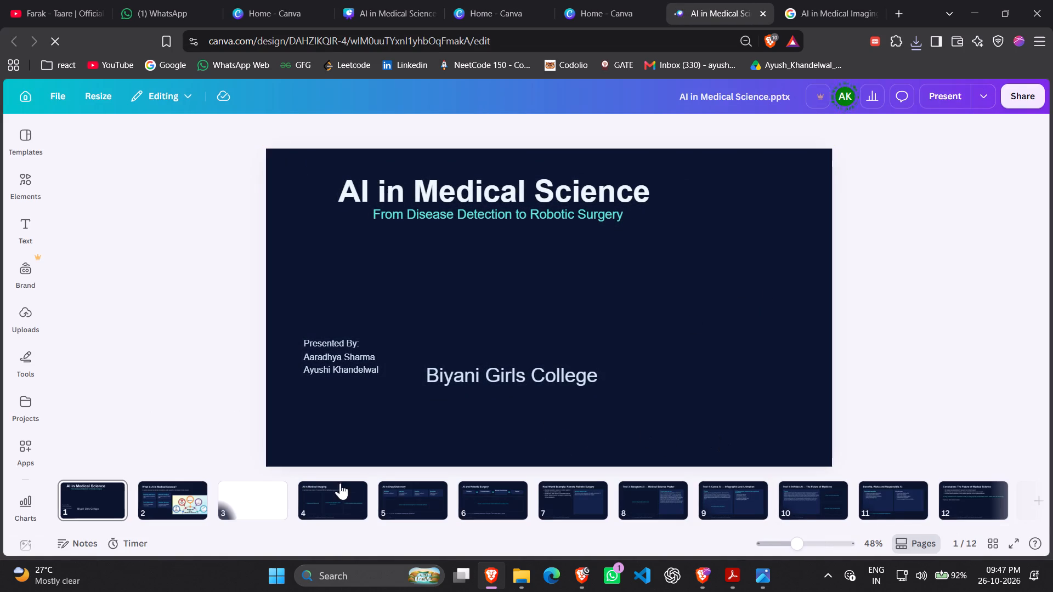
pyautogui.click(173, 495)
pyautogui.click(257, 499)
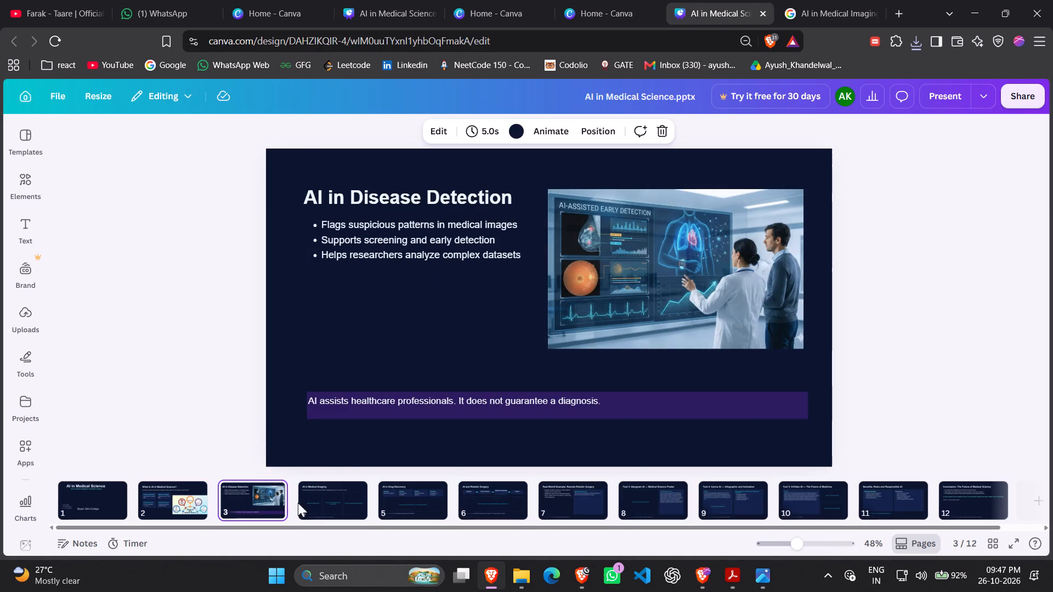
pyautogui.click(315, 503)
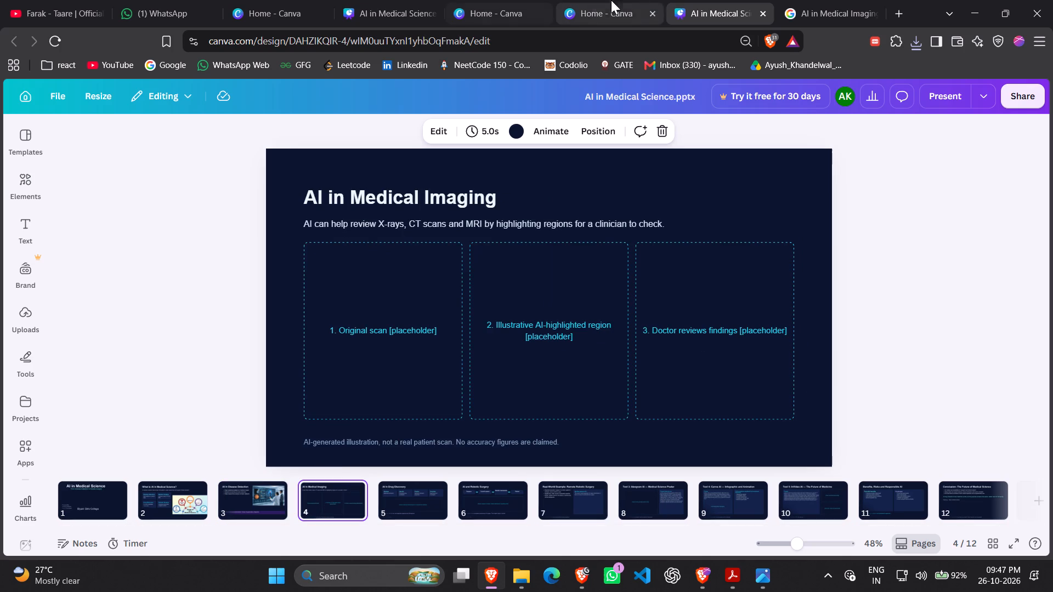
# Upload the AI-in-Imaging JPEG file from the Downloads folder to the presentation's uploads.
pyautogui.click(27, 307)
pyautogui.click(169, 180)
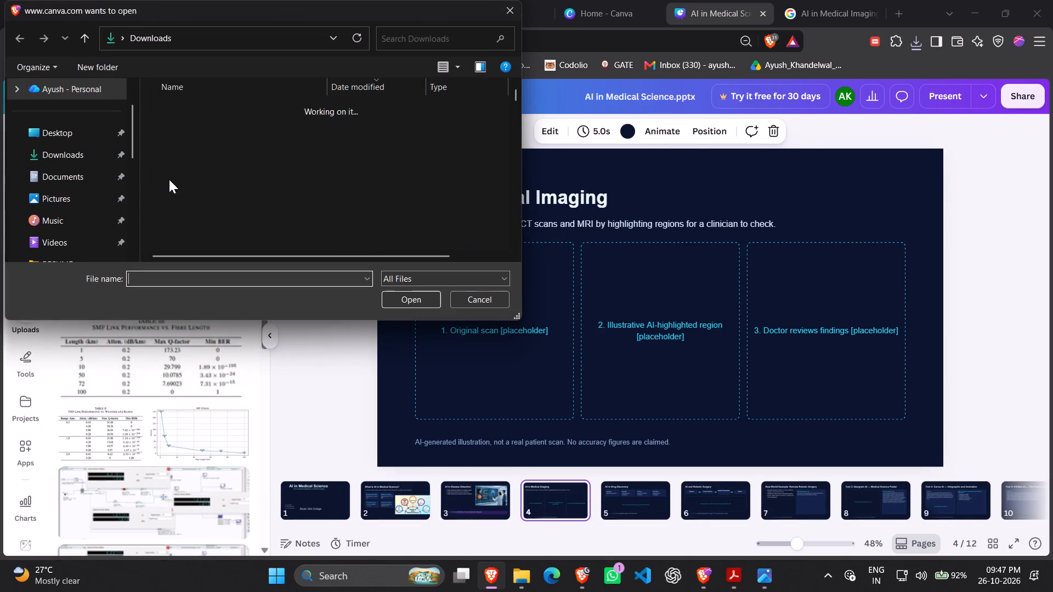
pyautogui.click(188, 112)
pyautogui.click(189, 118)
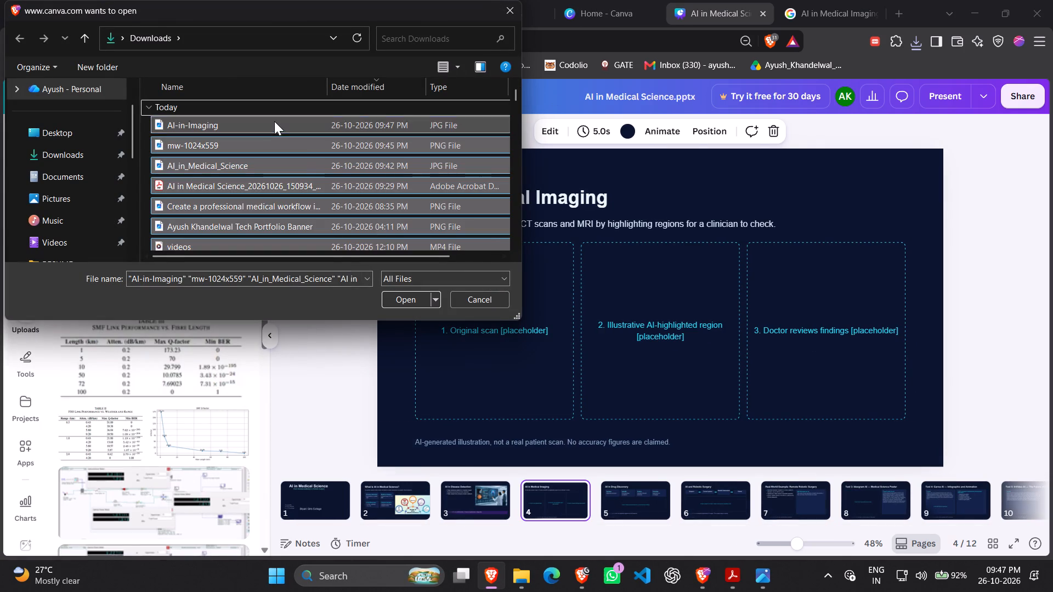
pyautogui.click(274, 121)
pyautogui.click(403, 295)
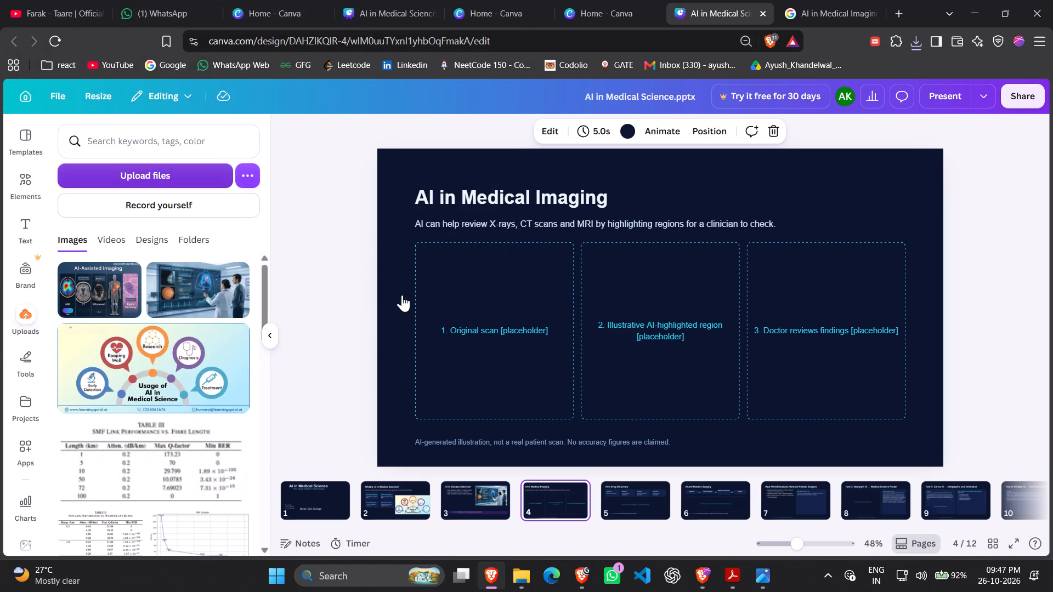
# Delete the three dashed placeholder boxes and their labels on slide 4.
pyautogui.moveTo(388, 257); pyautogui.dragTo(559, 312)
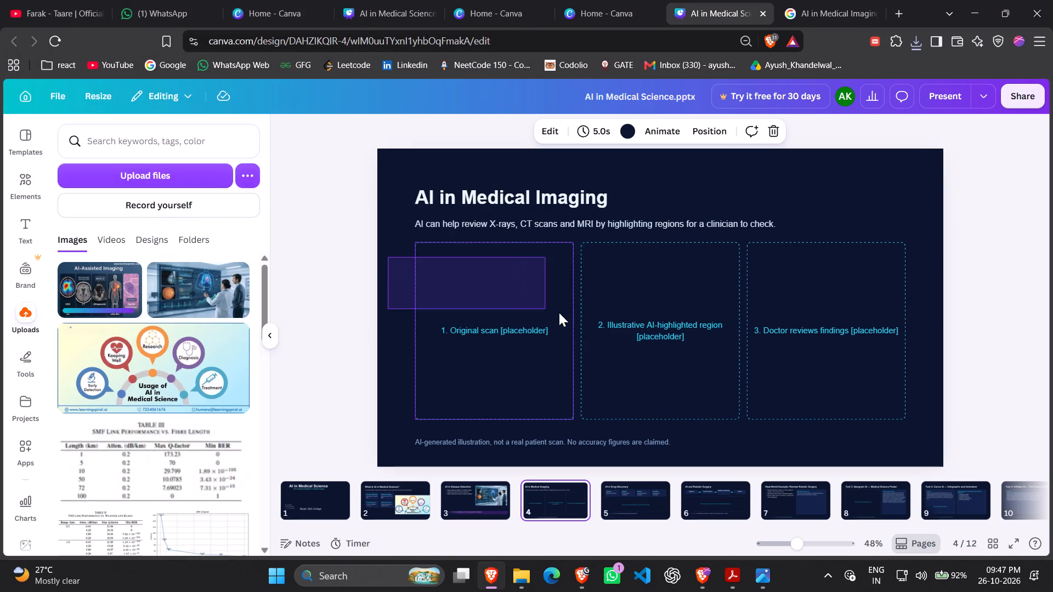
pyautogui.moveTo(559, 312); pyautogui.dragTo(868, 382)
pyautogui.press('Delete')
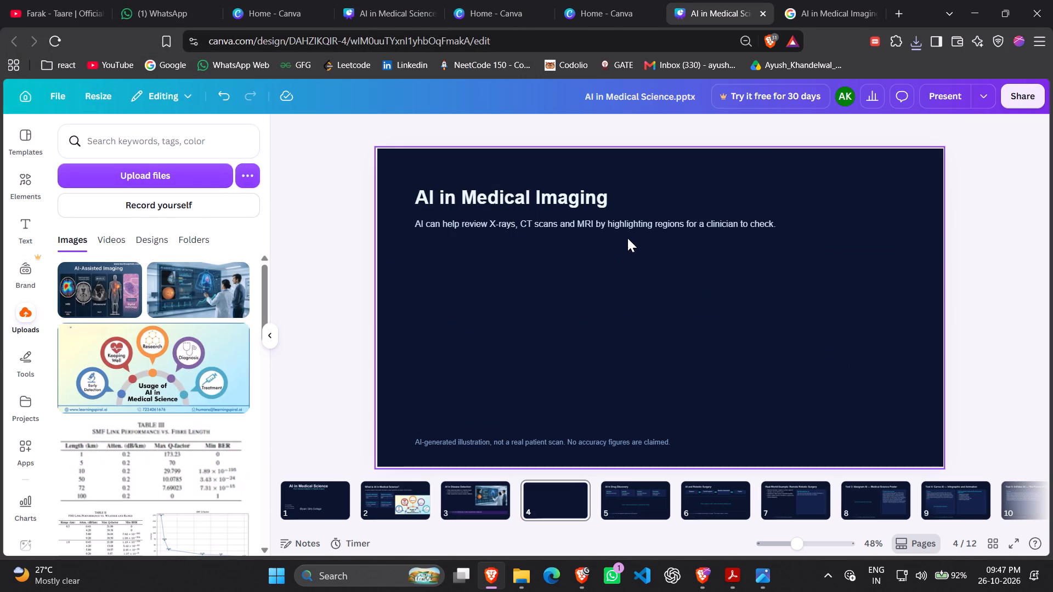
# Place the uploaded AI-Assisted Imaging picture on slide 4 and move it partly off the slide's right edge.
pyautogui.click(90, 282)
pyautogui.moveTo(662, 298); pyautogui.dragTo(615, 337)
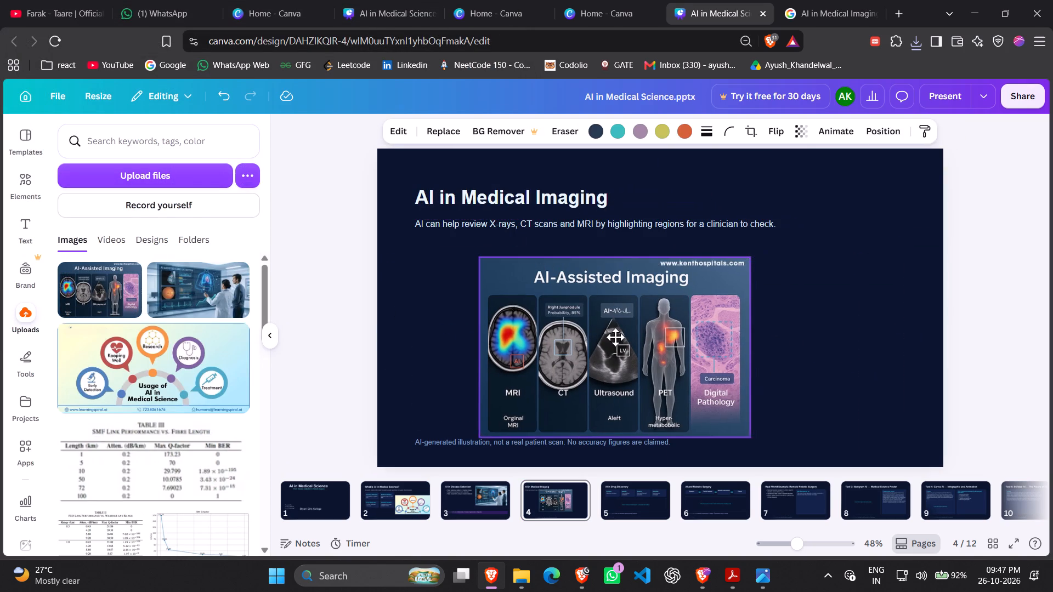
pyautogui.moveTo(615, 337); pyautogui.dragTo(617, 321)
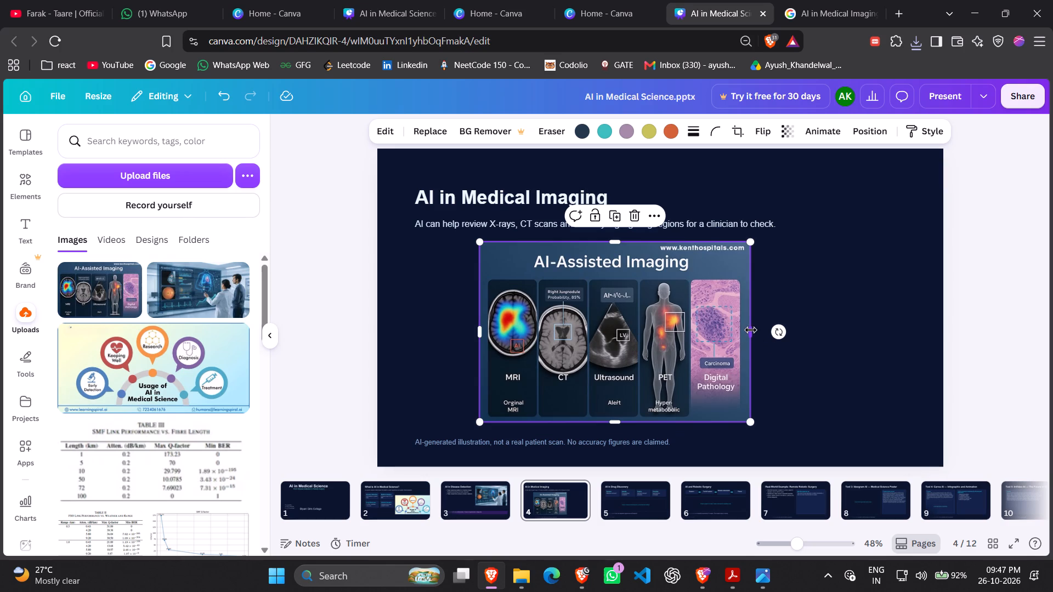
pyautogui.moveTo(558, 328); pyautogui.dragTo(791, 317)
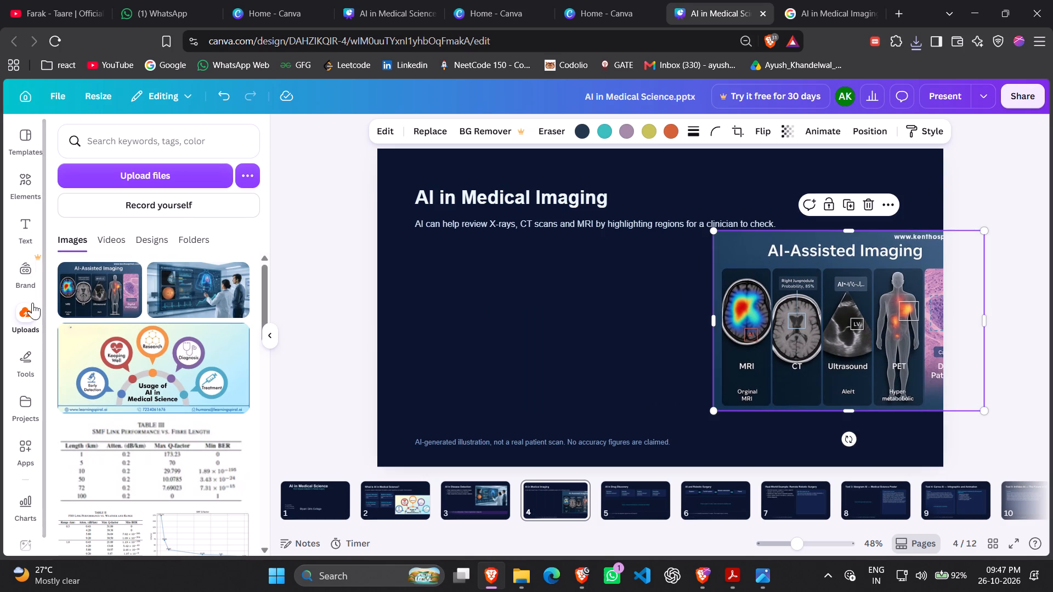
# Add a square frame to the middle of slide 4 and fill it with the AI-Assisted Imaging picture.
pyautogui.click(29, 189)
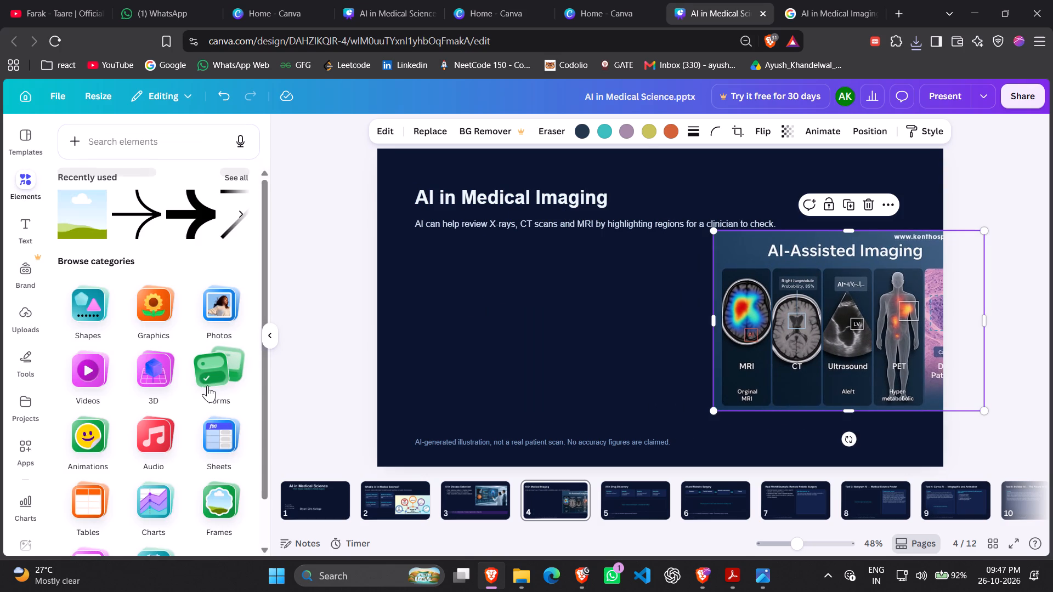
pyautogui.scroll(-1, 220, 469)
pyautogui.click(218, 497)
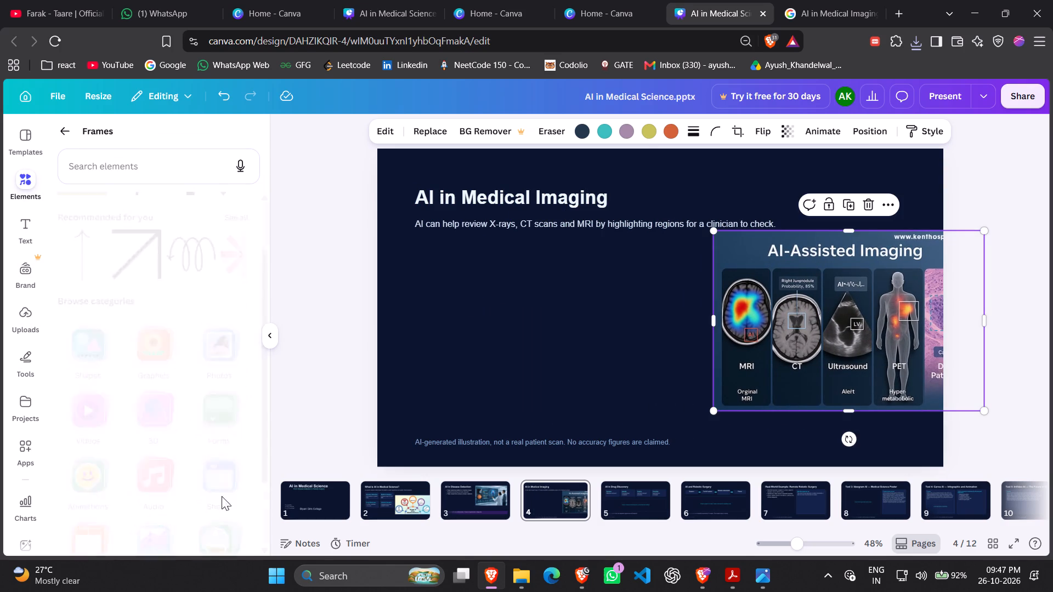
pyautogui.moveTo(71, 236); pyautogui.dragTo(518, 287)
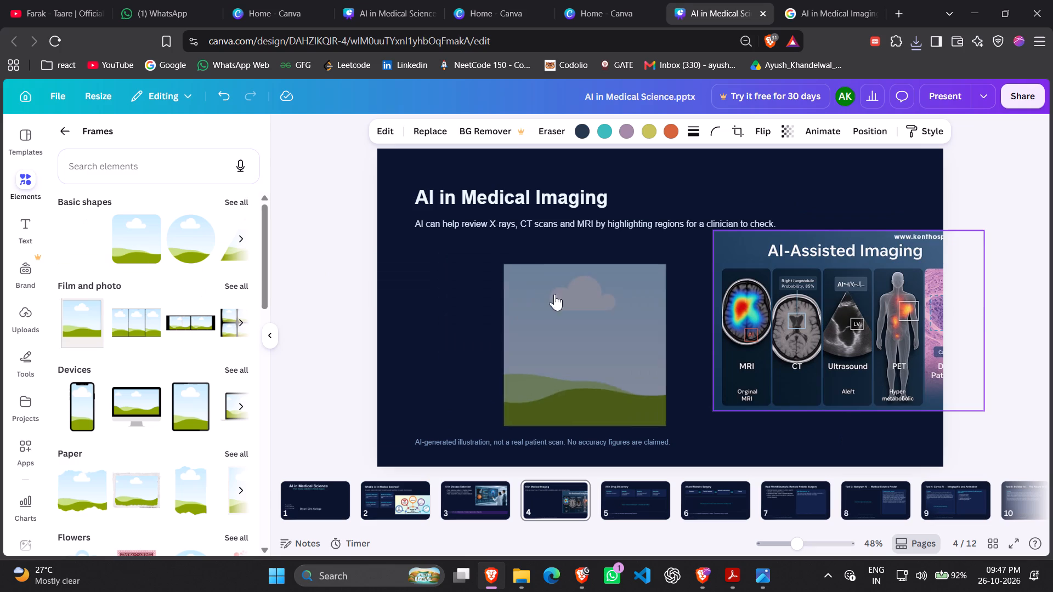
pyautogui.moveTo(799, 295); pyautogui.dragTo(596, 318)
# Widen and heighten the picture frame on slide 4 and shift it so it sits just below the subtitle line.
pyautogui.click(664, 351)
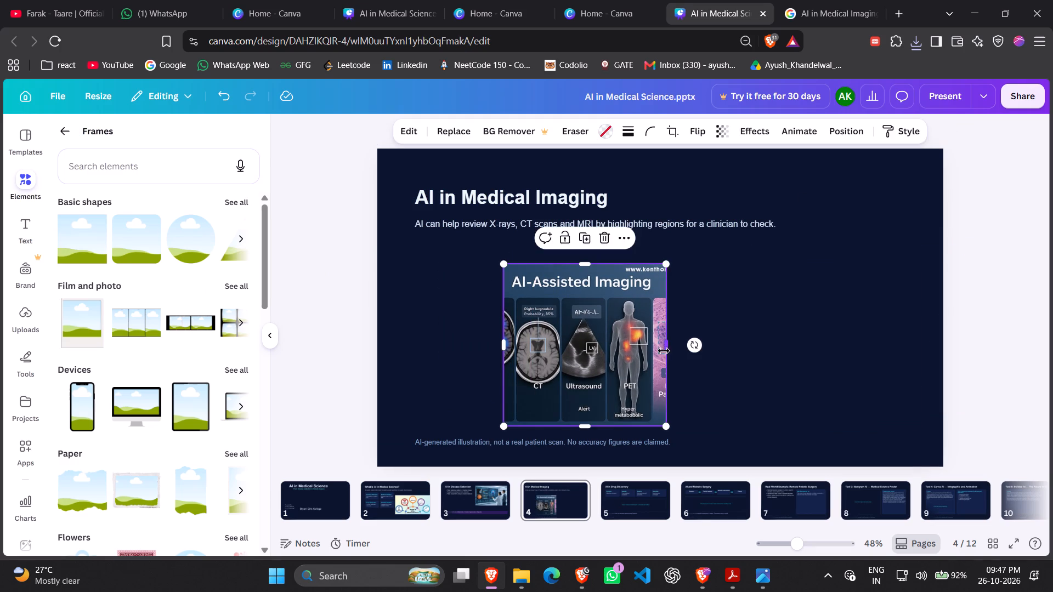
pyautogui.moveTo(665, 351); pyautogui.dragTo(764, 365)
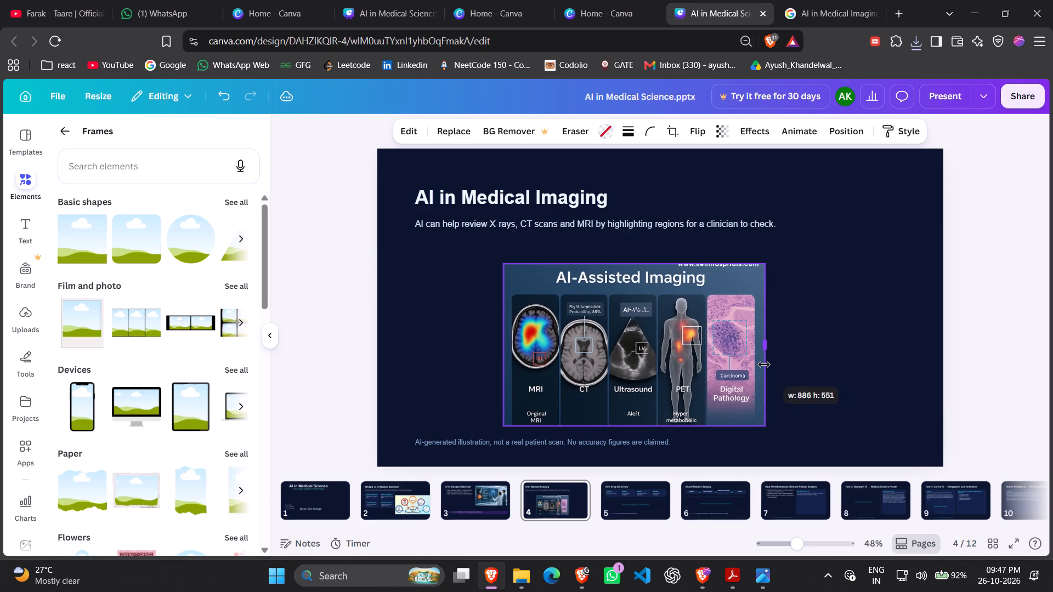
pyautogui.moveTo(764, 365); pyautogui.dragTo(762, 365)
pyautogui.moveTo(652, 371); pyautogui.dragTo(664, 336)
pyautogui.moveTo(643, 392); pyautogui.dragTo(647, 411)
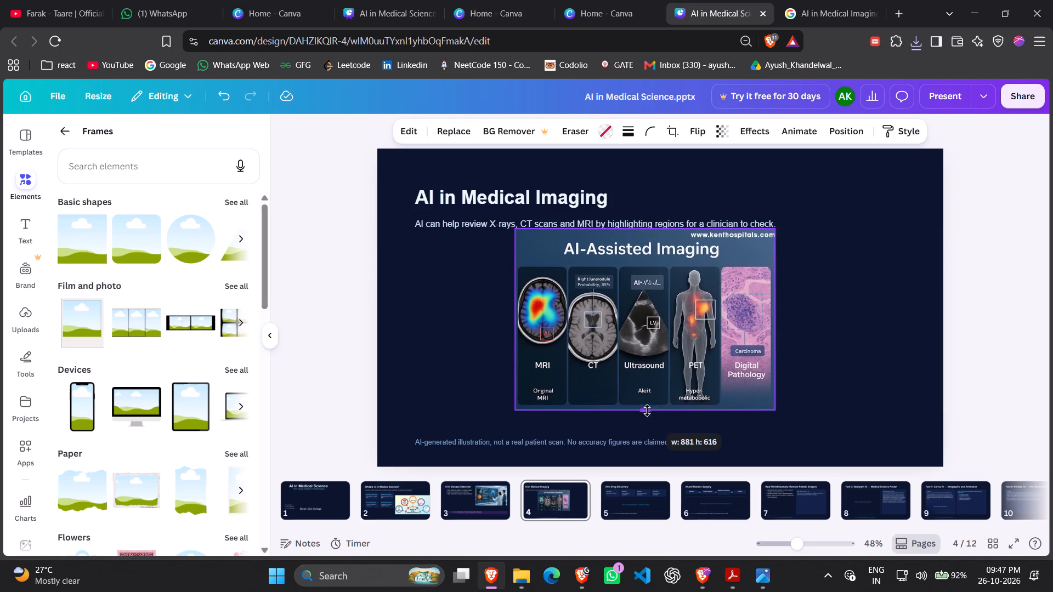
pyautogui.moveTo(647, 411); pyautogui.dragTo(651, 440)
pyautogui.moveTo(517, 339); pyautogui.dragTo(439, 341)
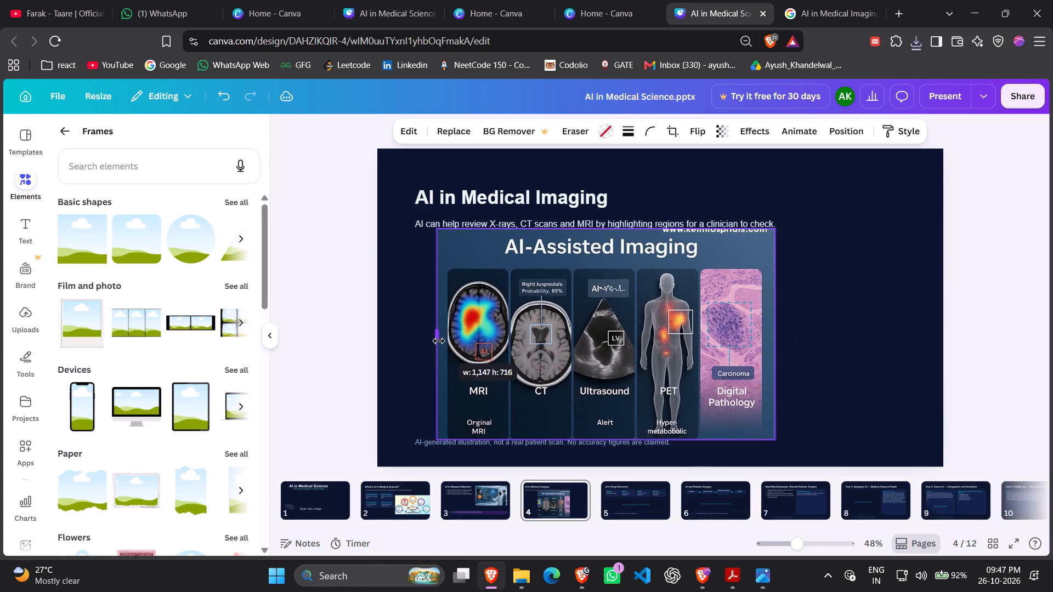
pyautogui.moveTo(439, 341); pyautogui.dragTo(454, 341)
pyautogui.moveTo(777, 333); pyautogui.dragTo(867, 339)
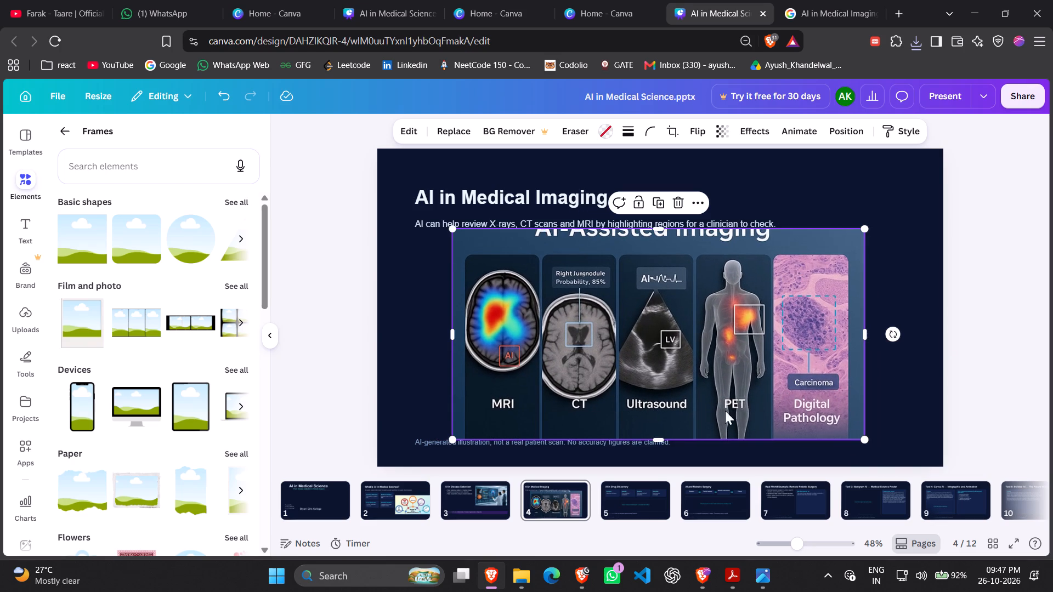
pyautogui.moveTo(656, 436); pyautogui.dragTo(660, 460)
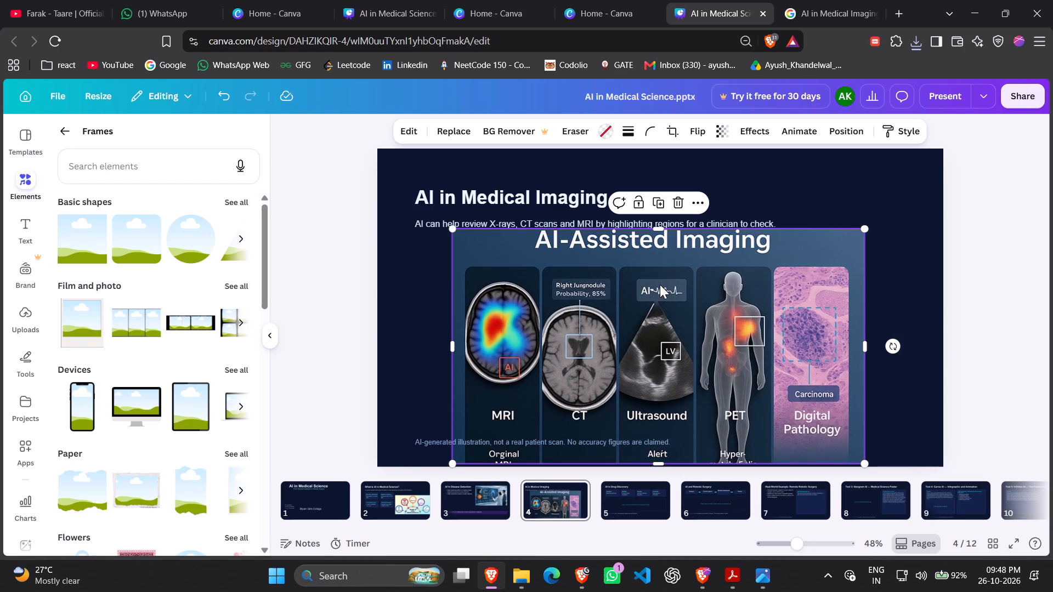
pyautogui.moveTo(655, 230); pyautogui.dragTo(663, 247)
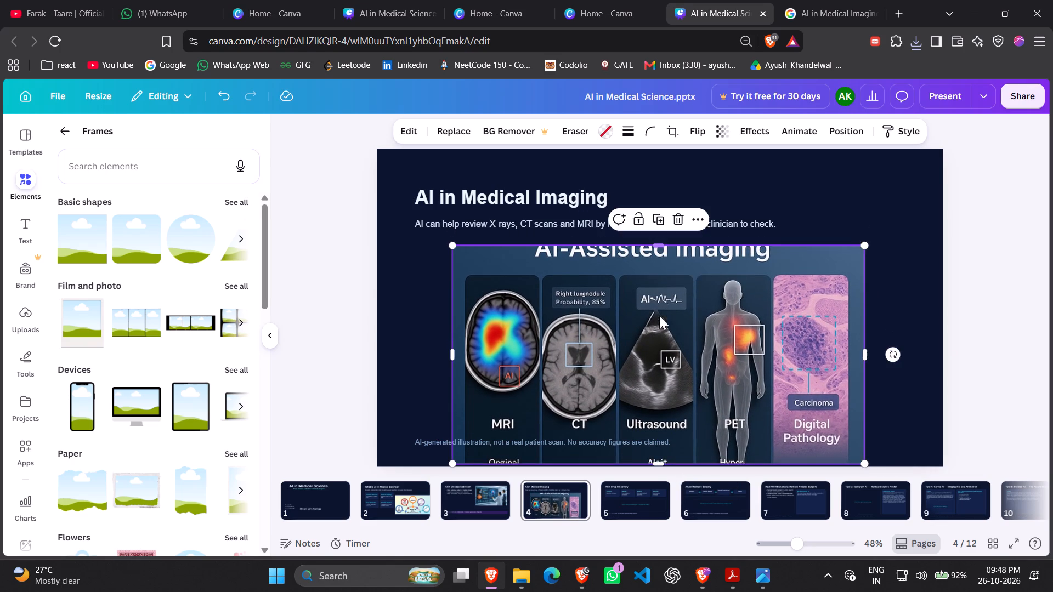
# Shrink the frame to about 1,120 wide so the entire AI-Assisted Imaging picture fits, and position it below the subtitle.
pyautogui.moveTo(659, 331); pyautogui.dragTo(657, 250)
pyautogui.moveTo(450, 272); pyautogui.dragTo(509, 281)
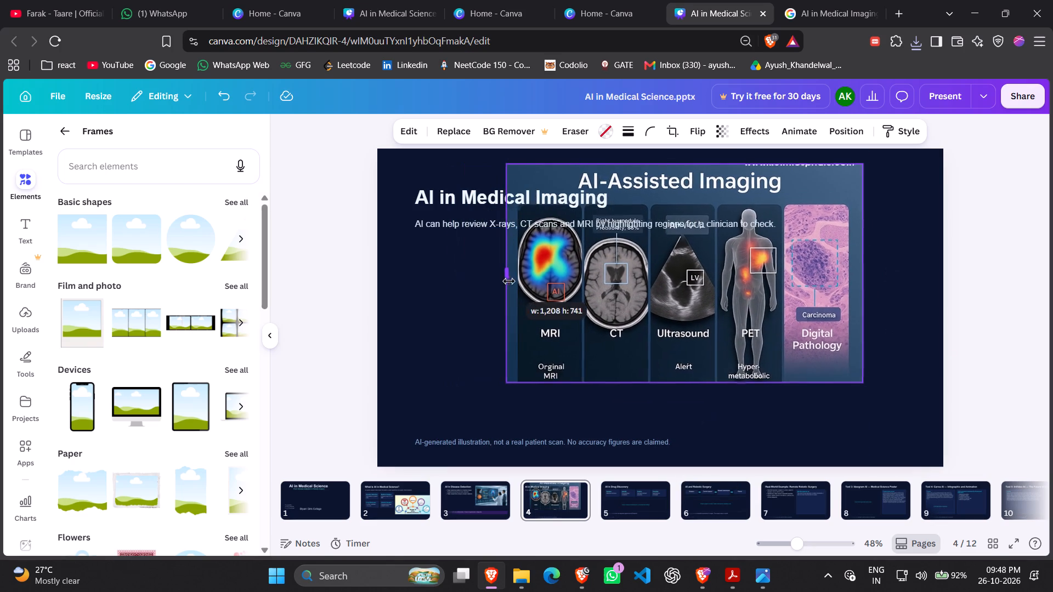
pyautogui.moveTo(509, 281); pyautogui.dragTo(533, 291)
pyautogui.moveTo(689, 290); pyautogui.dragTo(651, 327)
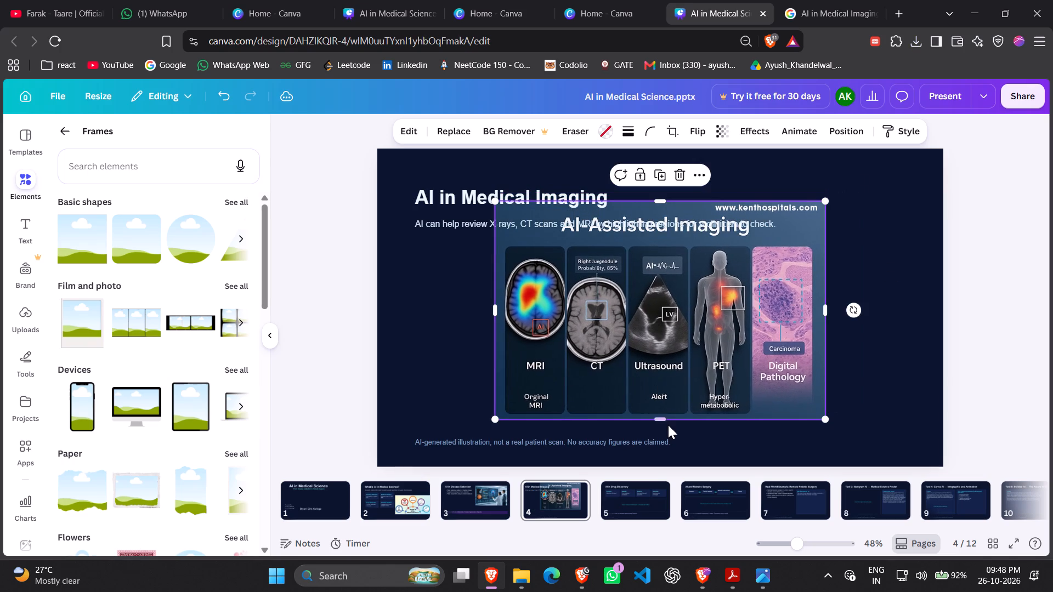
pyautogui.moveTo(664, 420); pyautogui.dragTo(671, 418)
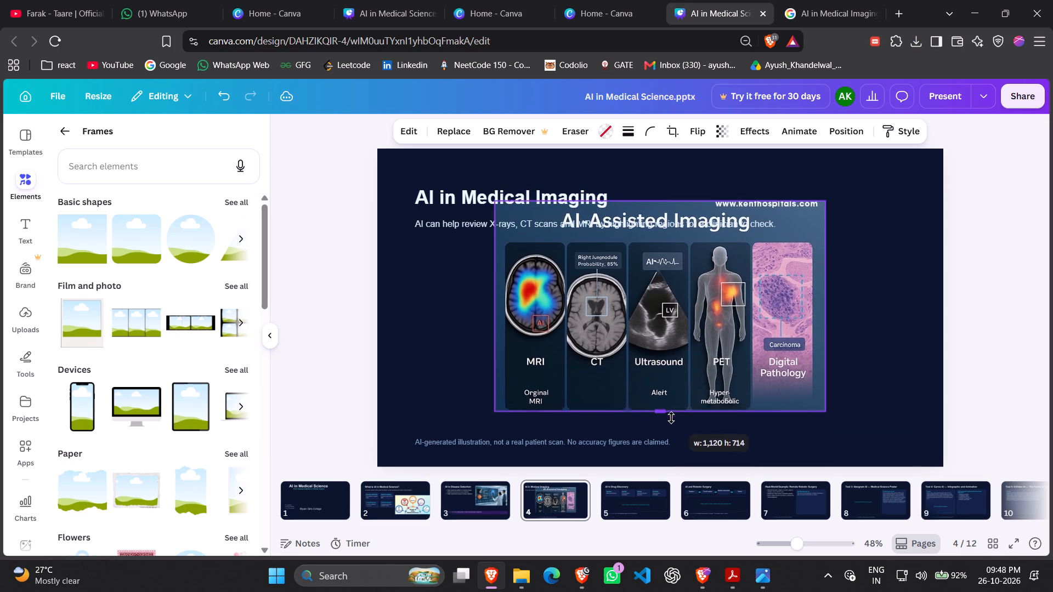
pyautogui.moveTo(671, 418); pyautogui.dragTo(674, 423)
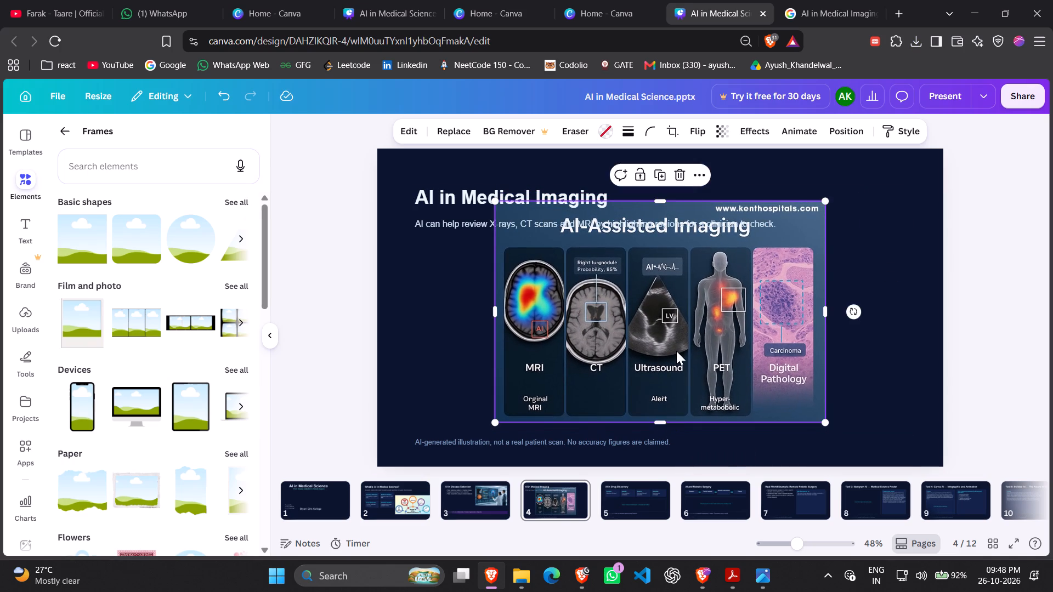
pyautogui.moveTo(677, 354); pyautogui.dragTo(683, 383)
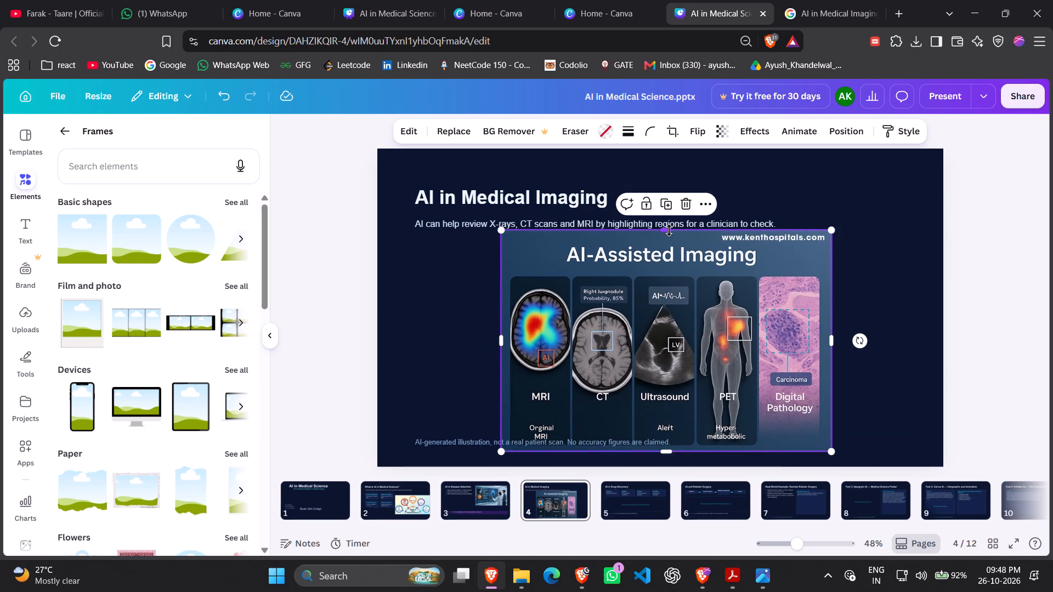
pyautogui.click(669, 230)
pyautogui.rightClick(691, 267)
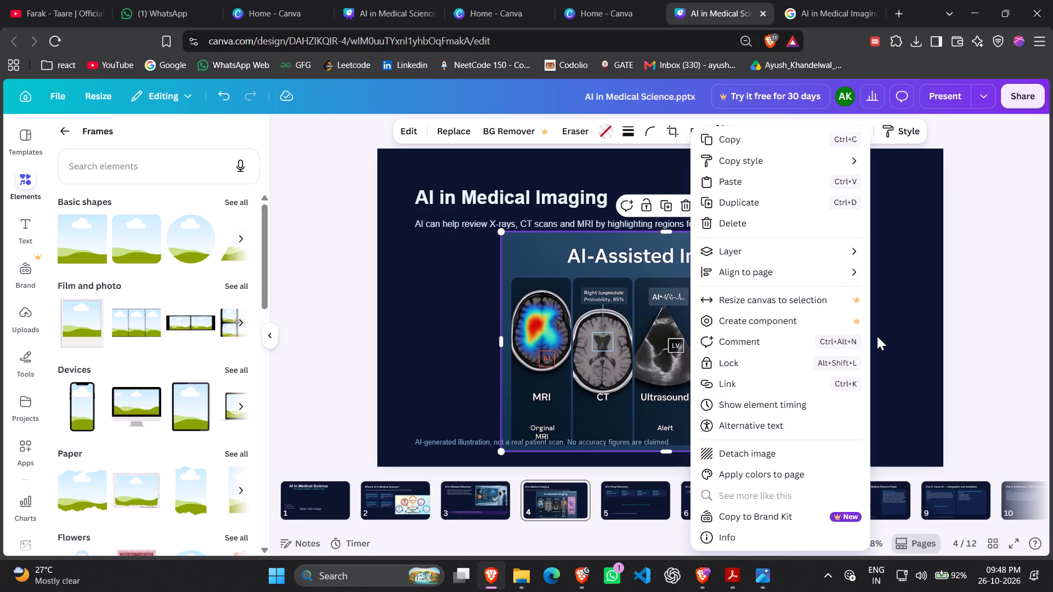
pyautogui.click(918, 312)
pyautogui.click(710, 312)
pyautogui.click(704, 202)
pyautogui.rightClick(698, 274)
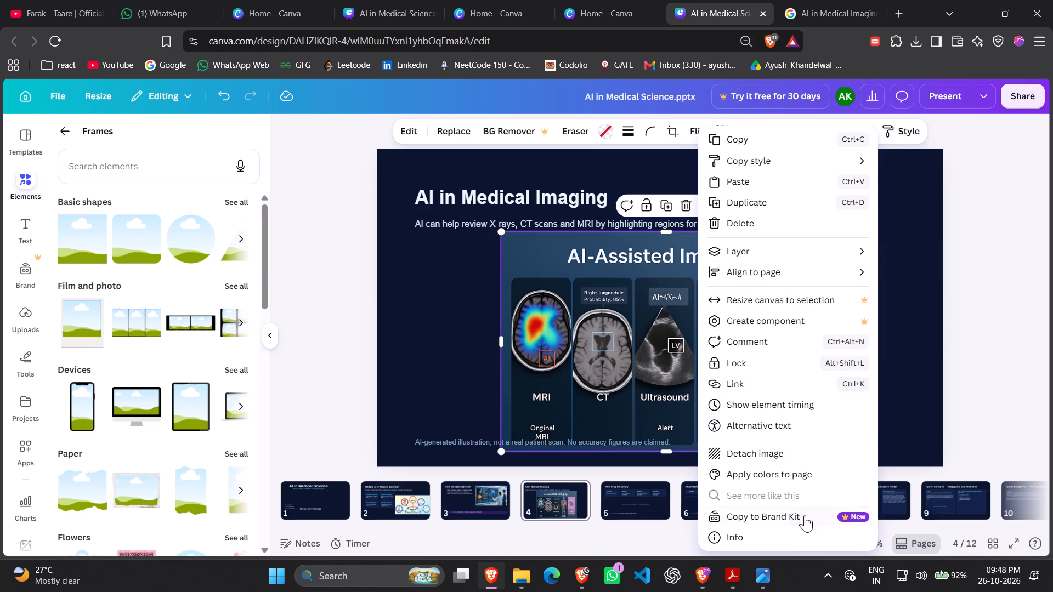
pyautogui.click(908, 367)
# Move the framed AI-Assisted Imaging picture to the right side of slide 4.
pyautogui.moveTo(717, 339); pyautogui.dragTo(725, 318)
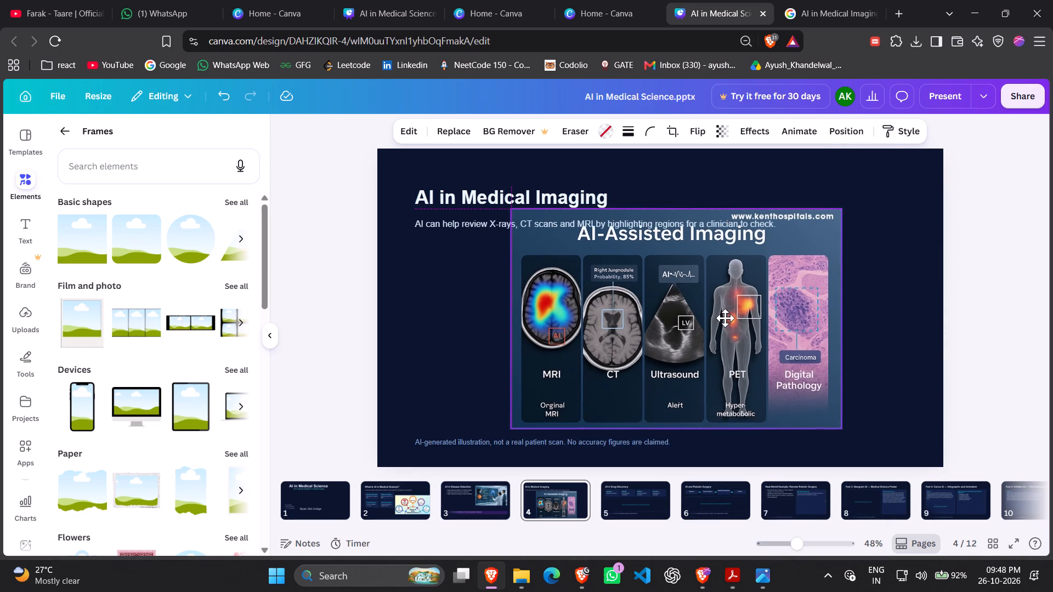
pyautogui.moveTo(725, 318); pyautogui.dragTo(826, 330)
# Delete the "AI-generated illustration, not a real patient scan" note at the bottom of slide 4.
pyautogui.click(492, 442)
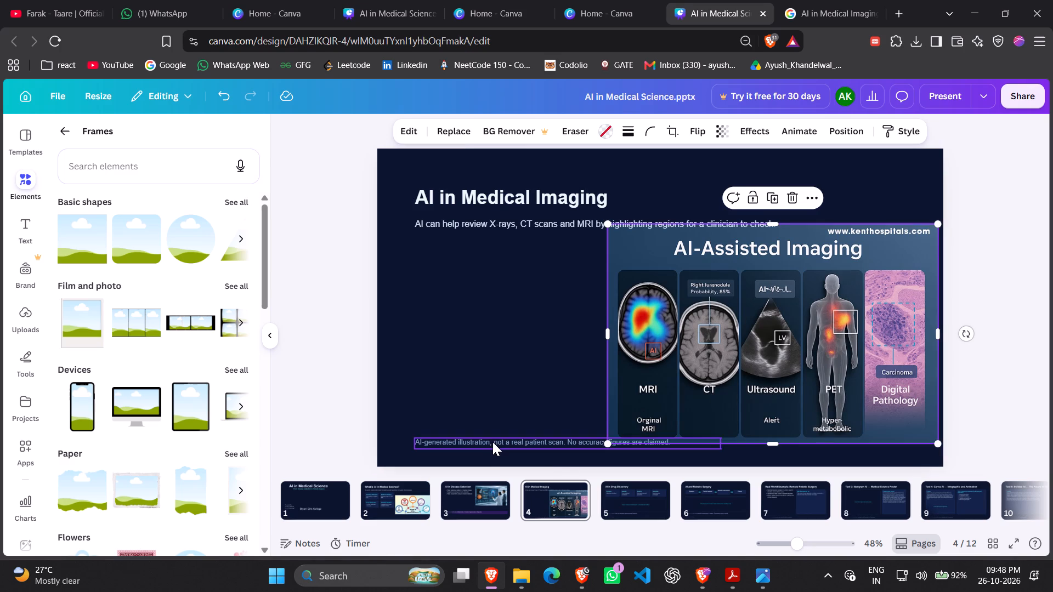
pyautogui.press('Delete')
# Nudge the framed picture down so it clears the subtitle line on slide 4, and deselect it.
pyautogui.moveTo(777, 368); pyautogui.dragTo(773, 372)
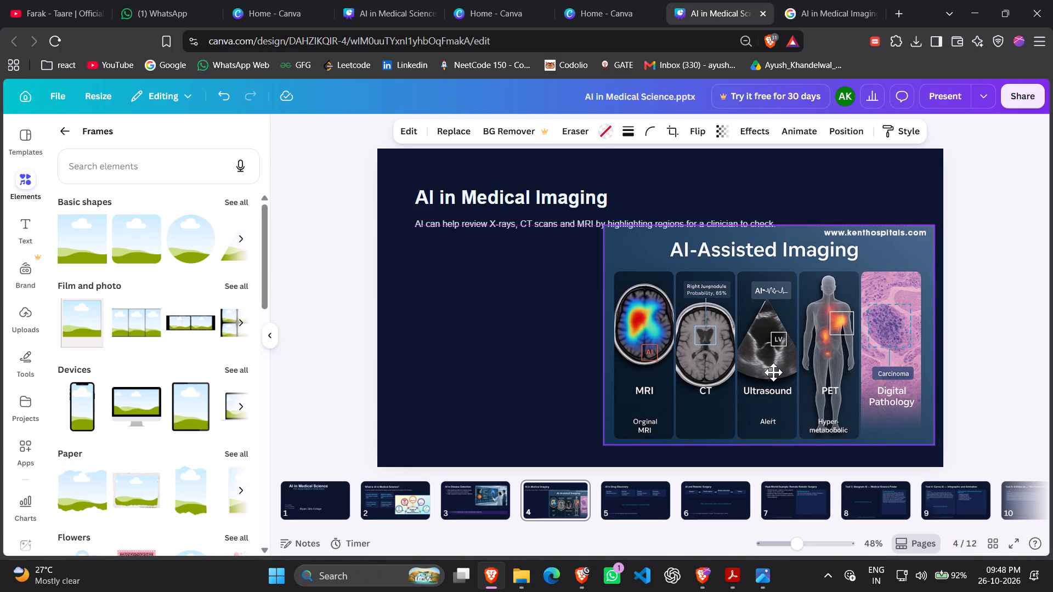
pyautogui.moveTo(773, 372); pyautogui.dragTo(773, 374)
pyautogui.click(984, 190)
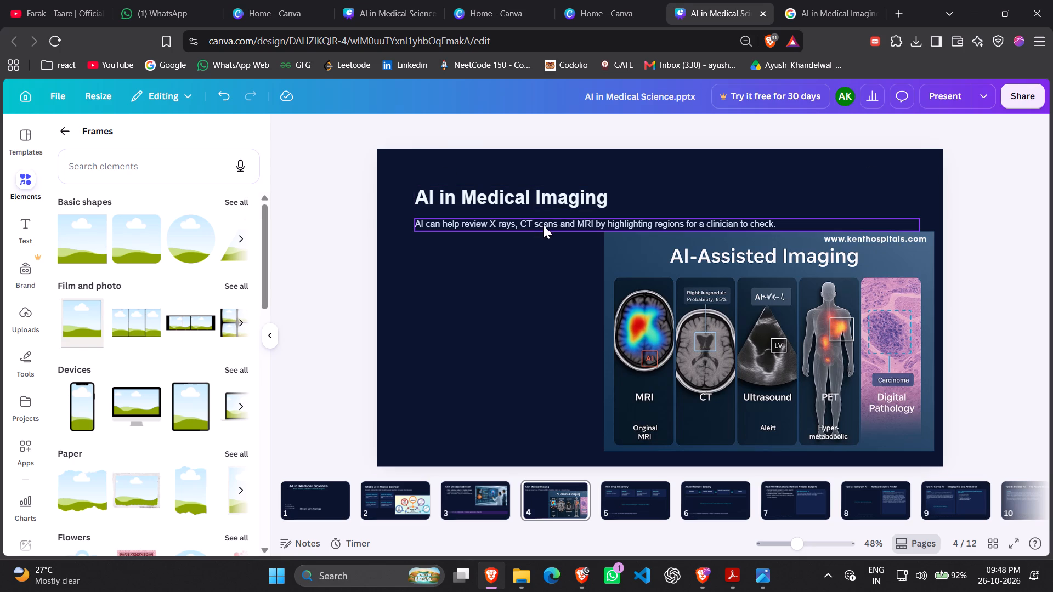
pyautogui.click(489, 280)
# Look over slides 3 to 6 of the presentation, ending on slide 5, AI in Drug Discovery.
pyautogui.click(631, 500)
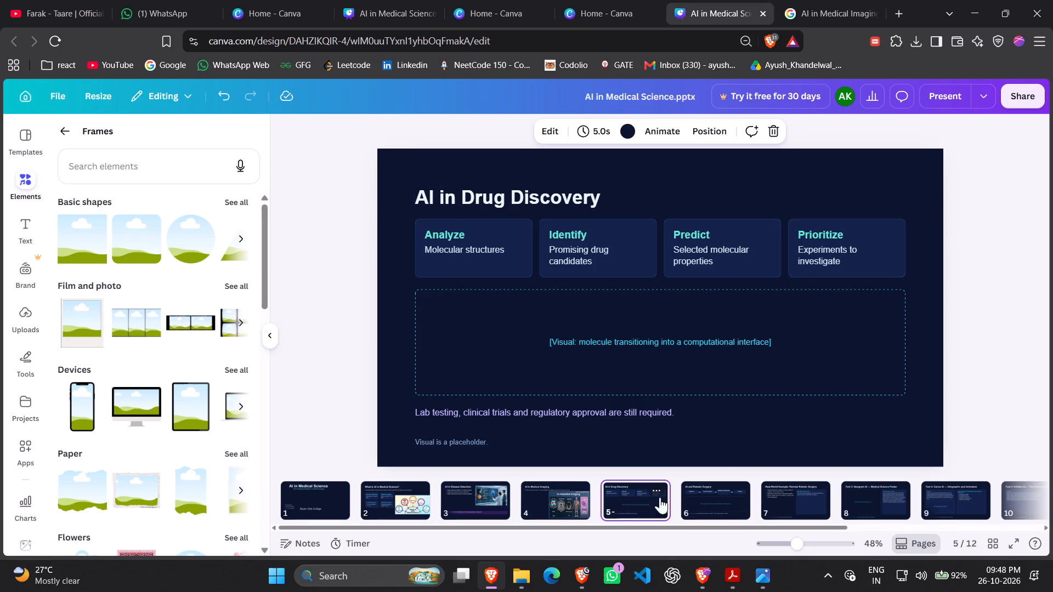
pyautogui.click(704, 497)
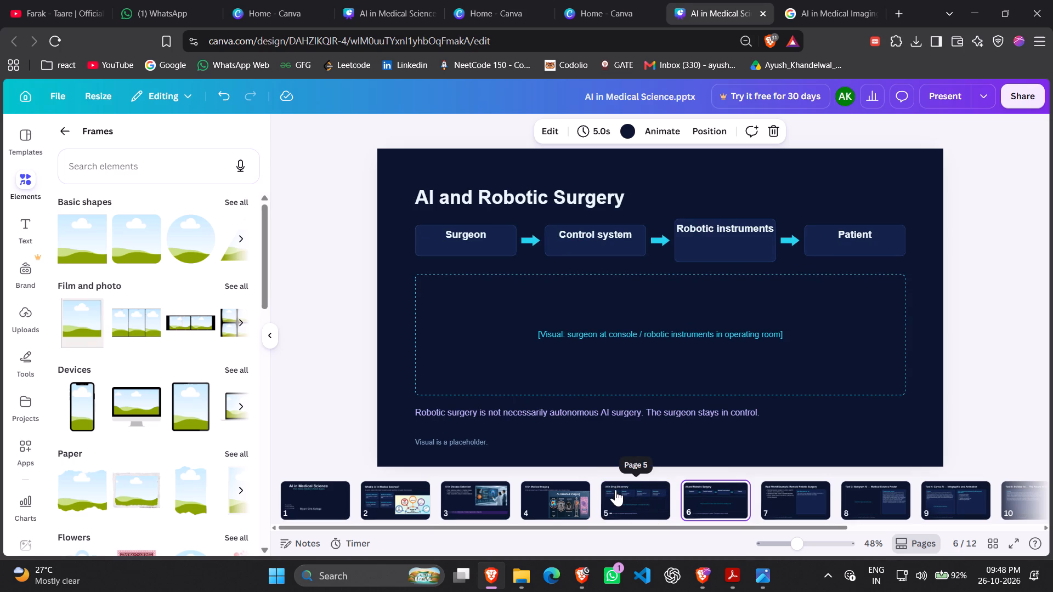
pyautogui.click(615, 489)
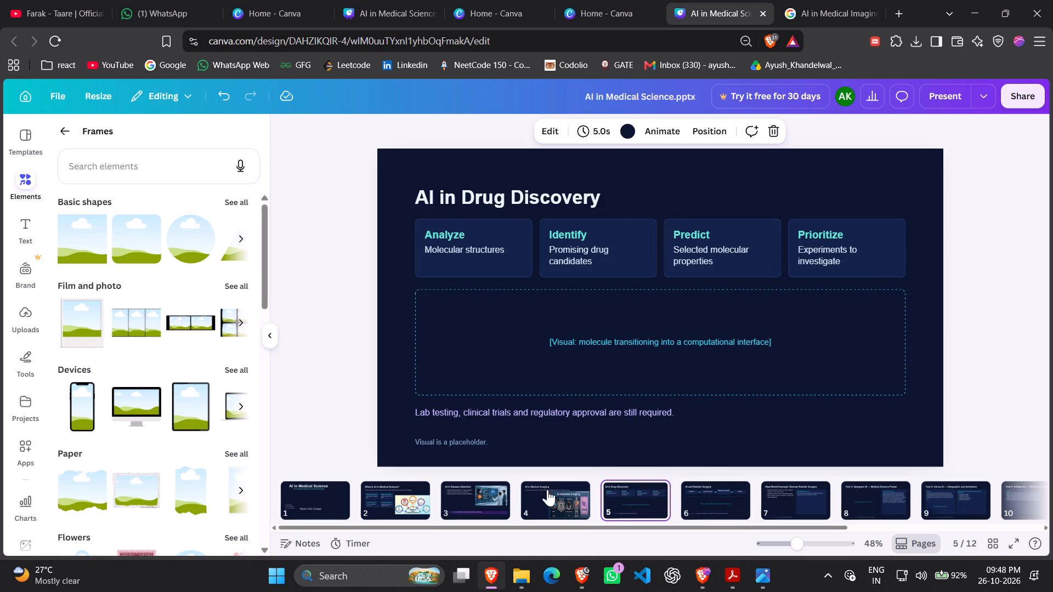
pyautogui.click(547, 489)
pyautogui.click(491, 495)
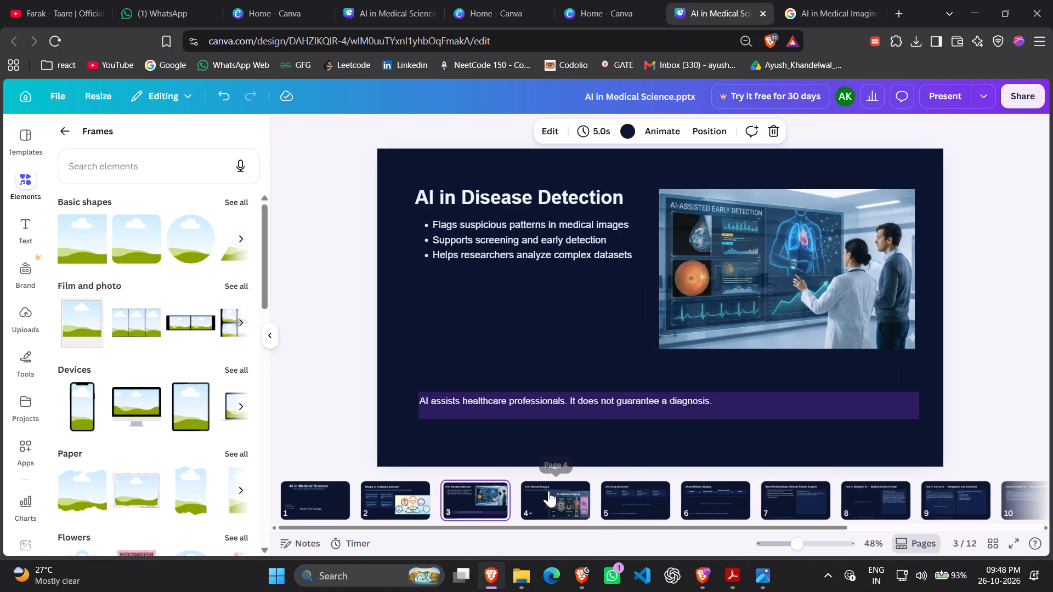
pyautogui.click(556, 492)
pyautogui.click(635, 492)
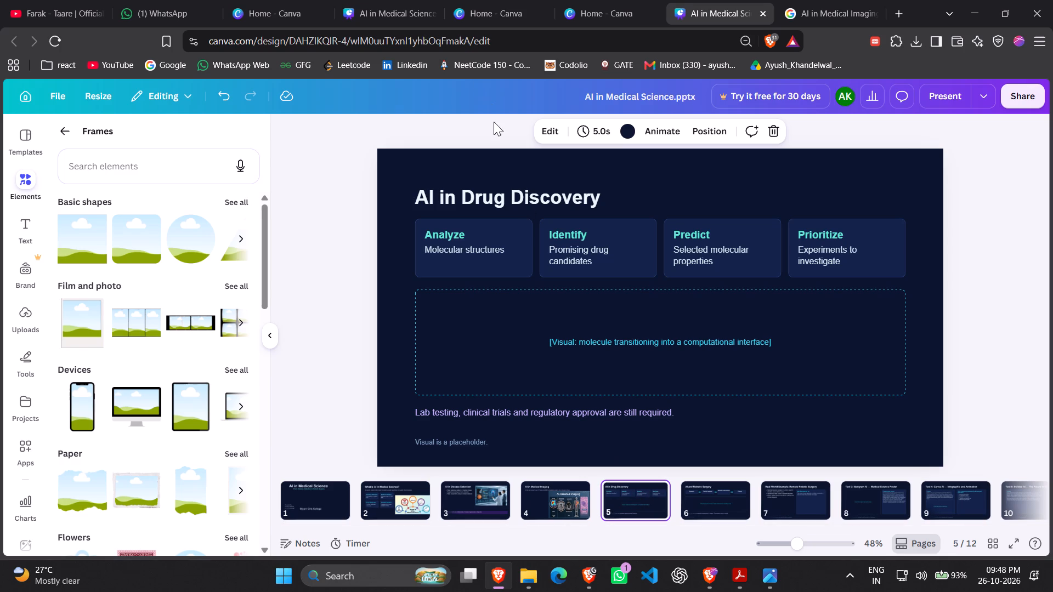
# Copy slide 5's title and run a Google image search for "AI in Drug Discovery".
pyautogui.tripleClick(494, 189)
pyautogui.hotkey('ctrl', 'c')
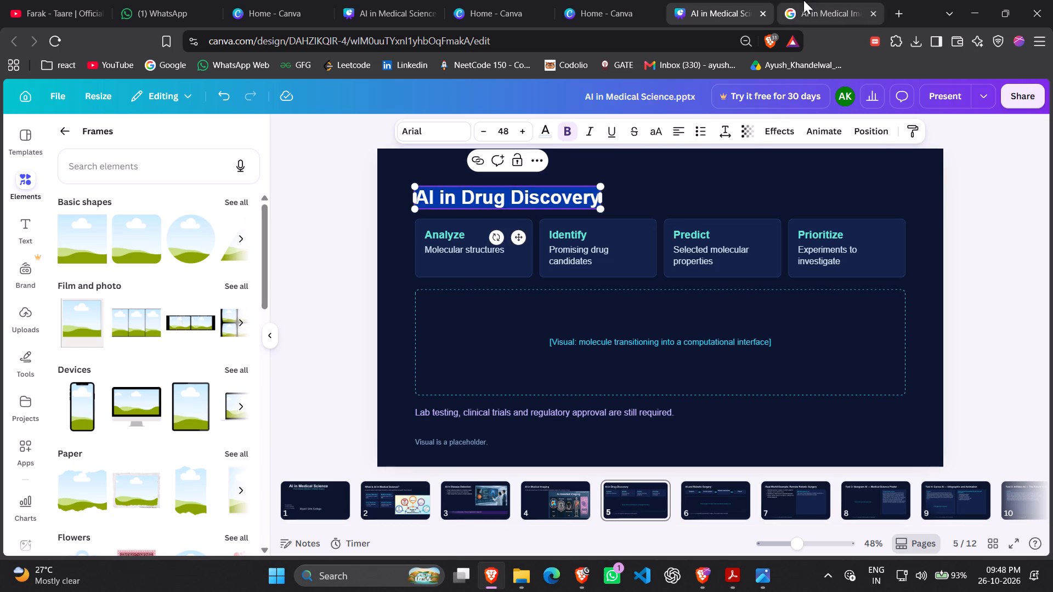
pyautogui.click(803, 0)
pyautogui.moveTo(325, 123); pyautogui.dragTo(80, 104)
pyautogui.hotkey('ctrl', 'v')
pyautogui.press('Return')
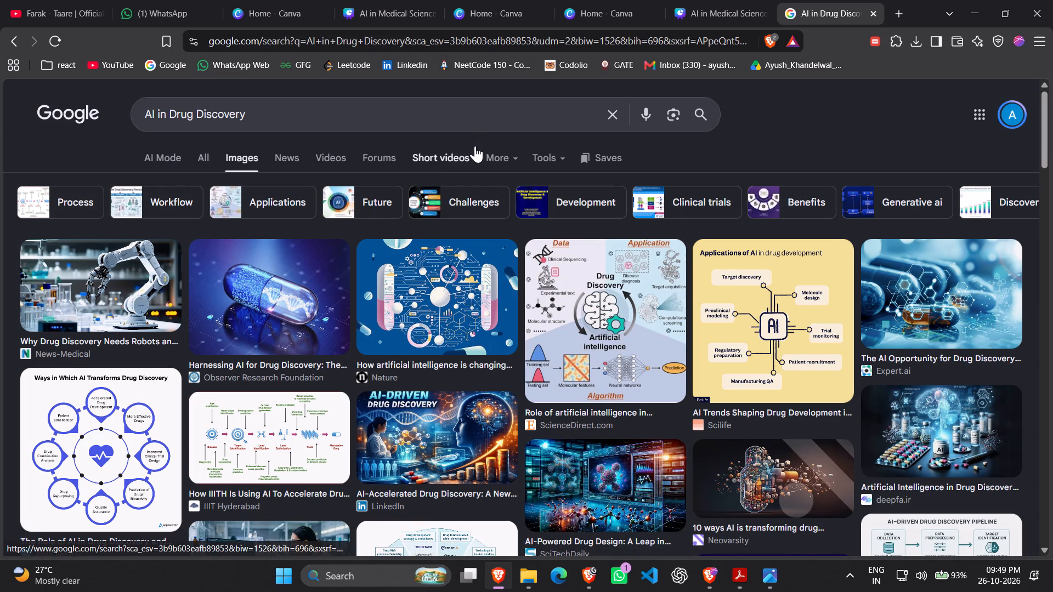
# Preview candidate diagrams in the image results, including those from Appinventiv, IIIT Hyderabad, SoluLab, CB Insights and MSRcosmos.
pyautogui.click(128, 421)
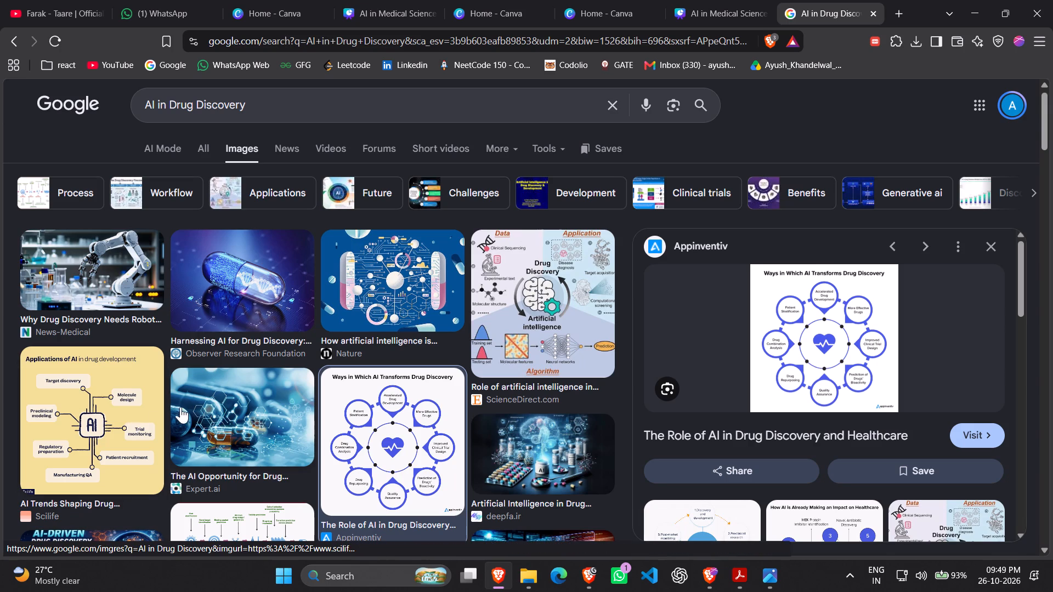
pyautogui.click(201, 406)
pyautogui.click(383, 440)
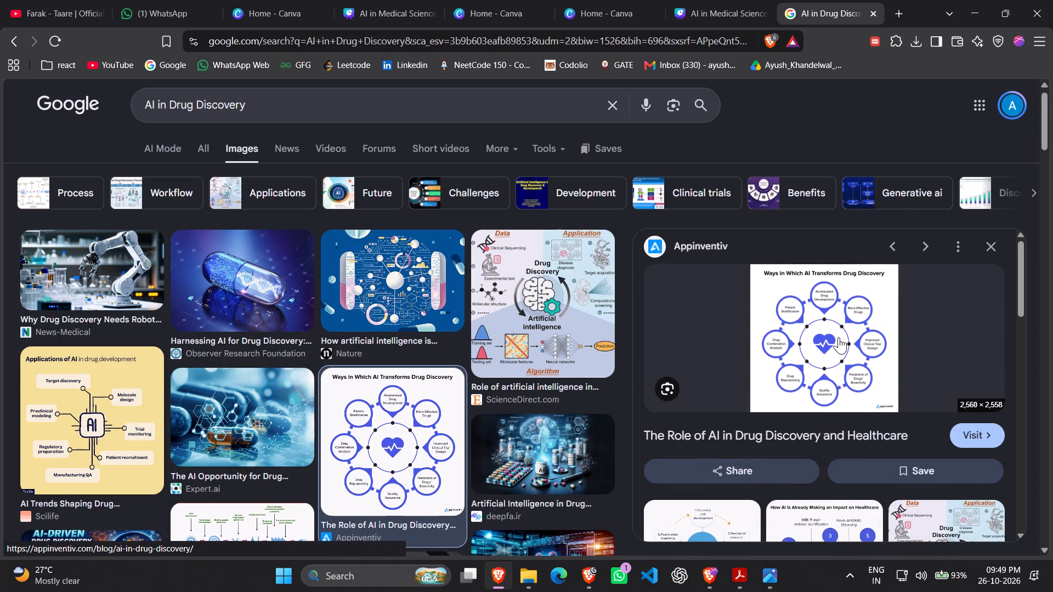
pyautogui.keyDown('ctrl'); pyautogui.scroll(4, 839, 337); pyautogui.keyUp('ctrl')
pyautogui.keyDown('ctrl'); pyautogui.scroll(-4, 866, 329); pyautogui.keyUp('ctrl')
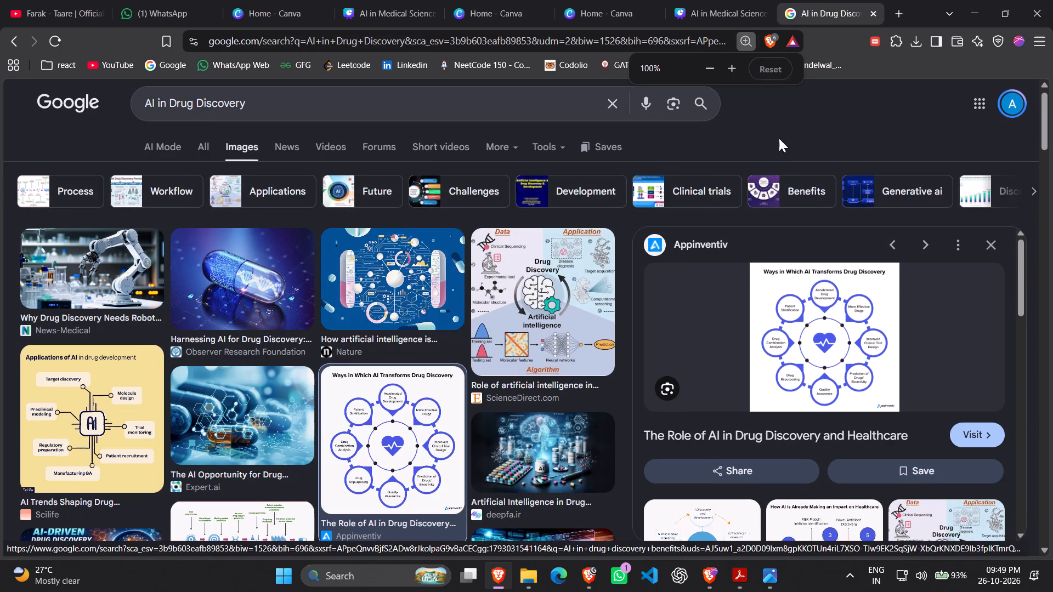
pyautogui.scroll(-2, 519, 329)
pyautogui.scroll(-1, 361, 378)
pyautogui.click(200, 326)
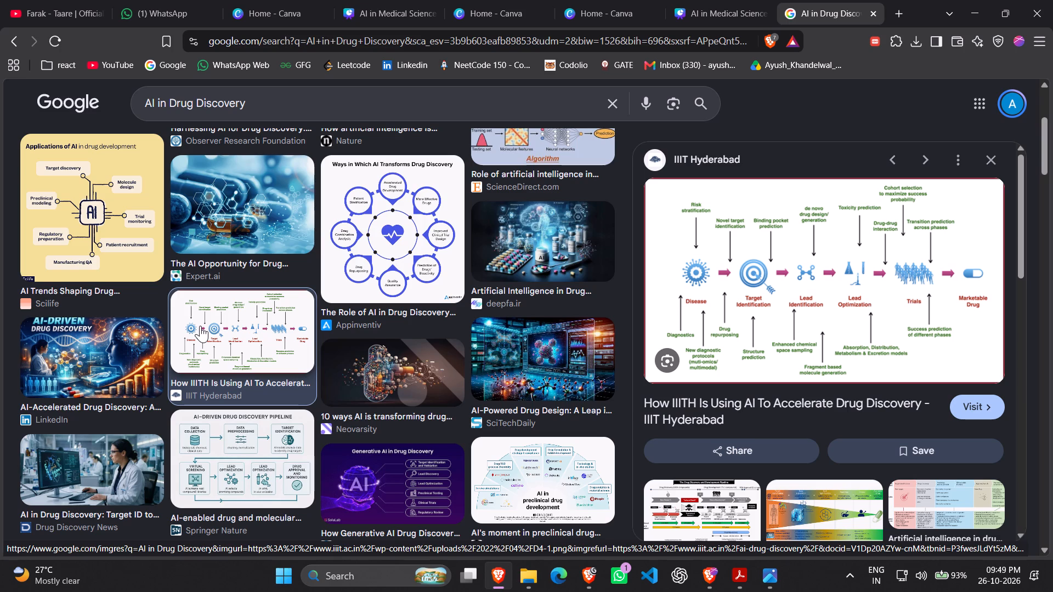
pyautogui.scroll(-3, 383, 382)
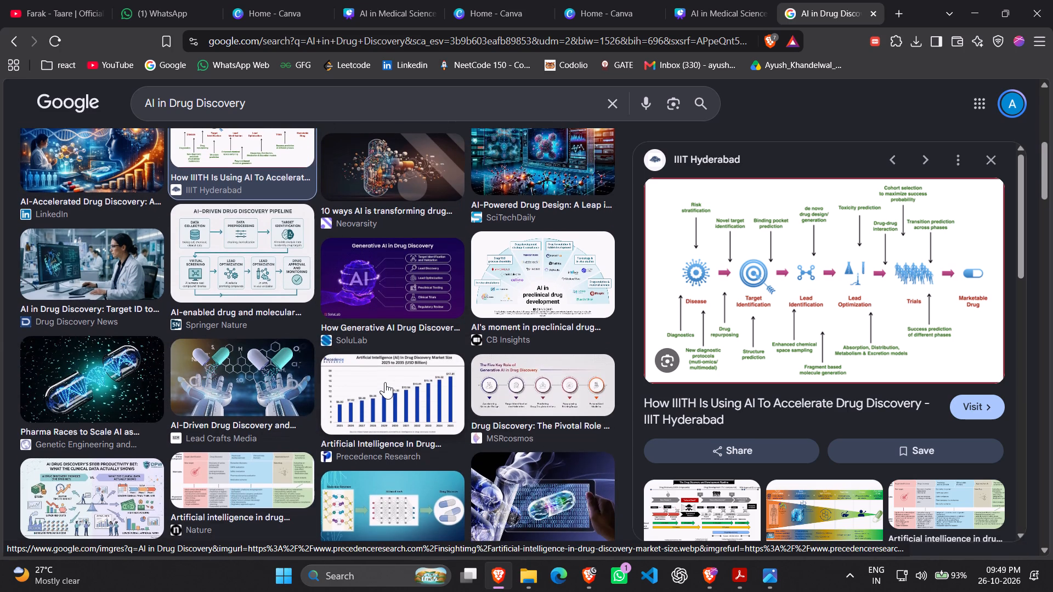
pyautogui.click(392, 272)
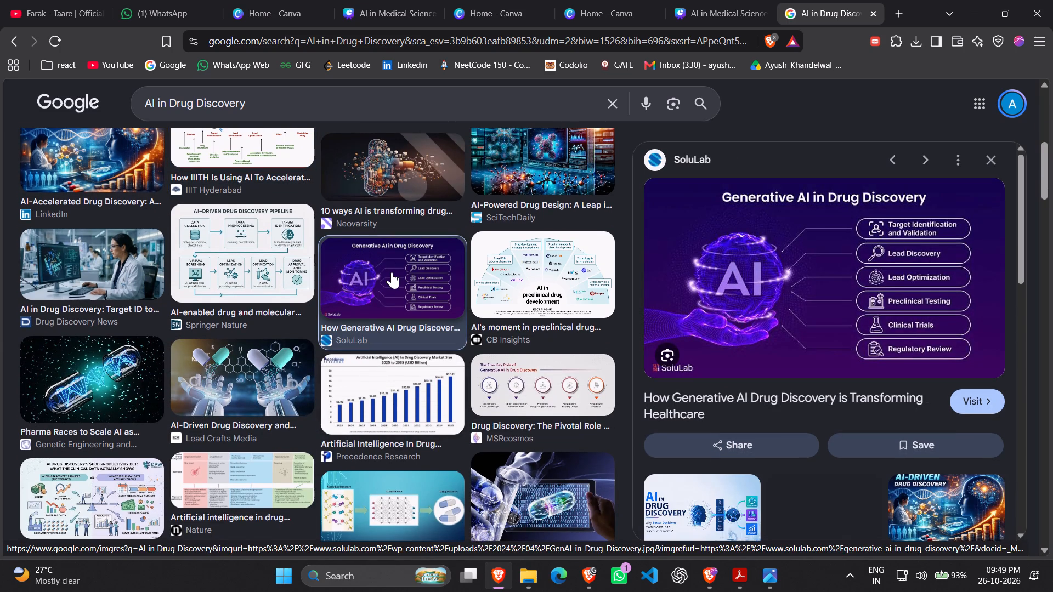
pyautogui.click(537, 275)
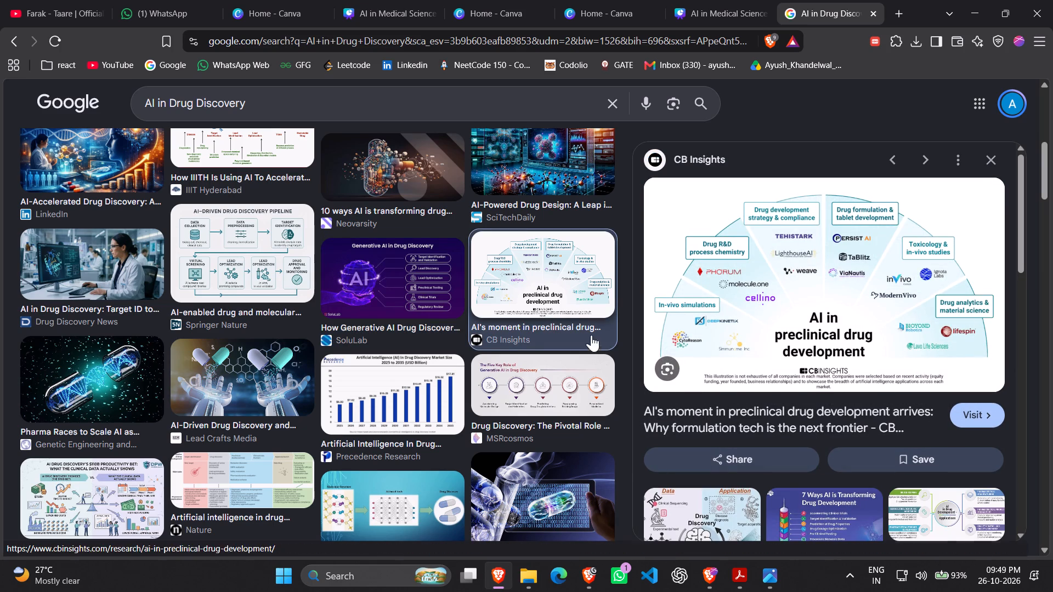
pyautogui.click(526, 377)
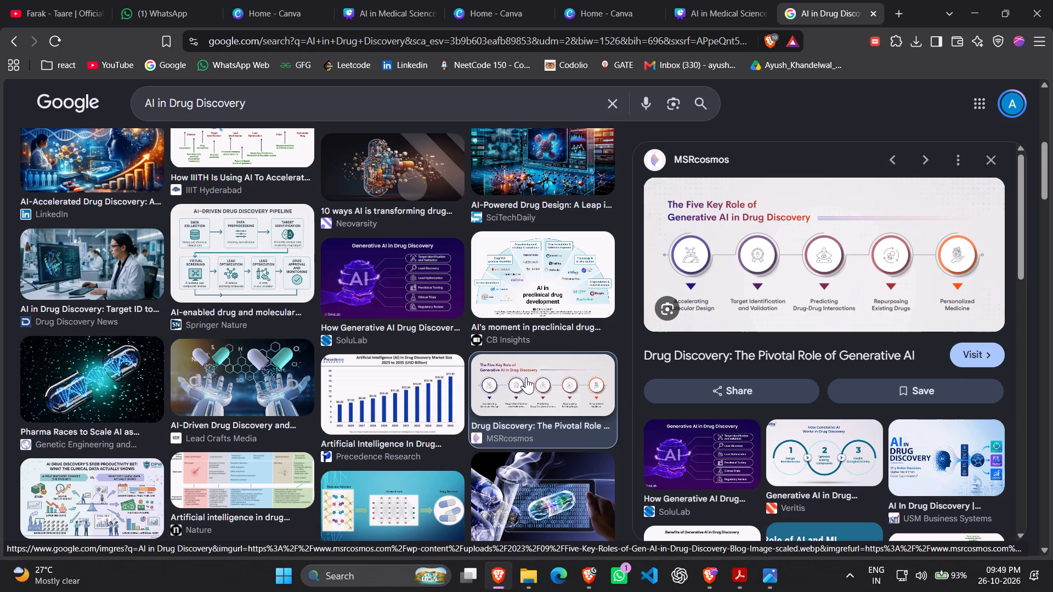
# Preview the DrugPatentWatch and Chemistry Europe - Wiley images and examine further results for a suitable slide 5 visual.
pyautogui.scroll(-2, 400, 376)
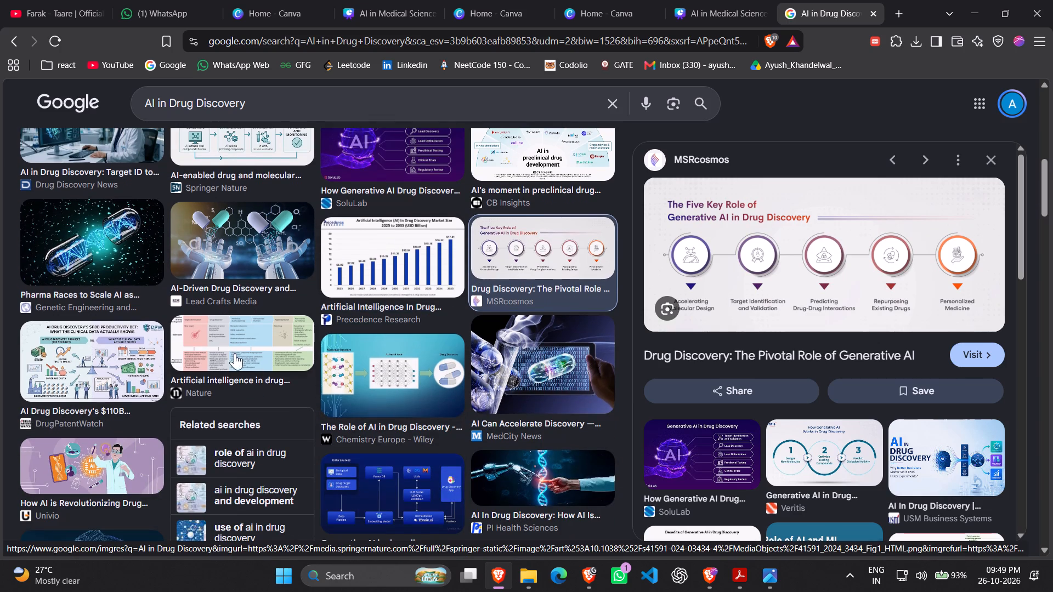
pyautogui.click(233, 352)
pyautogui.click(145, 351)
pyautogui.click(405, 382)
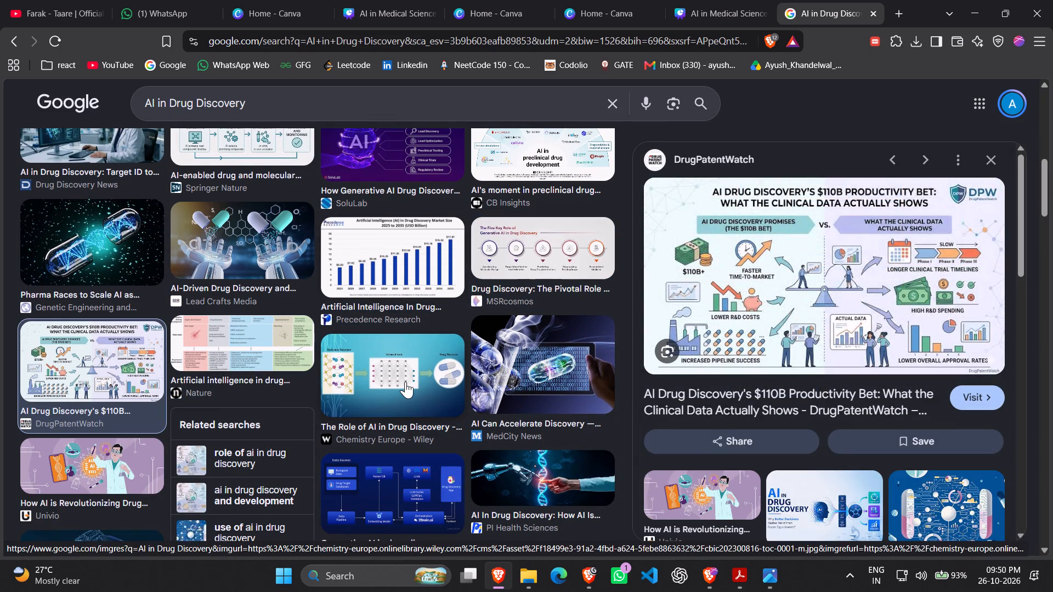
pyautogui.click(400, 378)
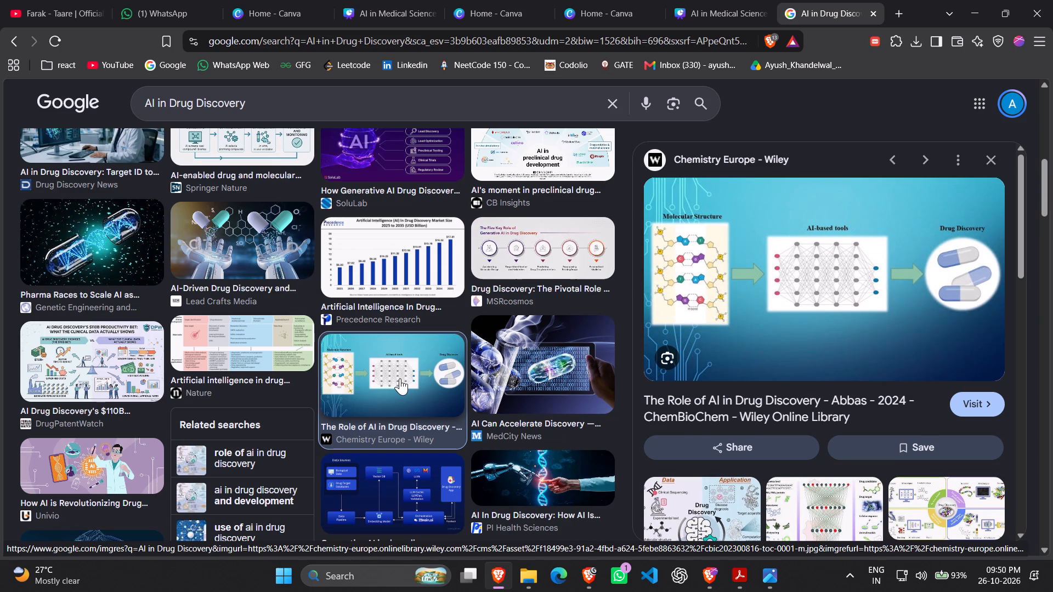
pyautogui.scroll(-3, 364, 399)
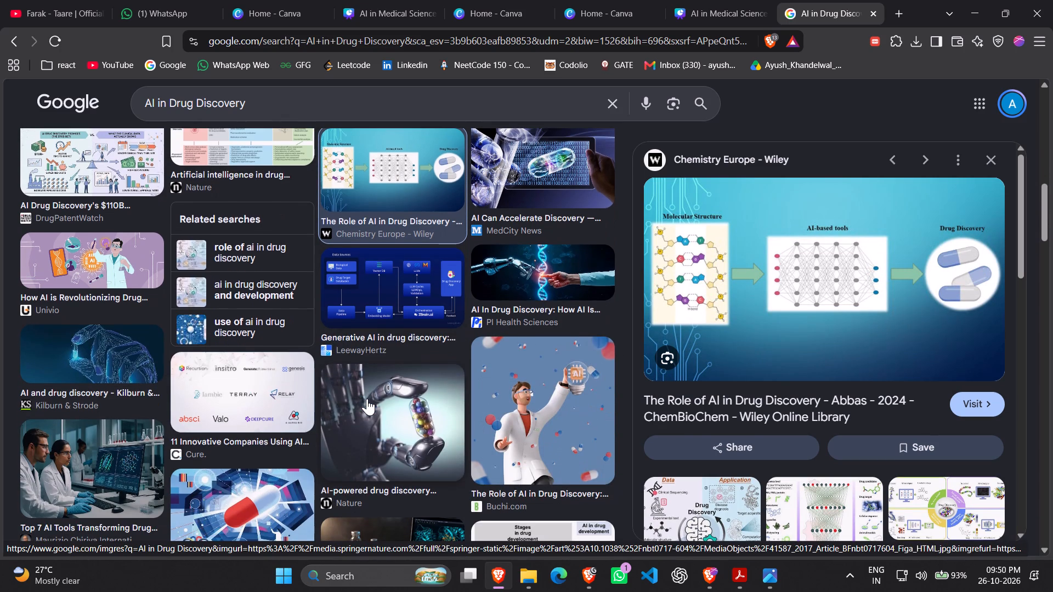
pyautogui.scroll(-3, 367, 399)
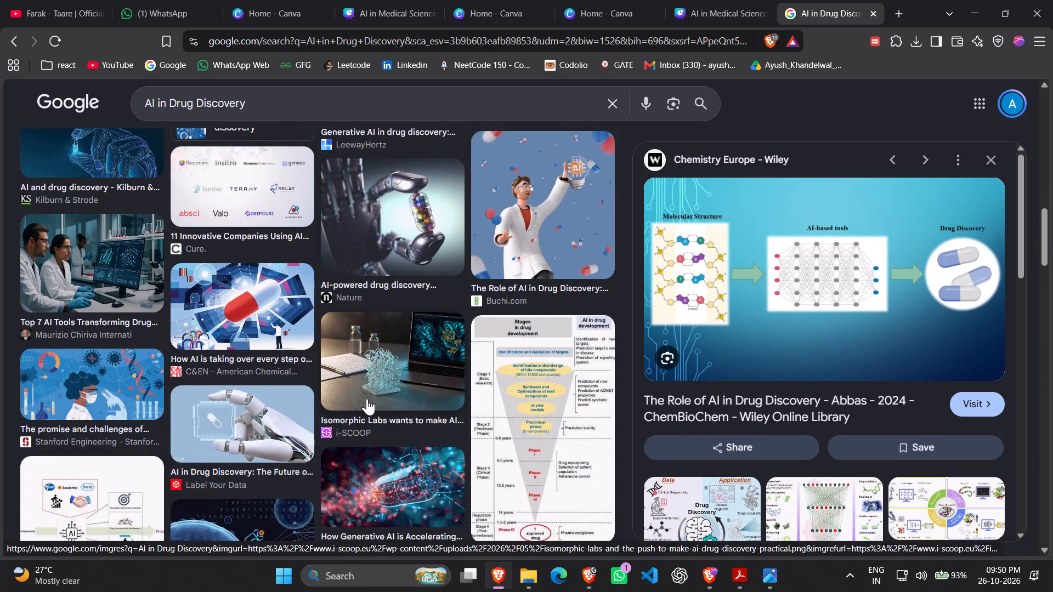
pyautogui.scroll(-6, 367, 399)
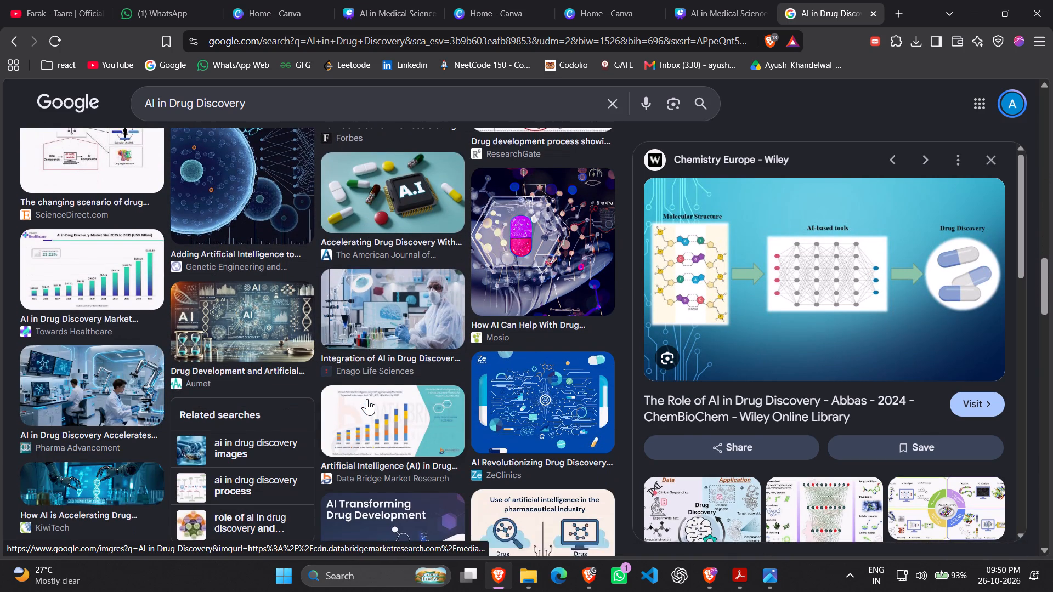
pyautogui.scroll(-2, 367, 399)
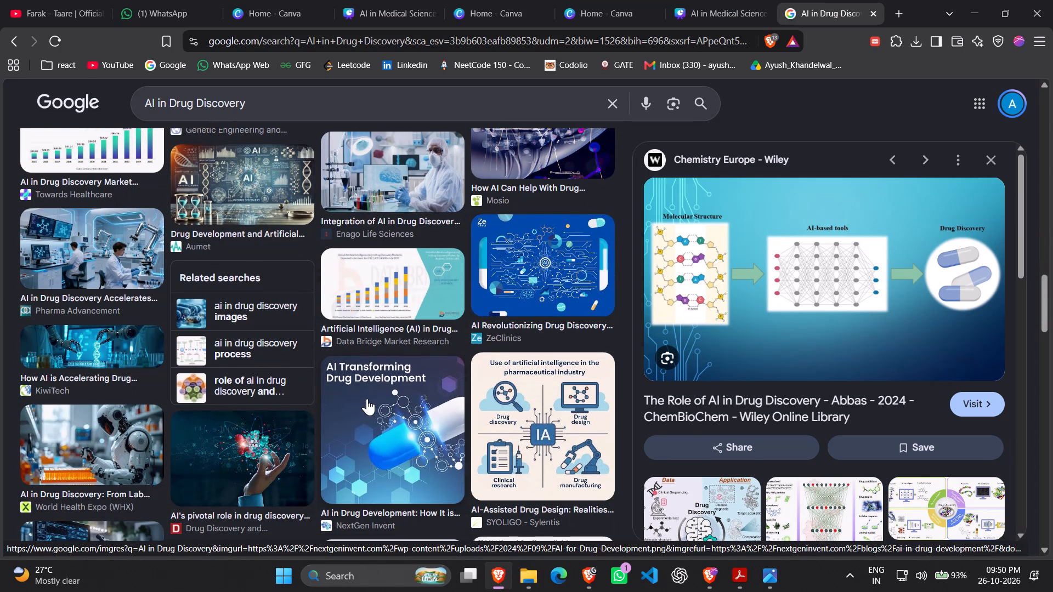
pyautogui.scroll(-3, 367, 399)
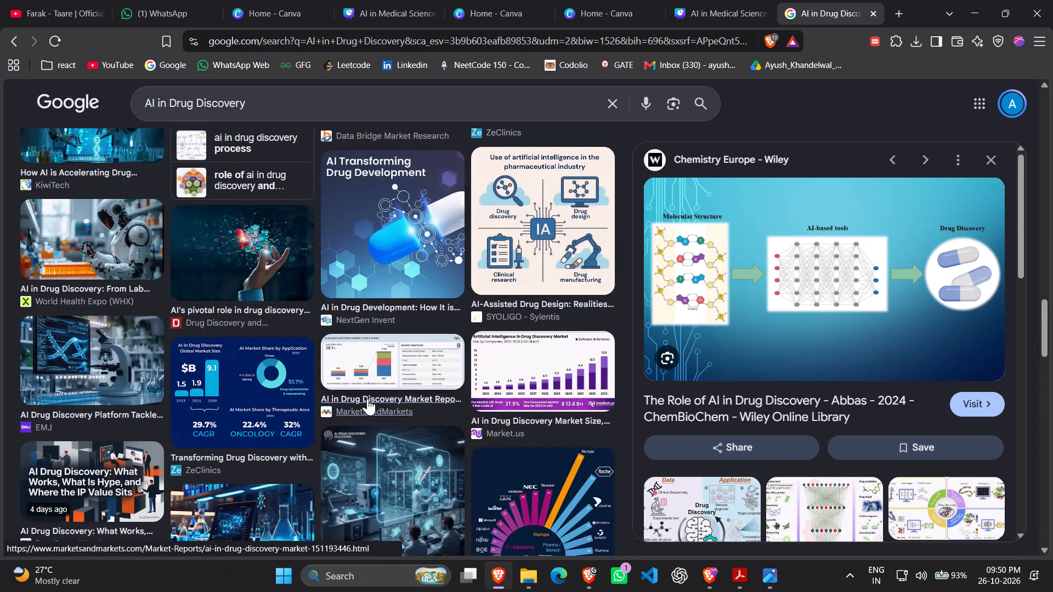
# Refine the image search to "how AI in Drug Discovery".
pyautogui.click(251, 100)
pyautogui.click(139, 100)
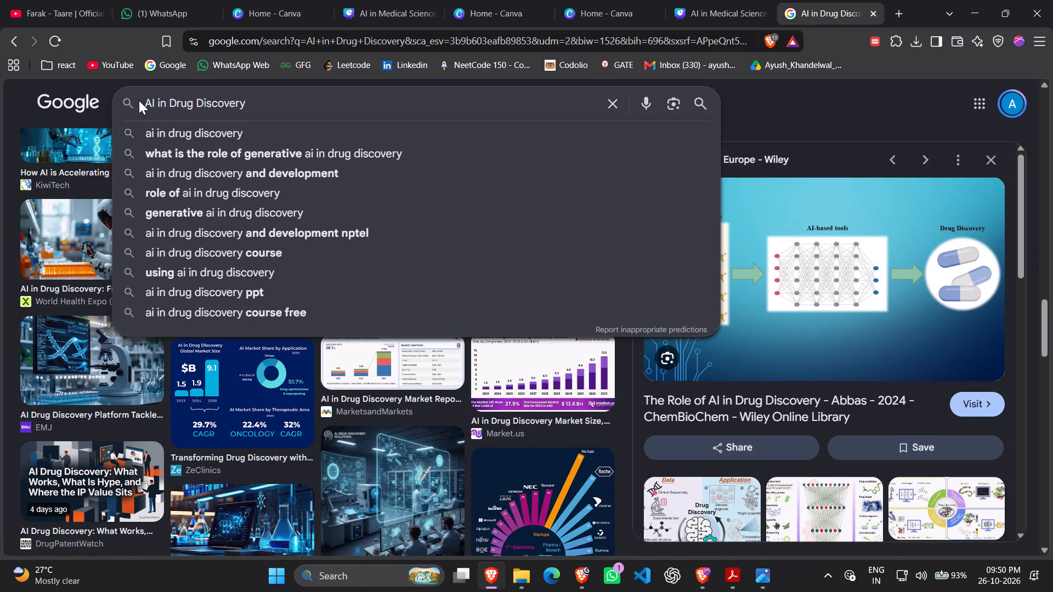
pyautogui.click(145, 99)
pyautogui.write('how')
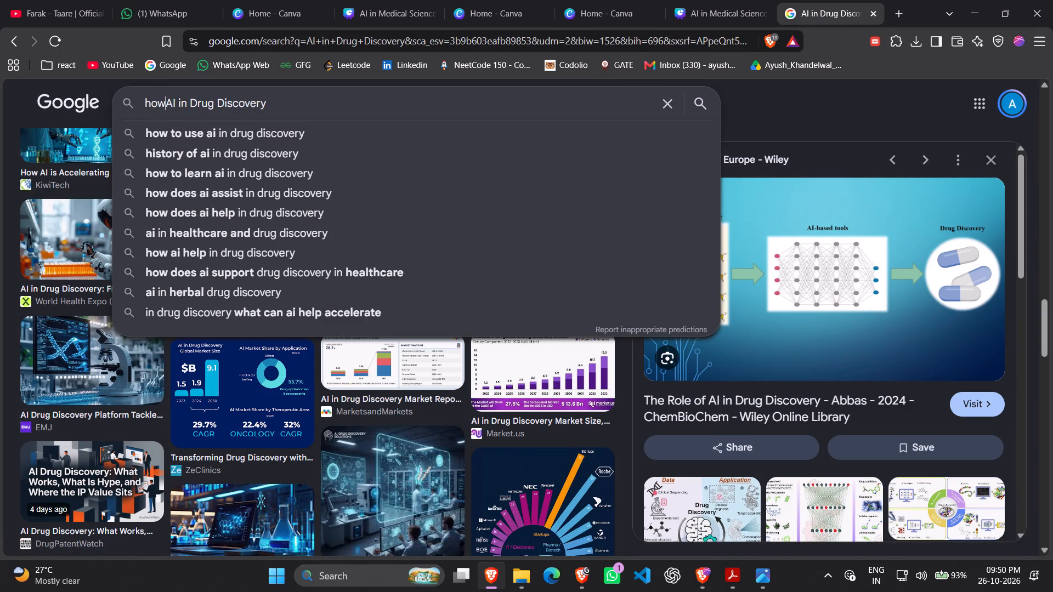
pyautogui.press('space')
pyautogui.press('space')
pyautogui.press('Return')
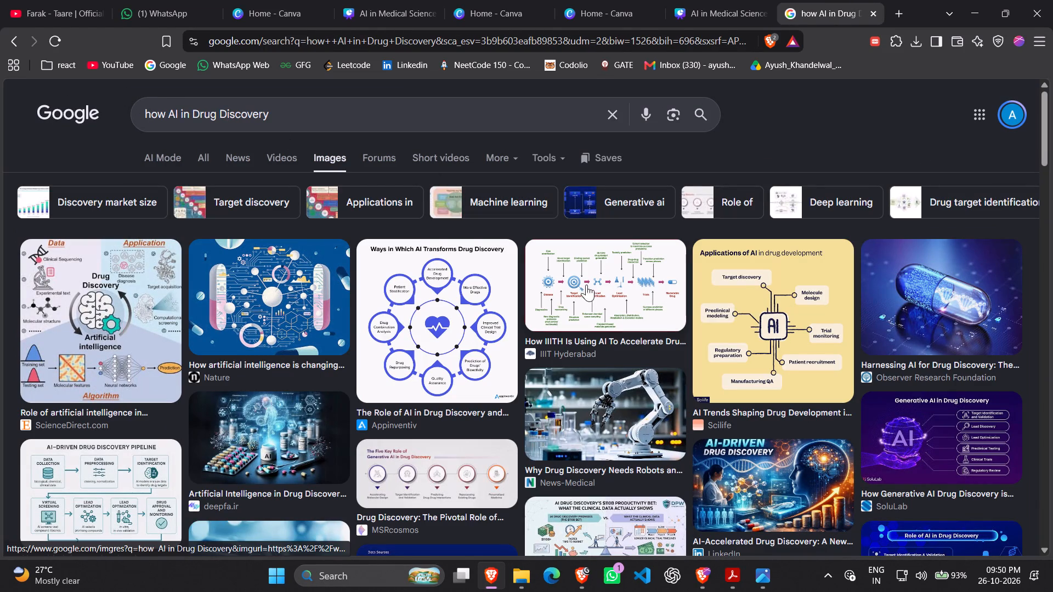
# Save Springer Nature's AI-Driven Drug Discovery Pipeline image to Downloads as PNG 44345_2025_37_Fig1_HTML.
pyautogui.scroll(-1, 534, 317)
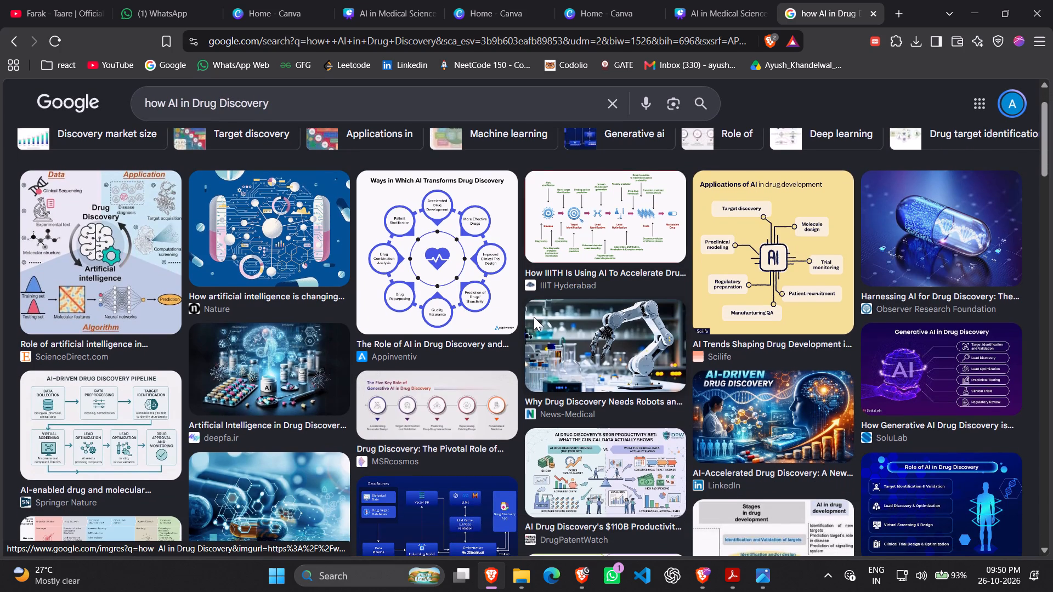
pyautogui.click(97, 391)
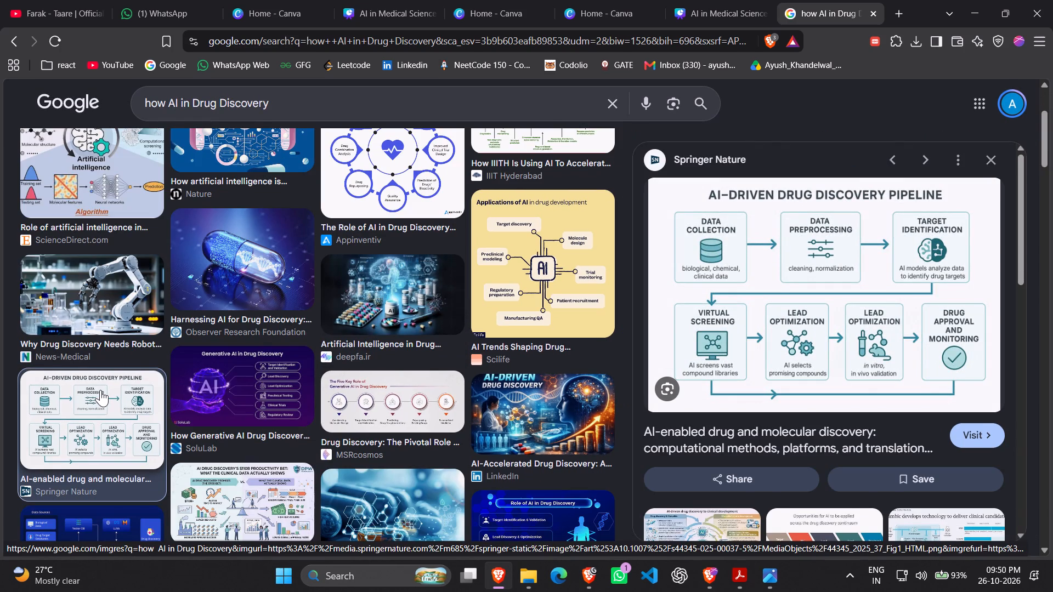
pyautogui.rightClick(763, 264)
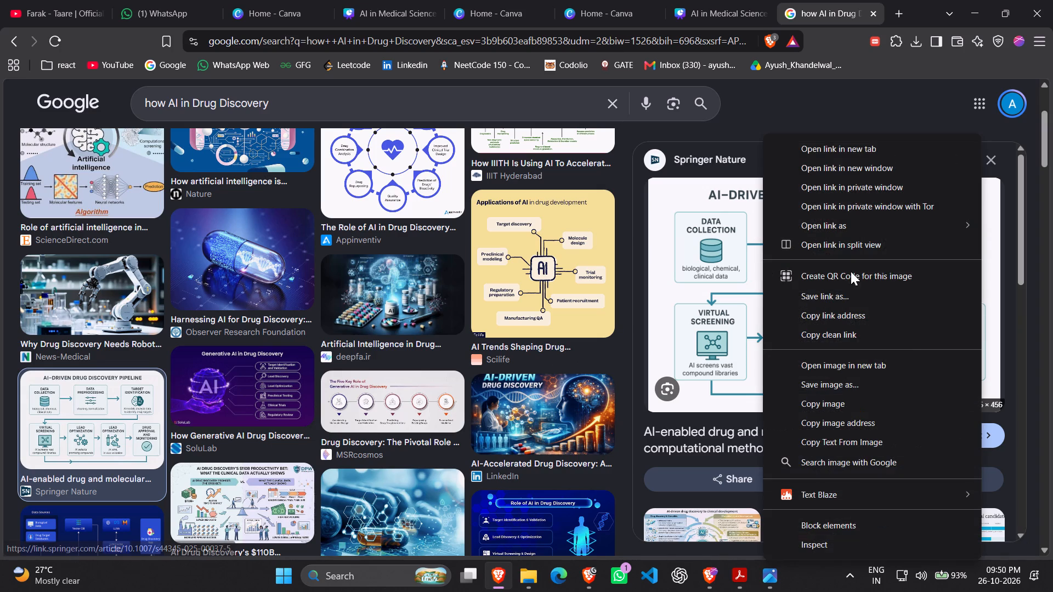
pyautogui.click(849, 386)
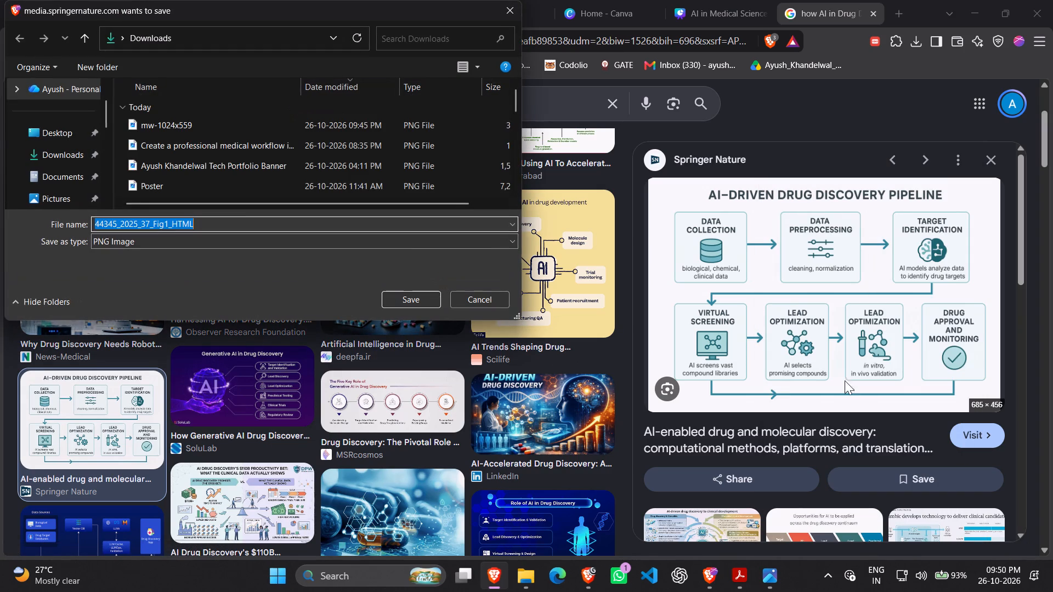
pyautogui.click(397, 297)
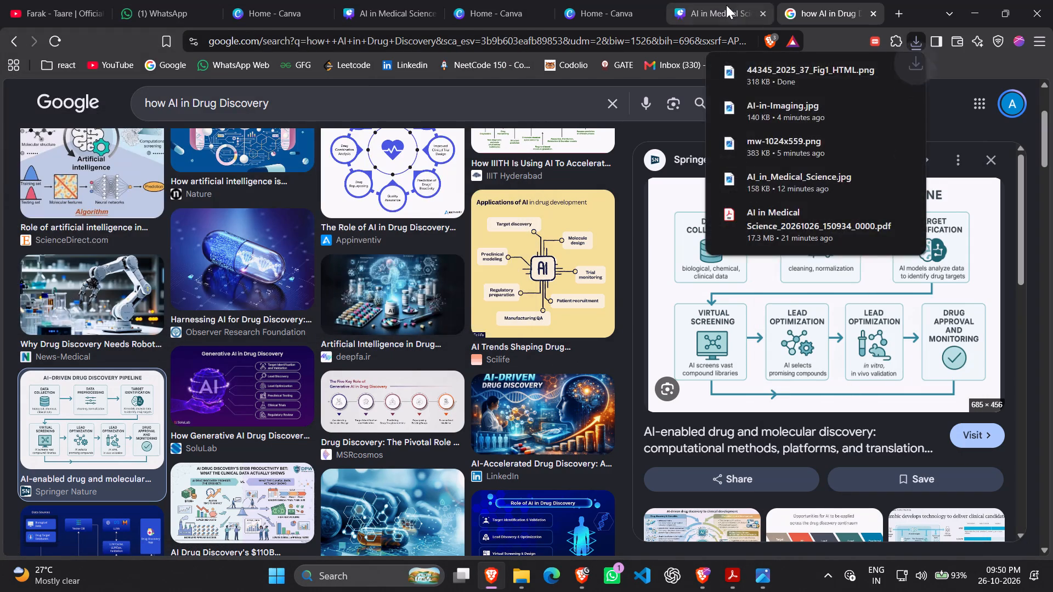
# Return to the Canva presentation and delete the dashed visual placeholder and the text lines beneath it on slide 5.
pyautogui.click(712, 3)
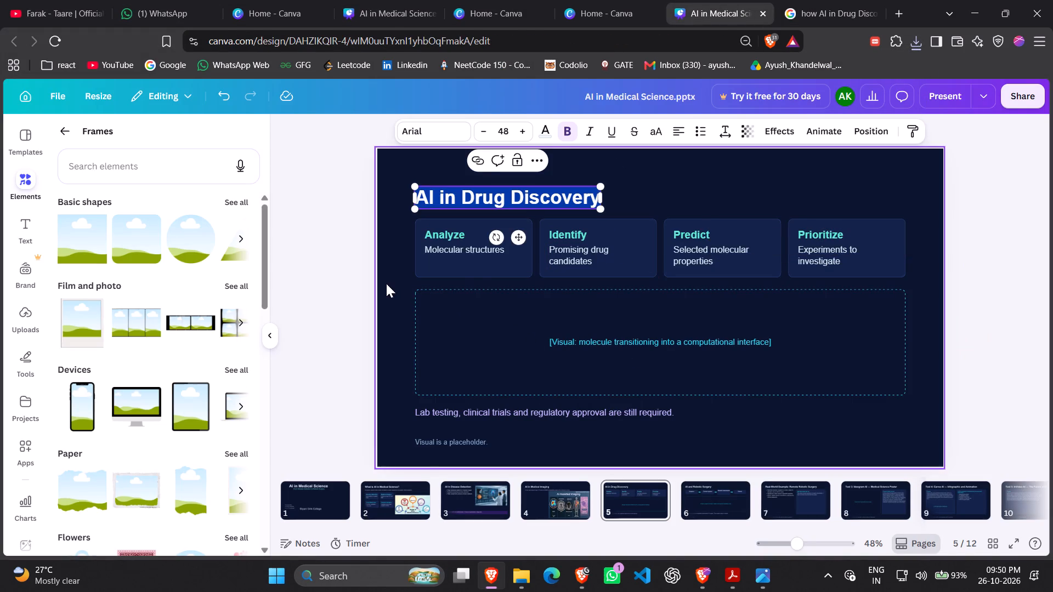
pyautogui.moveTo(383, 280); pyautogui.dragTo(769, 447)
pyautogui.press('Delete')
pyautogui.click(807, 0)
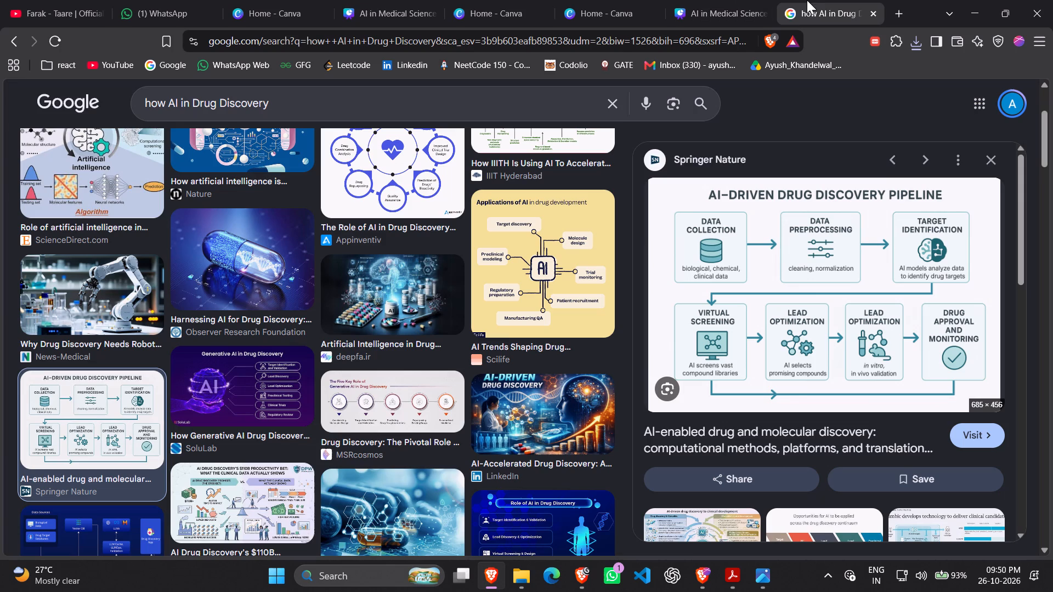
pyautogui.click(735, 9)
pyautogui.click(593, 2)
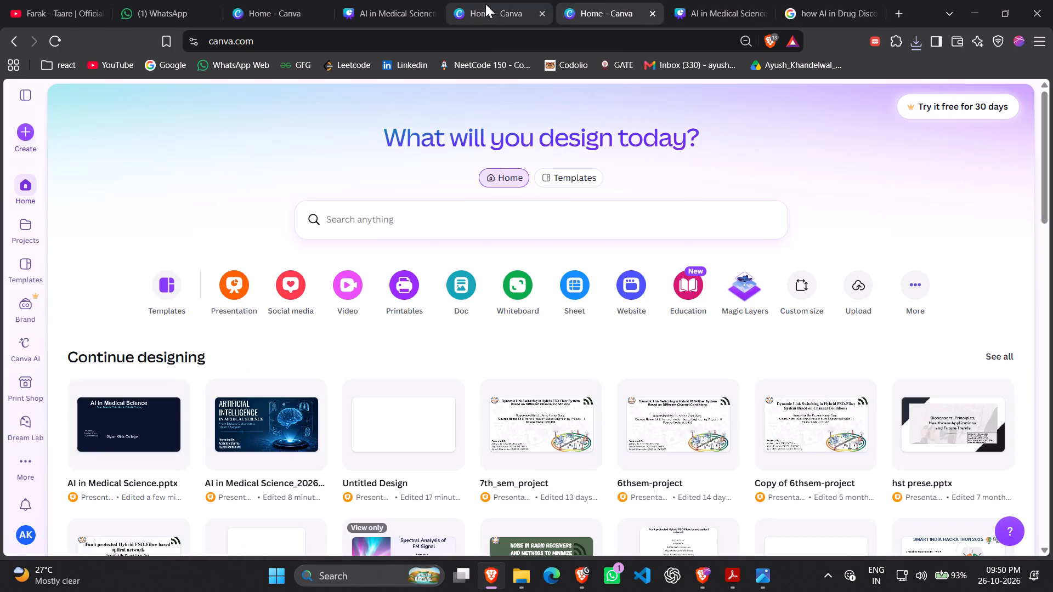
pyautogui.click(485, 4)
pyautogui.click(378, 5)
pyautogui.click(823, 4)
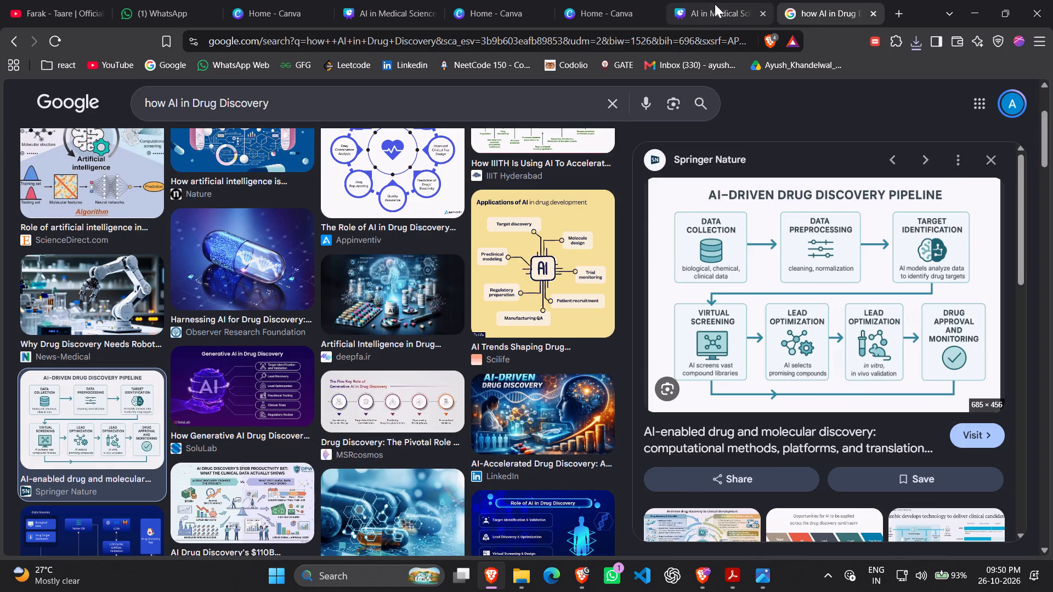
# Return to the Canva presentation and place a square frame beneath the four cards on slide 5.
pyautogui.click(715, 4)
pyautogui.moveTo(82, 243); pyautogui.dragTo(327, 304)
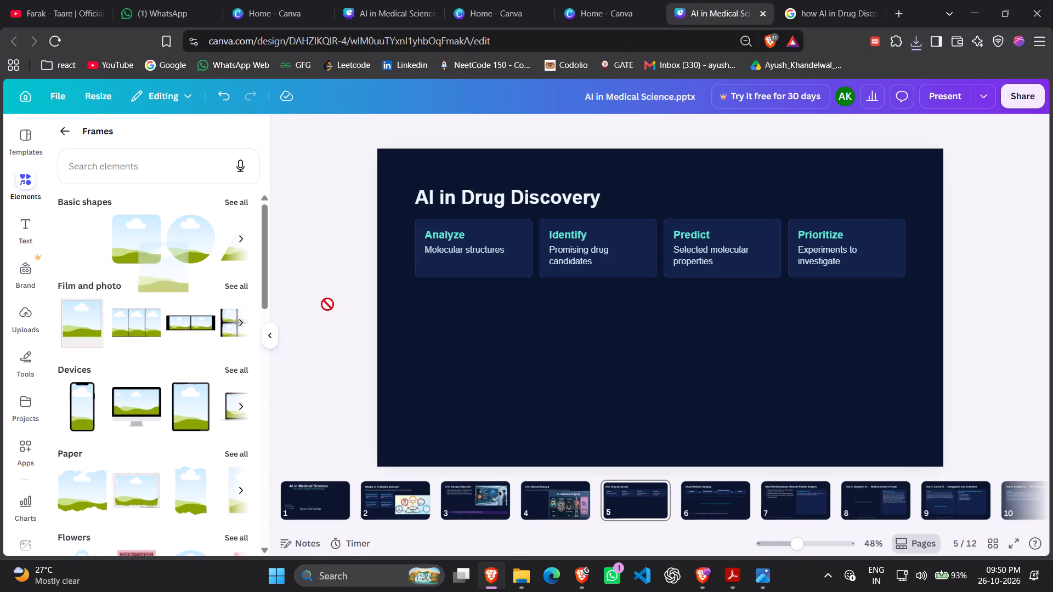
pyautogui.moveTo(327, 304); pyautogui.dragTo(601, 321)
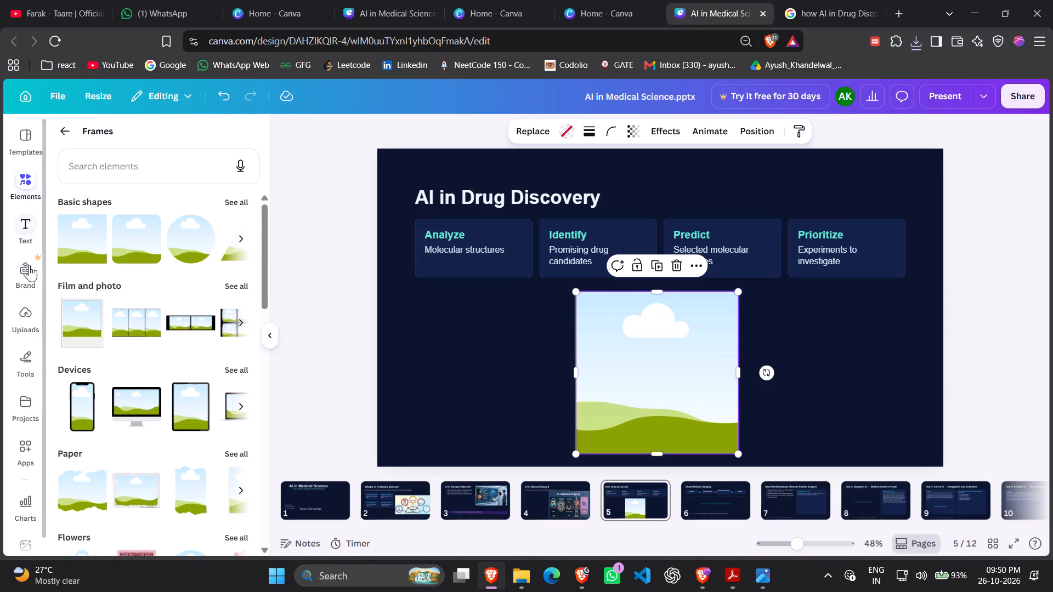
# Upload the image 44345_2025_37_Fig1_HTML from the Downloads folder to the Canva uploads.
pyautogui.click(19, 304)
pyautogui.click(137, 183)
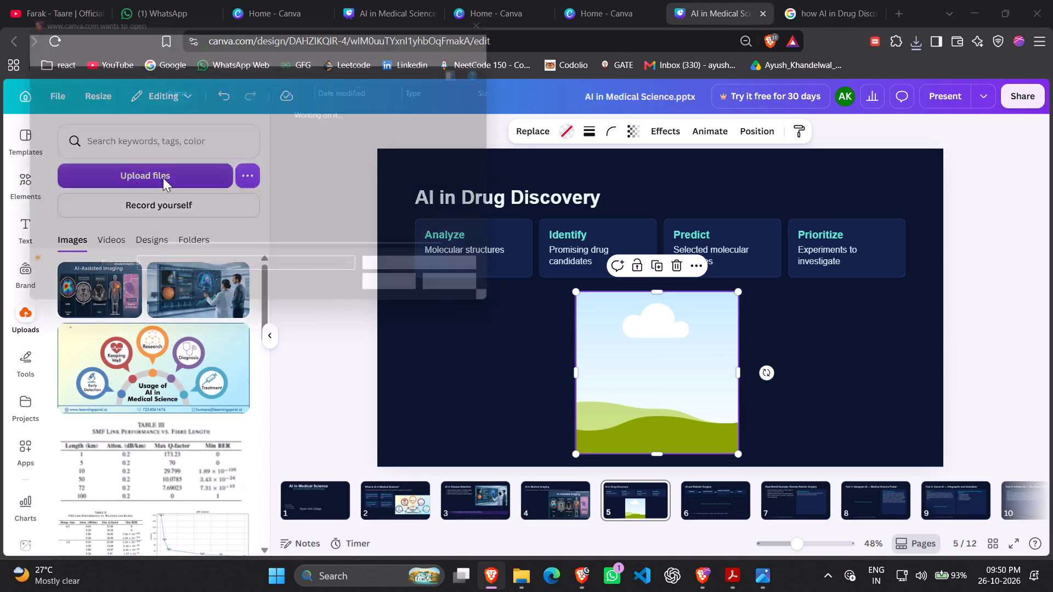
pyautogui.click(248, 127)
pyautogui.click(398, 289)
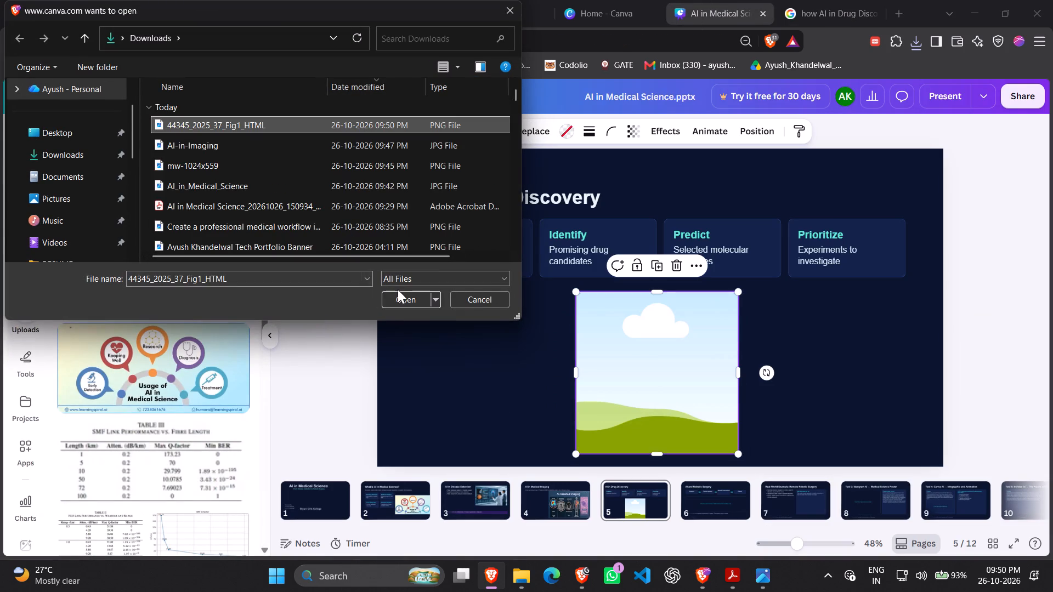
pyautogui.click(401, 295)
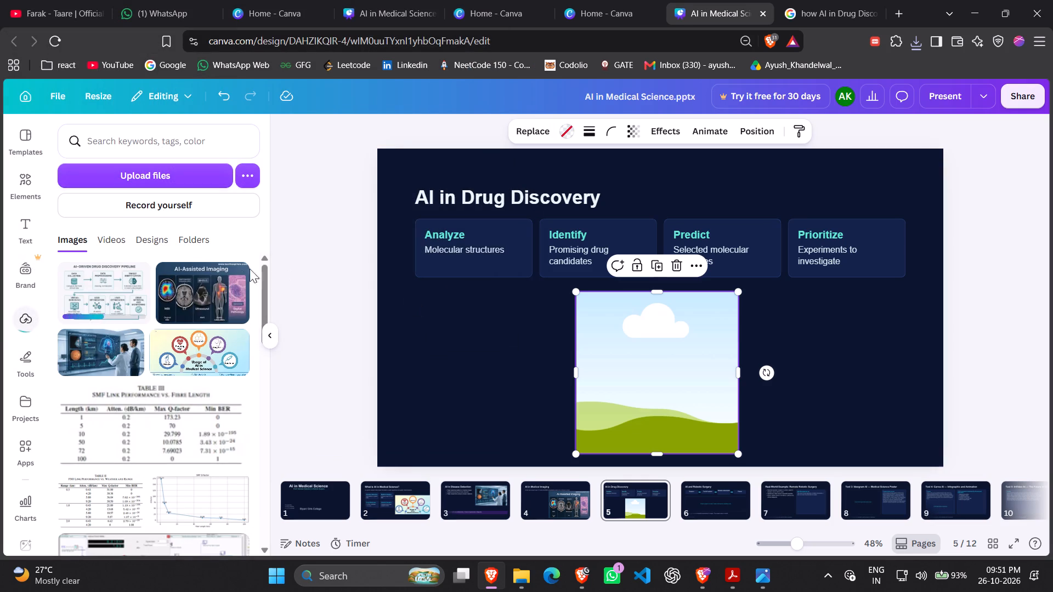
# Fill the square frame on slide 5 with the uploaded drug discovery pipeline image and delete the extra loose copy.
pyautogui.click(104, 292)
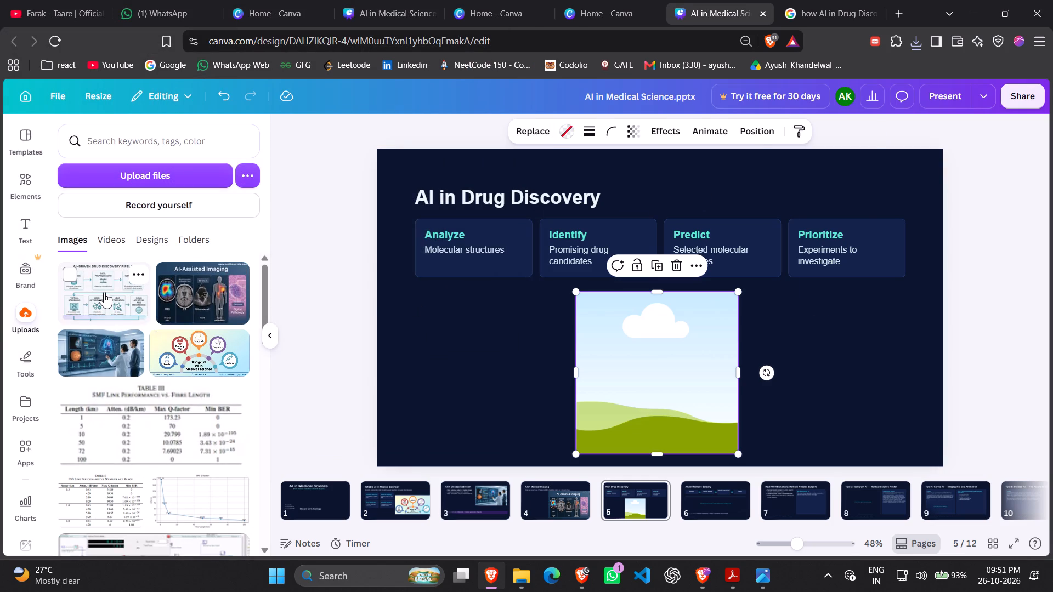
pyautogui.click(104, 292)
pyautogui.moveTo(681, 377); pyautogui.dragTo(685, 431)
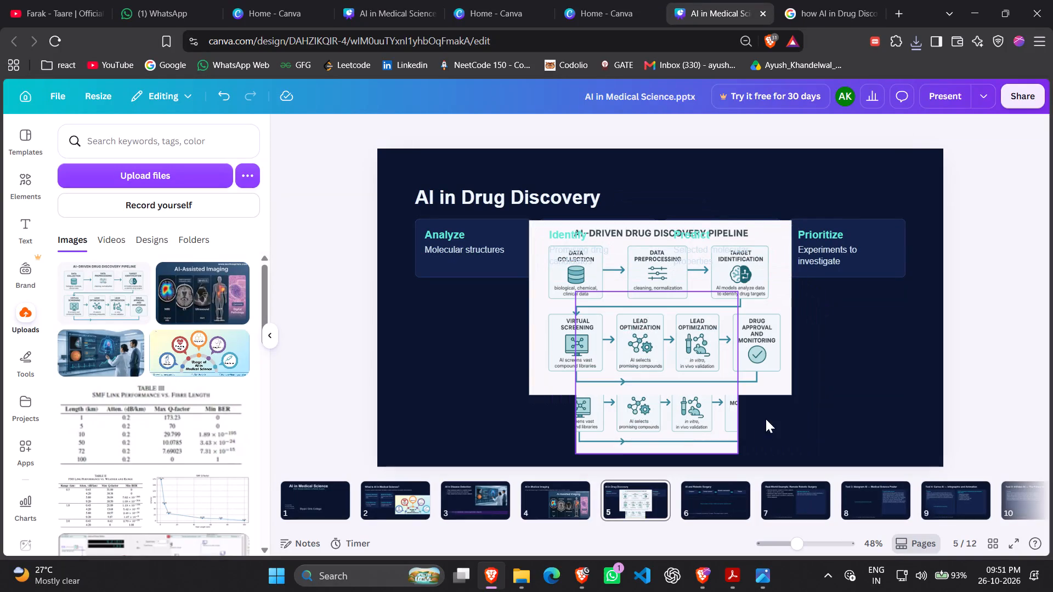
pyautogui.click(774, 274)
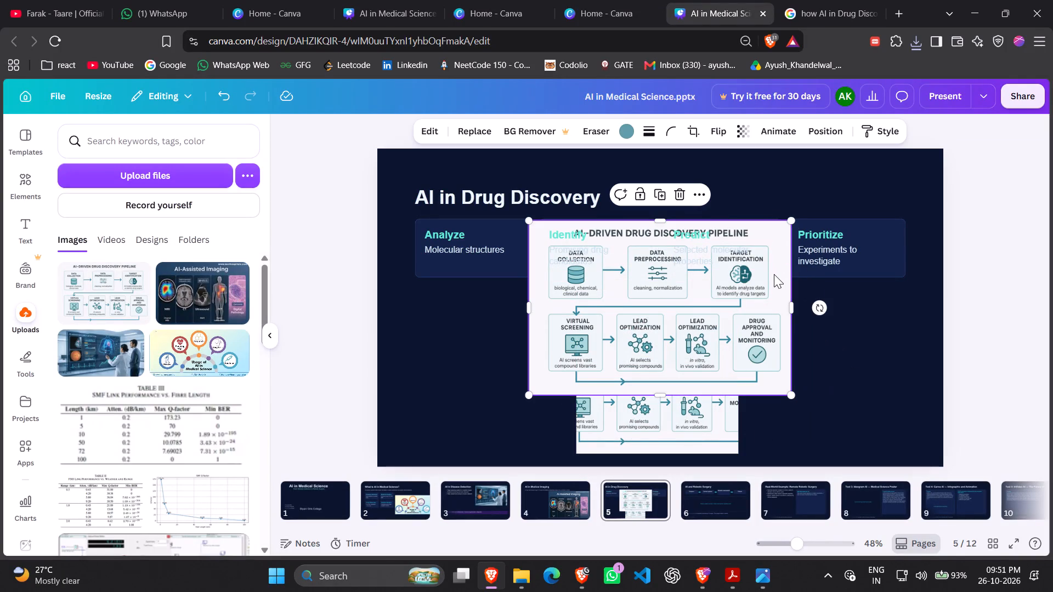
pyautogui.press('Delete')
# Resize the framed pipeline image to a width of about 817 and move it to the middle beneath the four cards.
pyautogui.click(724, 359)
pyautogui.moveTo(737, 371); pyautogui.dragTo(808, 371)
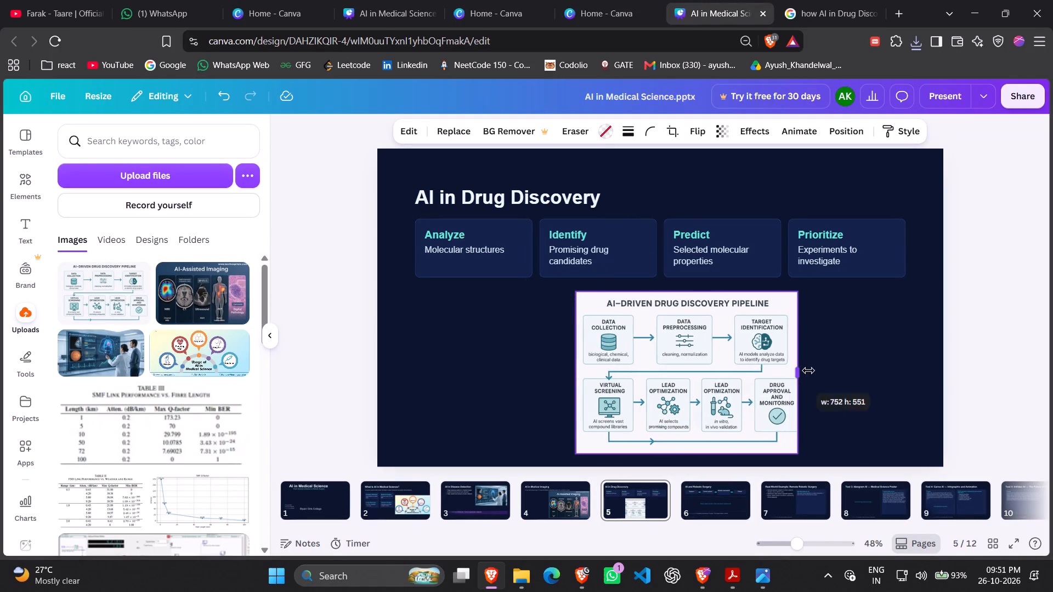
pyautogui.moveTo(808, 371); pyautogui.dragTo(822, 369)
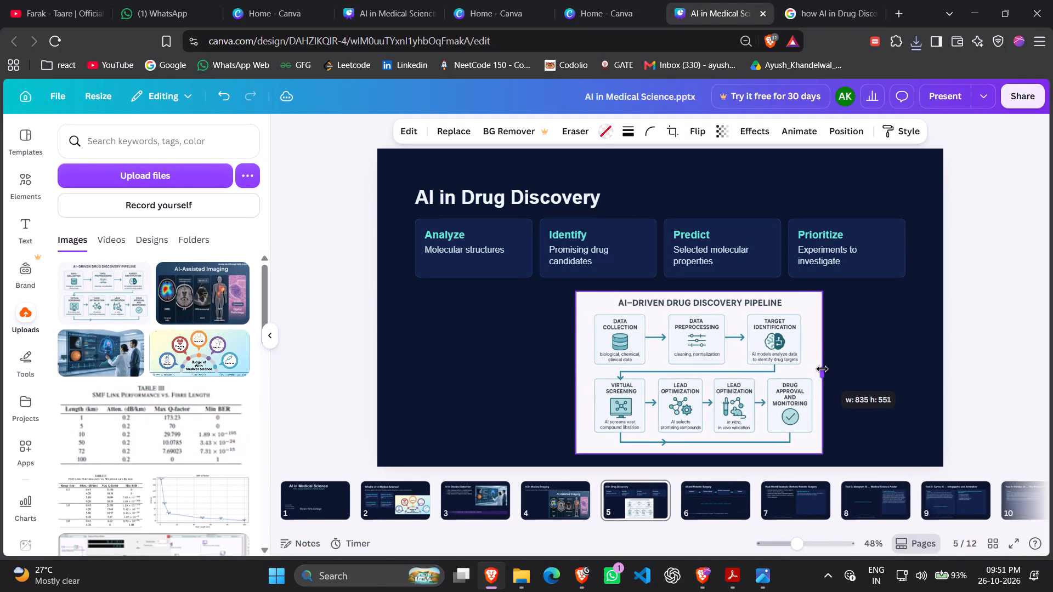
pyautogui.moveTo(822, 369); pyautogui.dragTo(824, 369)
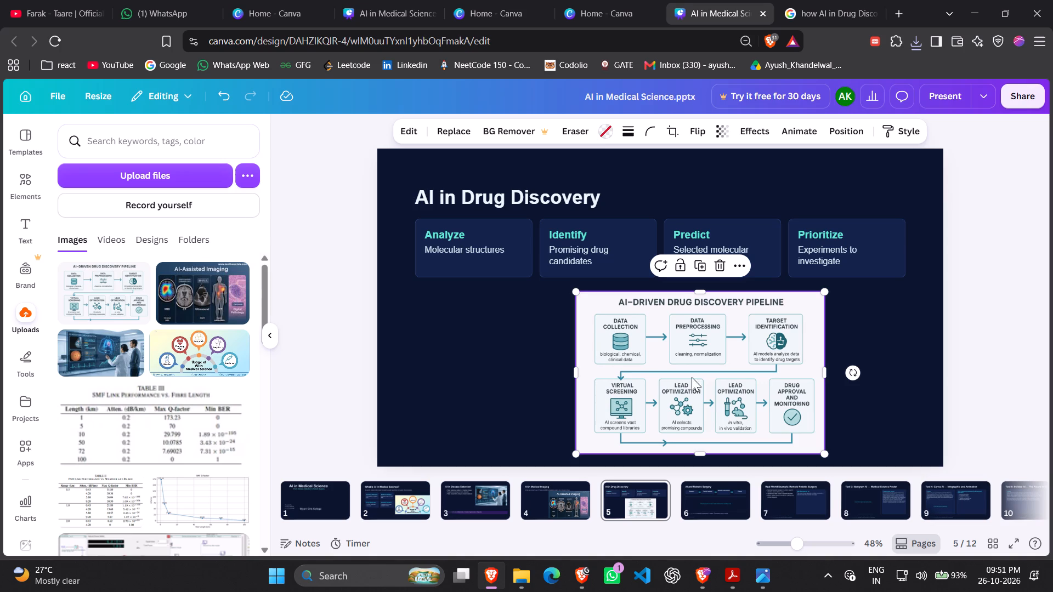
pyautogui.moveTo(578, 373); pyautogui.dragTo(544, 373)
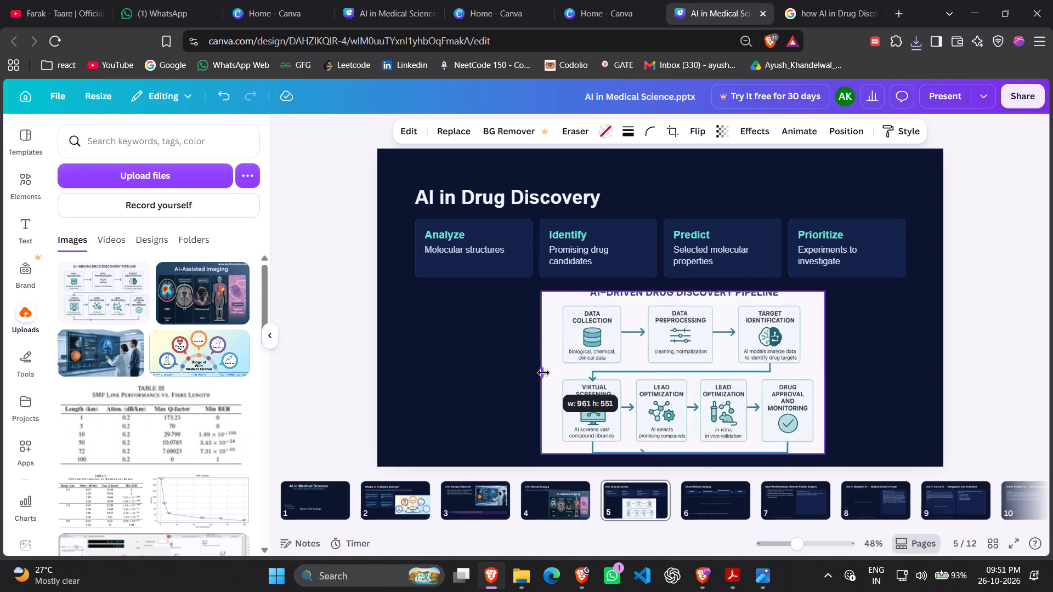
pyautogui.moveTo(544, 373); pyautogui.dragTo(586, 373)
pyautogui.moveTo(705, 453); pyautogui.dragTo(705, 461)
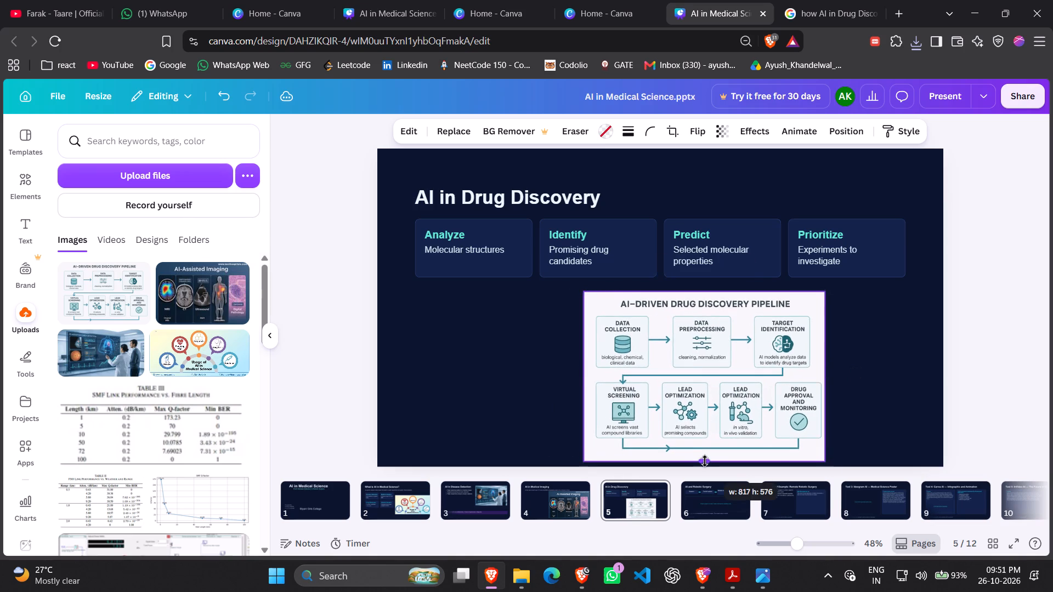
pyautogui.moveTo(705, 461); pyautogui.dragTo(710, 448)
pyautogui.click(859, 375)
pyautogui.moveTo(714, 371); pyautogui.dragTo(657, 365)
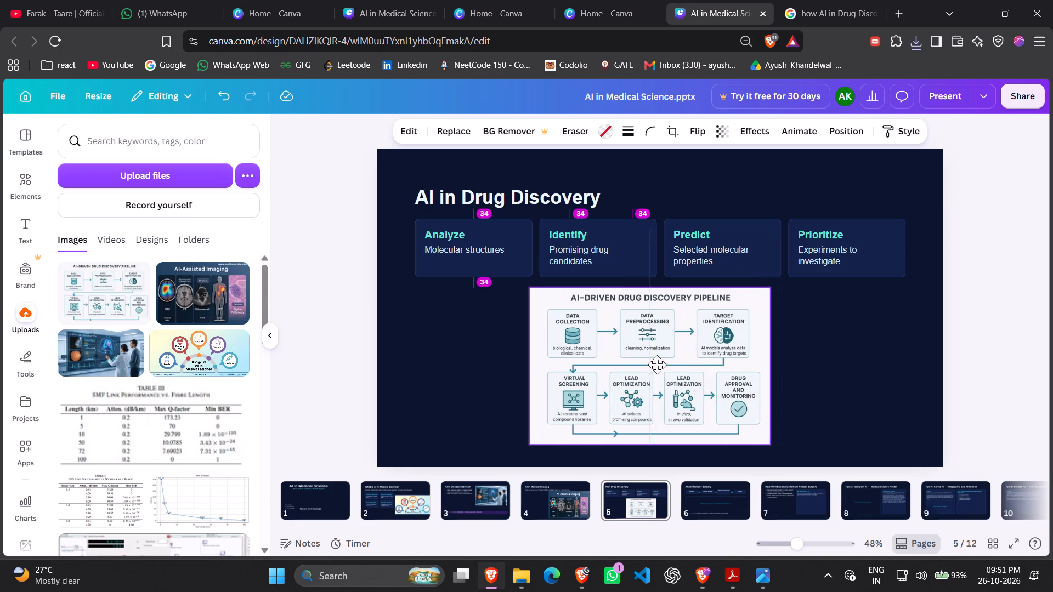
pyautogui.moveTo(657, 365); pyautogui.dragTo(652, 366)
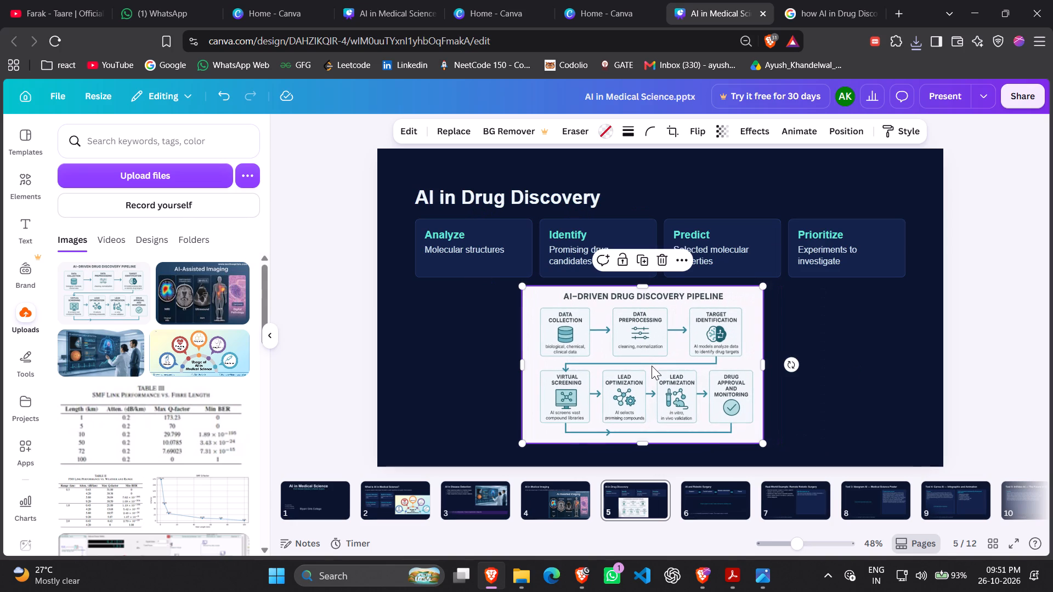
# Delete the Analyze, Identify, Predict and Prioritize cards with their text from slide 5.
pyautogui.moveTo(888, 295); pyautogui.dragTo(420, 224)
pyautogui.moveTo(761, 272); pyautogui.dragTo(762, 273)
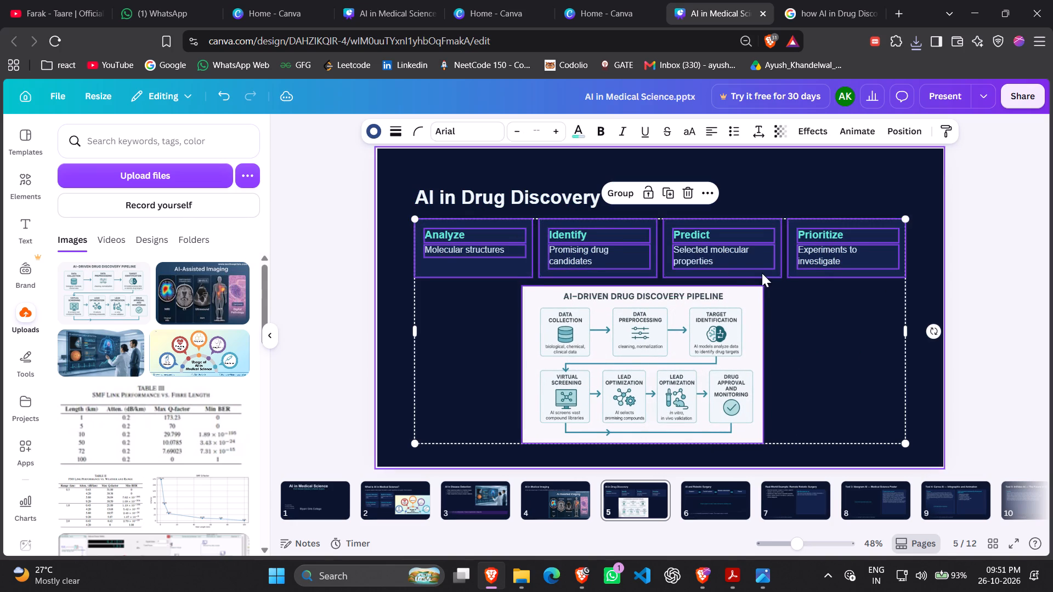
pyautogui.moveTo(762, 273); pyautogui.dragTo(767, 275)
pyautogui.click(830, 272)
pyautogui.click(854, 263)
pyautogui.moveTo(404, 219); pyautogui.dragTo(406, 220)
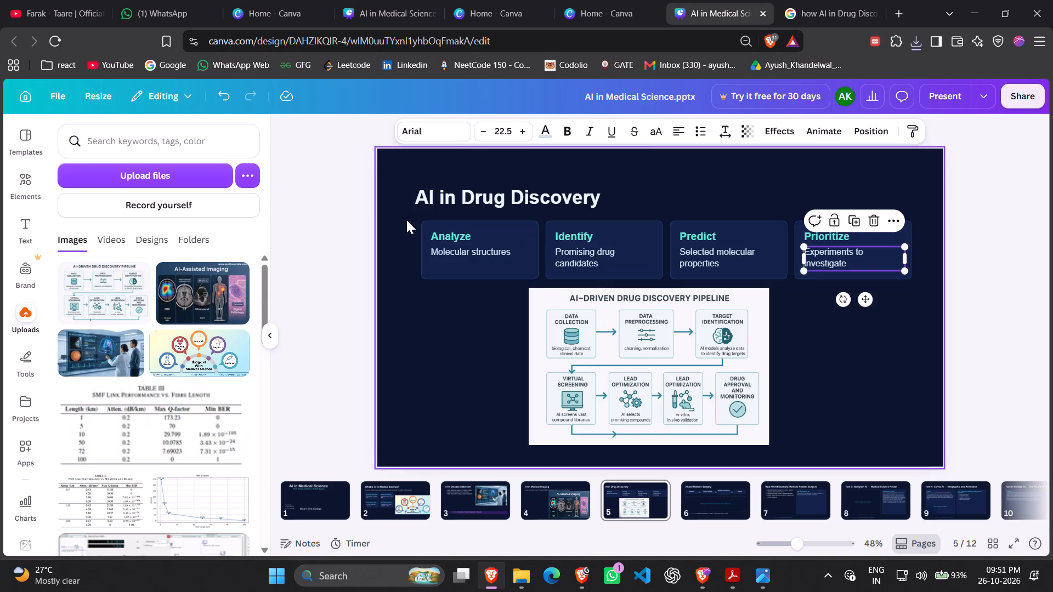
pyautogui.moveTo(406, 220); pyautogui.dragTo(857, 265)
pyautogui.press('Delete')
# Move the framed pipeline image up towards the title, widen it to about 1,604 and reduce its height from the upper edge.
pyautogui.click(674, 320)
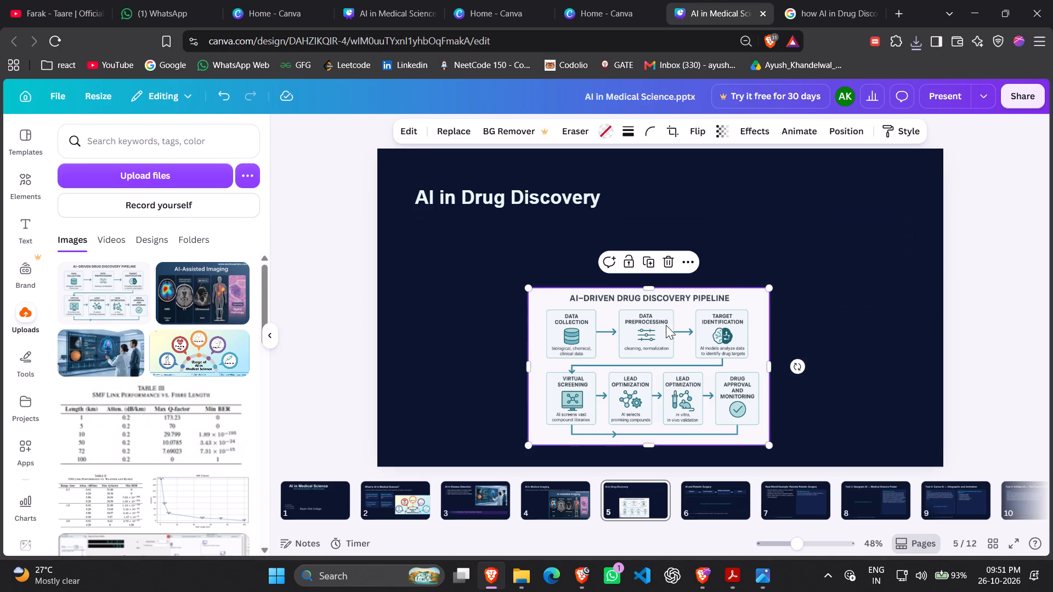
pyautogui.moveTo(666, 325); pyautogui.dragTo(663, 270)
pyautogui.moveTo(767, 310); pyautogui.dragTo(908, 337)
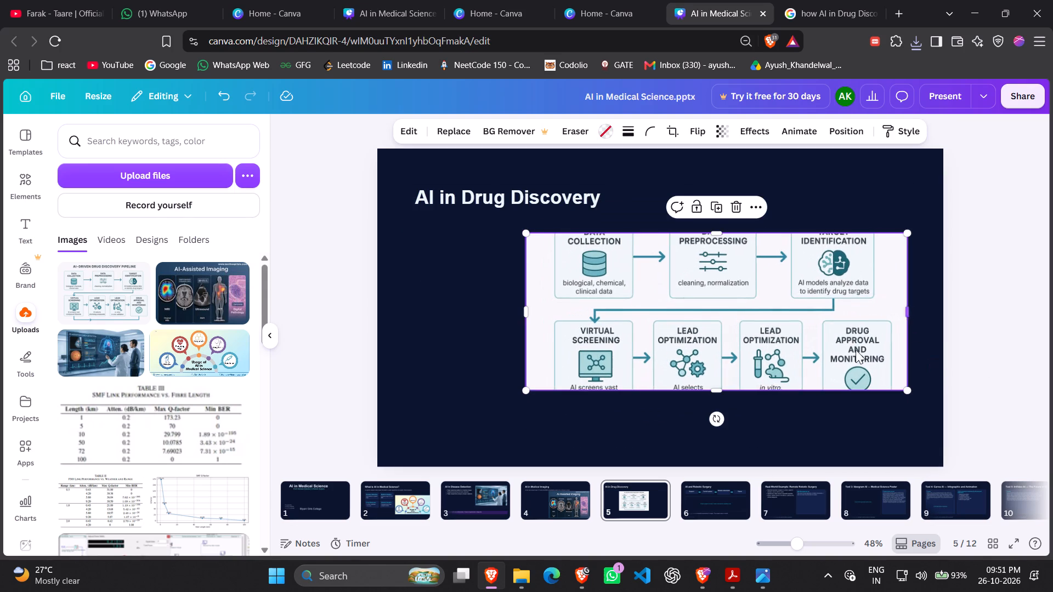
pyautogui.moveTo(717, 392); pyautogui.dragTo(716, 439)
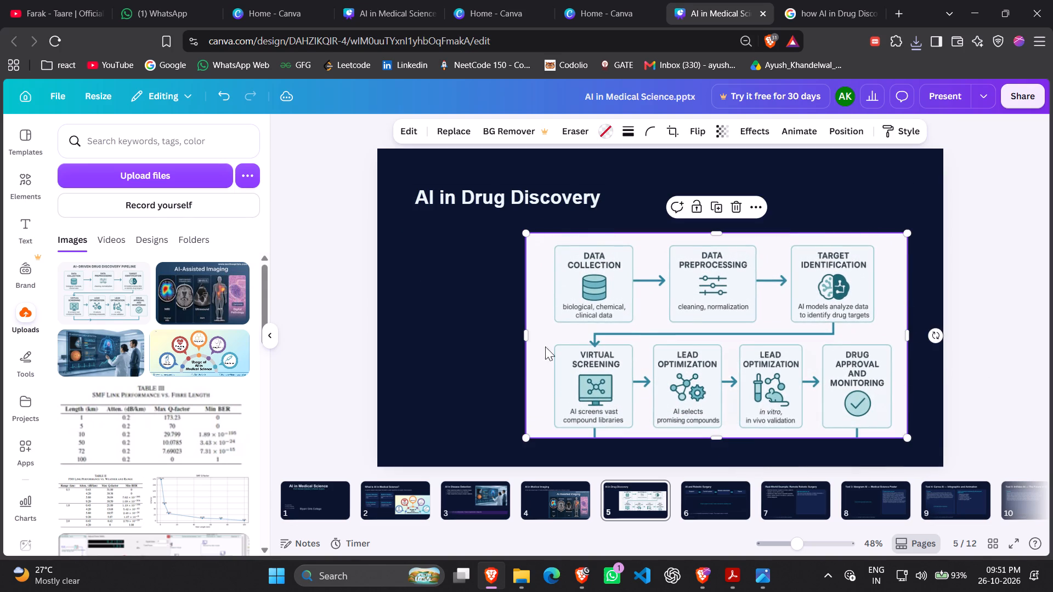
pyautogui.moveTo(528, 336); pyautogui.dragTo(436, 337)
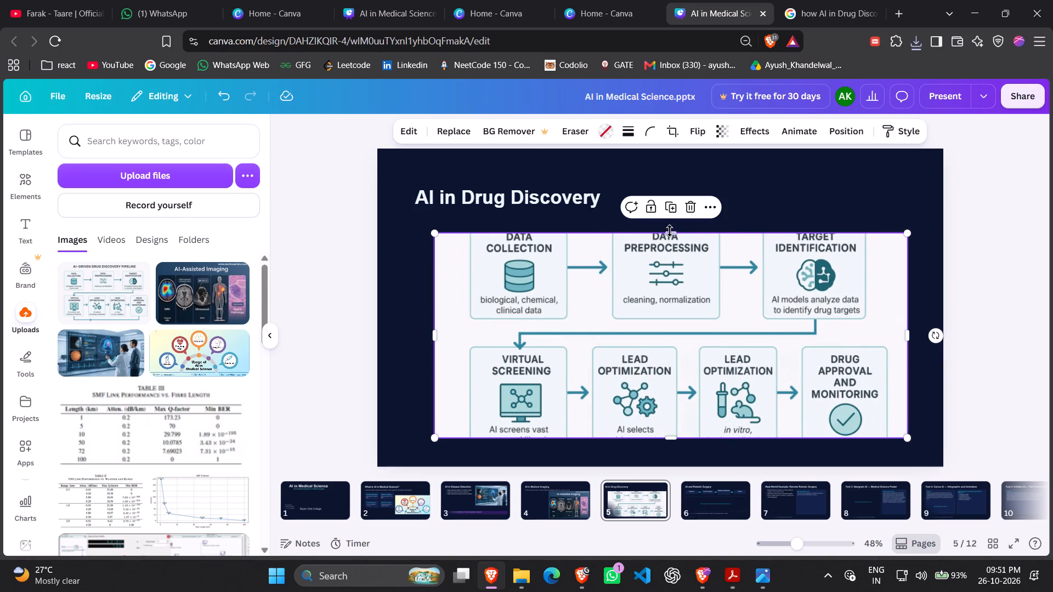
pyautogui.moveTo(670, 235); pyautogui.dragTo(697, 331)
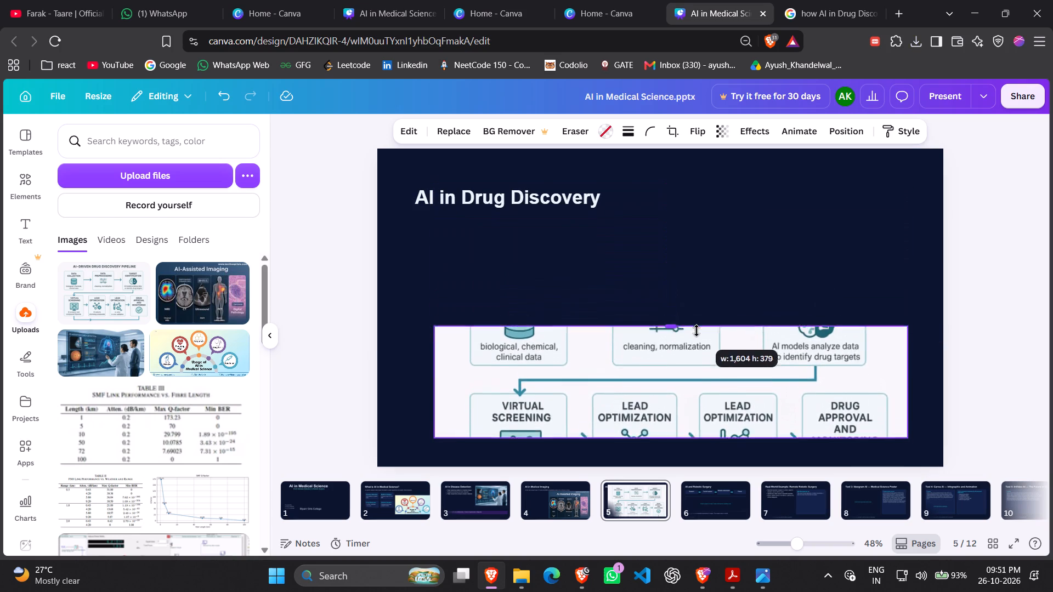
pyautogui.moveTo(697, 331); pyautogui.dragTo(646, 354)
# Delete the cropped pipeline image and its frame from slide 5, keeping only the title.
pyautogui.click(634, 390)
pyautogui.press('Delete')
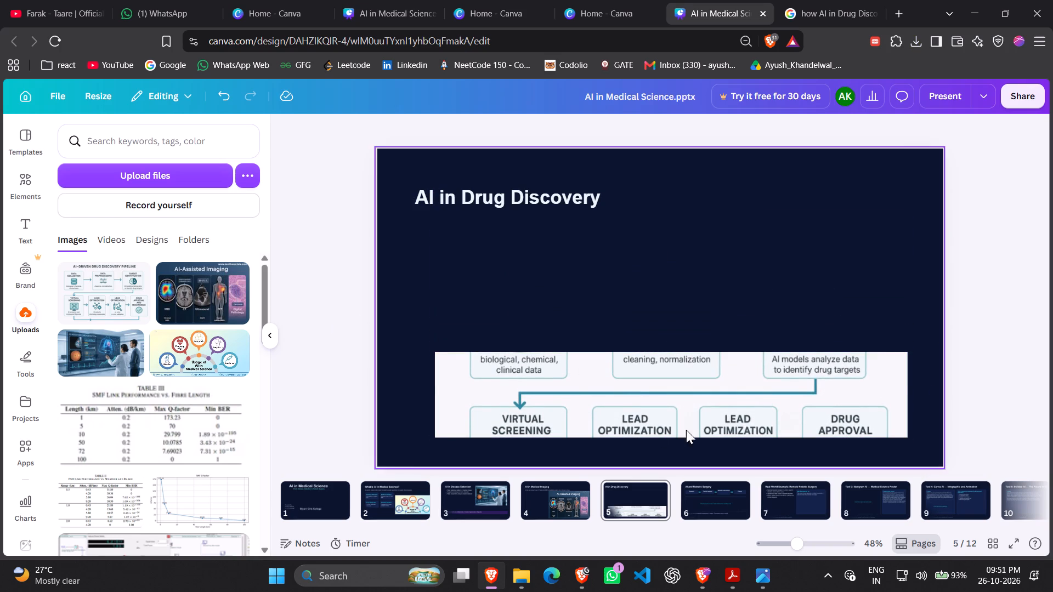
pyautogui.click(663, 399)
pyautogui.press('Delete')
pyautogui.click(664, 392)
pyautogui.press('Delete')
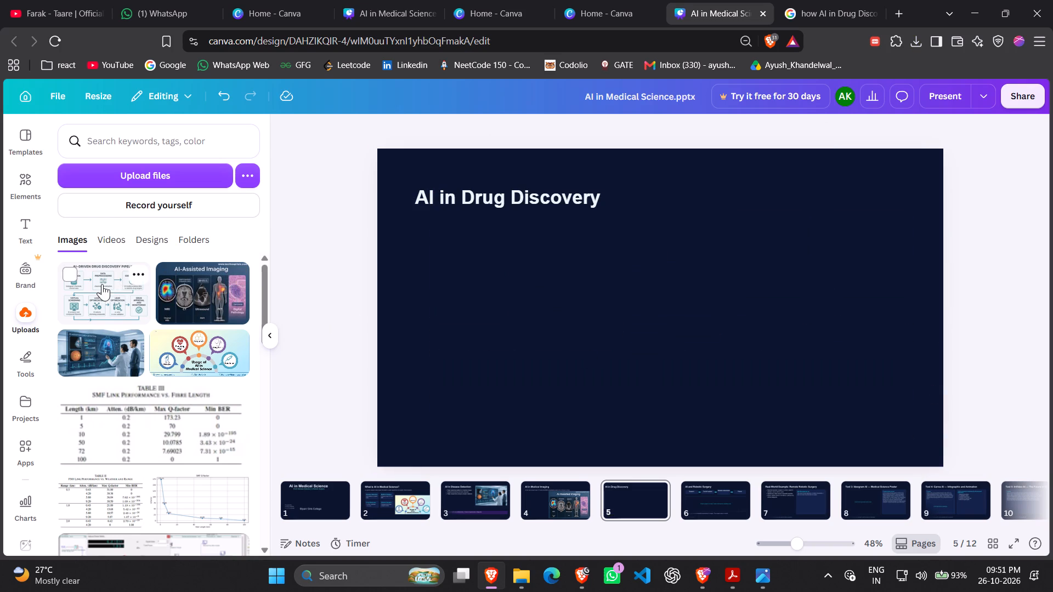
# Place the uploaded AI-Driven Drug Discovery Pipeline image on slide 5, sized to show the whole diagram and positioned beneath the title.
pyautogui.moveTo(102, 284); pyautogui.dragTo(546, 272)
pyautogui.moveTo(765, 336); pyautogui.dragTo(855, 345)
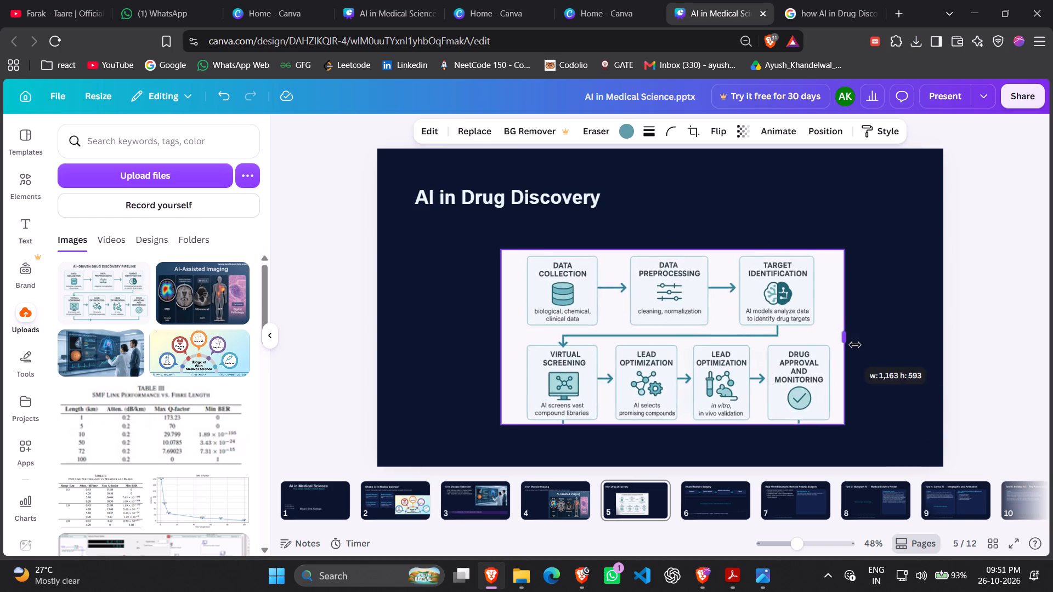
pyautogui.moveTo(855, 345); pyautogui.dragTo(835, 363)
pyautogui.moveTo(671, 424); pyautogui.dragTo(675, 449)
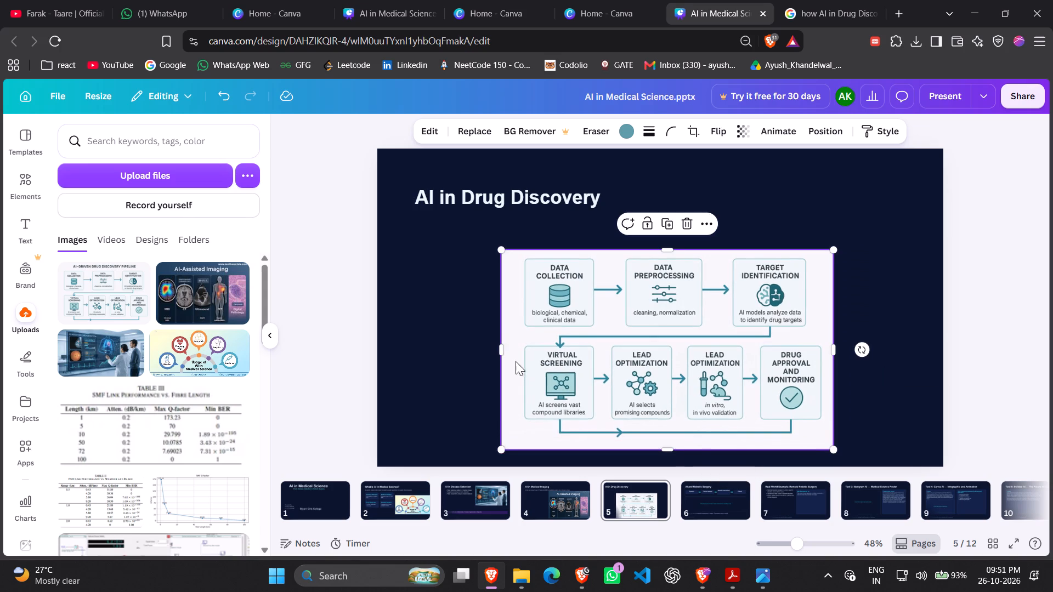
pyautogui.moveTo(501, 348); pyautogui.dragTo(516, 338)
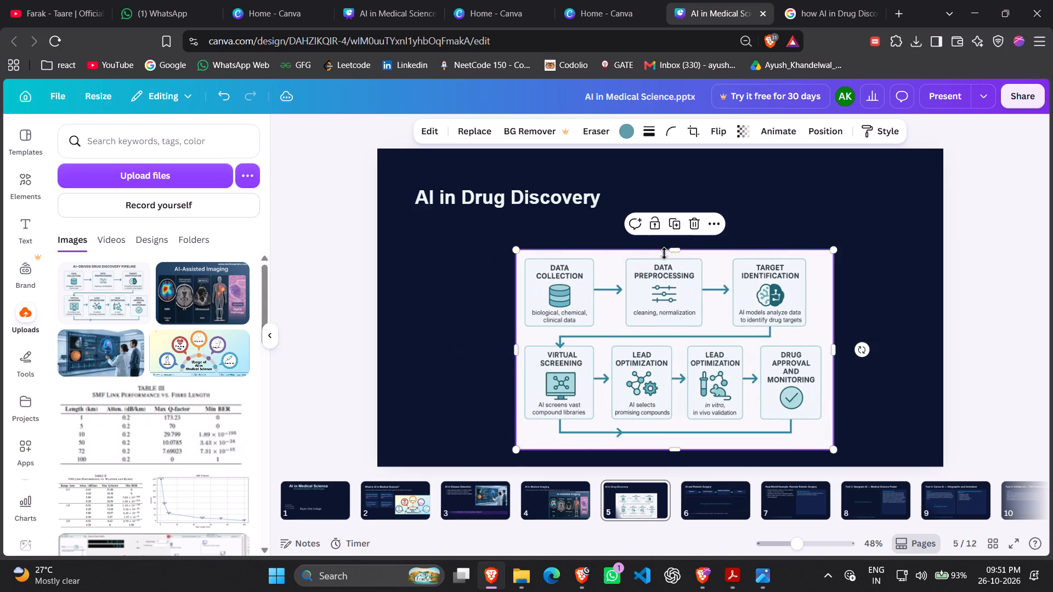
pyautogui.moveTo(682, 251); pyautogui.dragTo(683, 229)
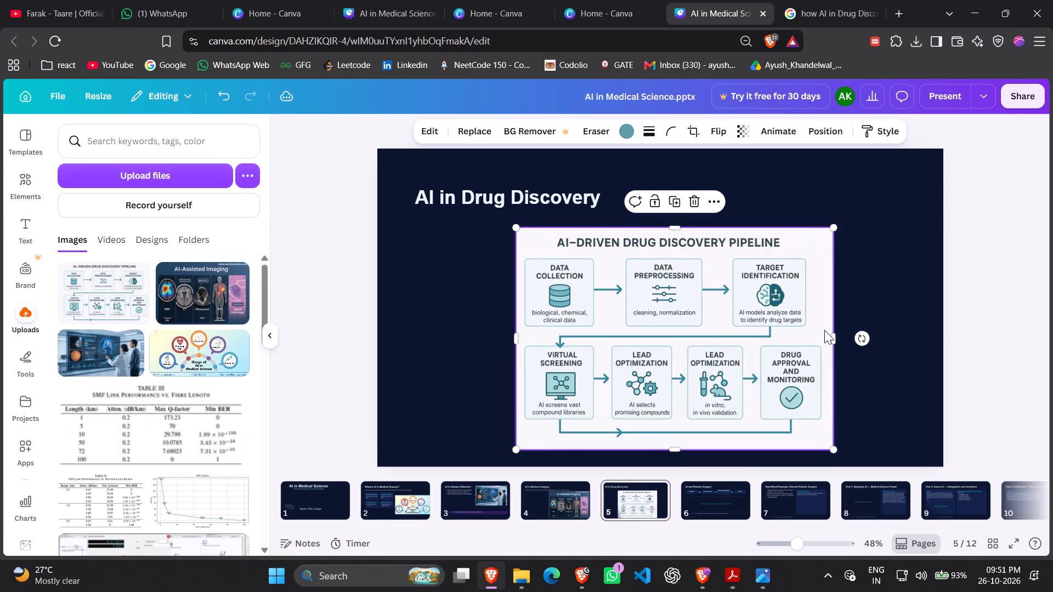
pyautogui.moveTo(834, 339); pyautogui.dragTo(840, 339)
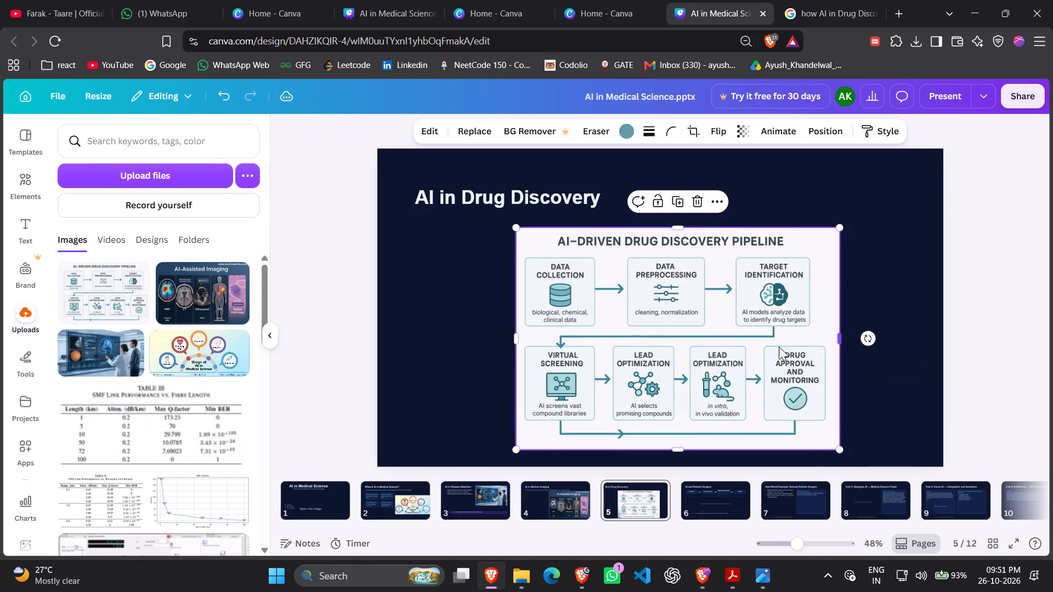
pyautogui.moveTo(712, 353); pyautogui.dragTo(661, 350)
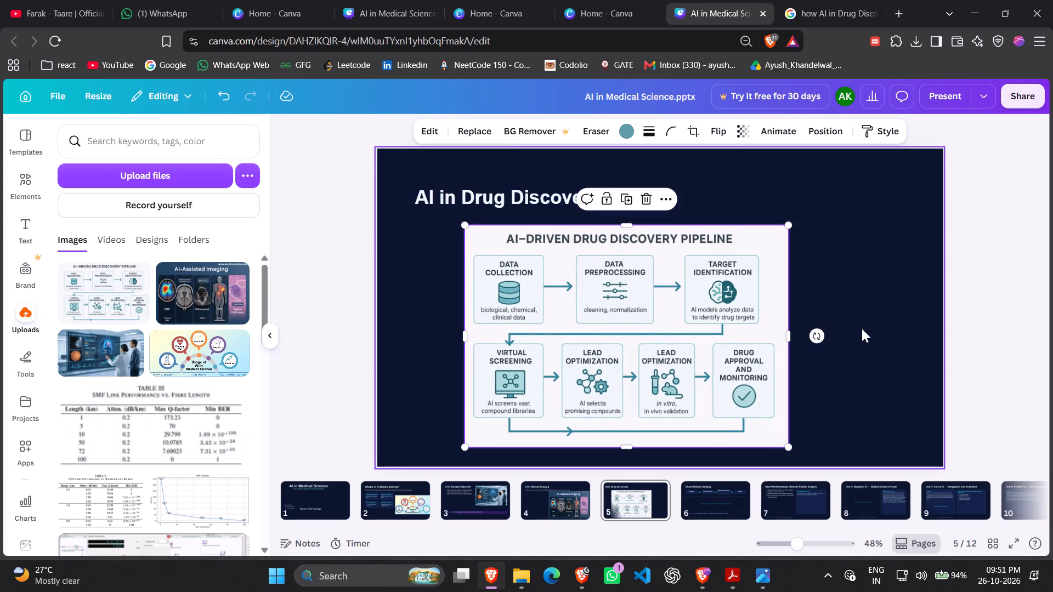
pyautogui.click(869, 327)
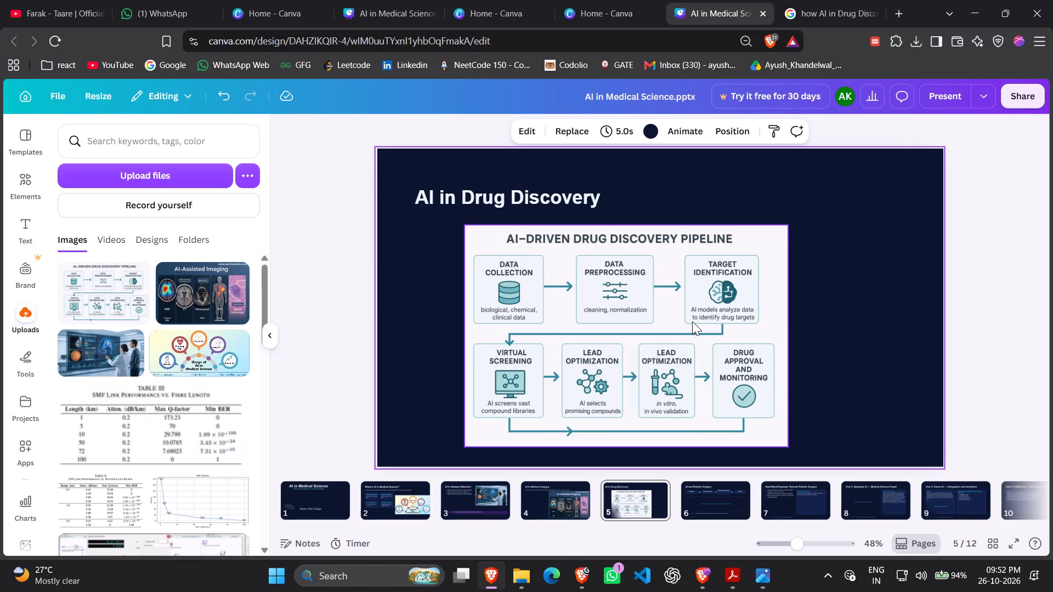
# Move the "AI in Drug Discovery" title up and to the right so it sits roughly centred above the pipeline image.
pyautogui.moveTo(508, 207); pyautogui.dragTo(633, 194)
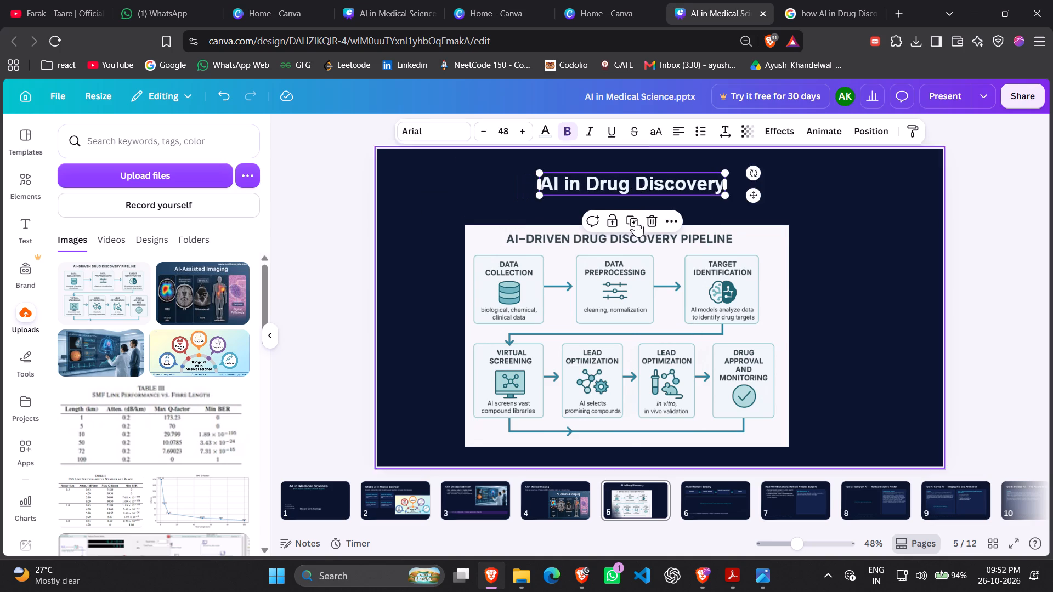
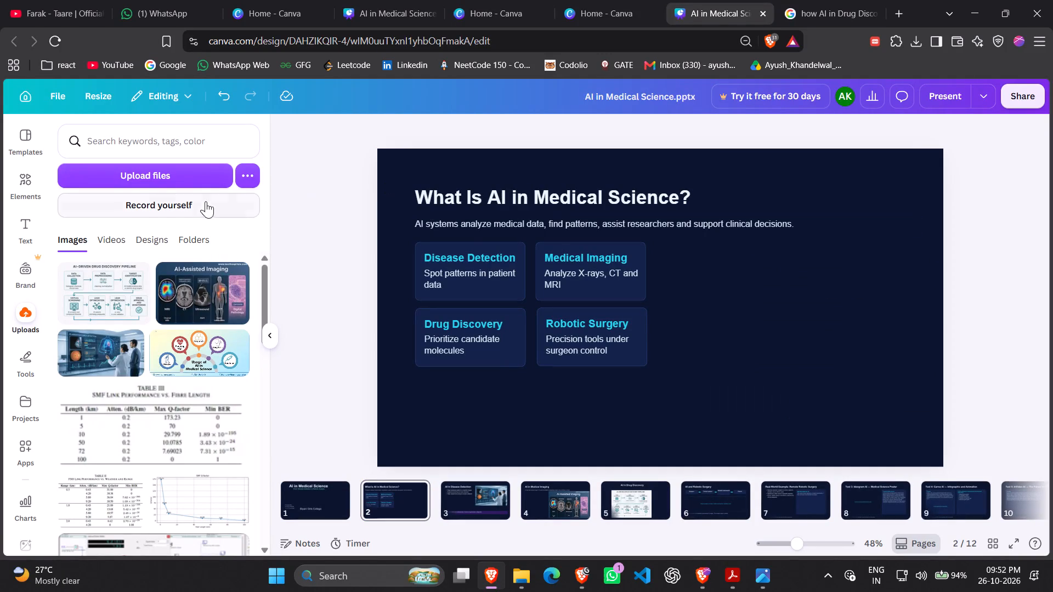
# Upload the PNG whose name begins "Create a professional medical workflow" from the Downloads folder to the design's uploads.
pyautogui.click(138, 179)
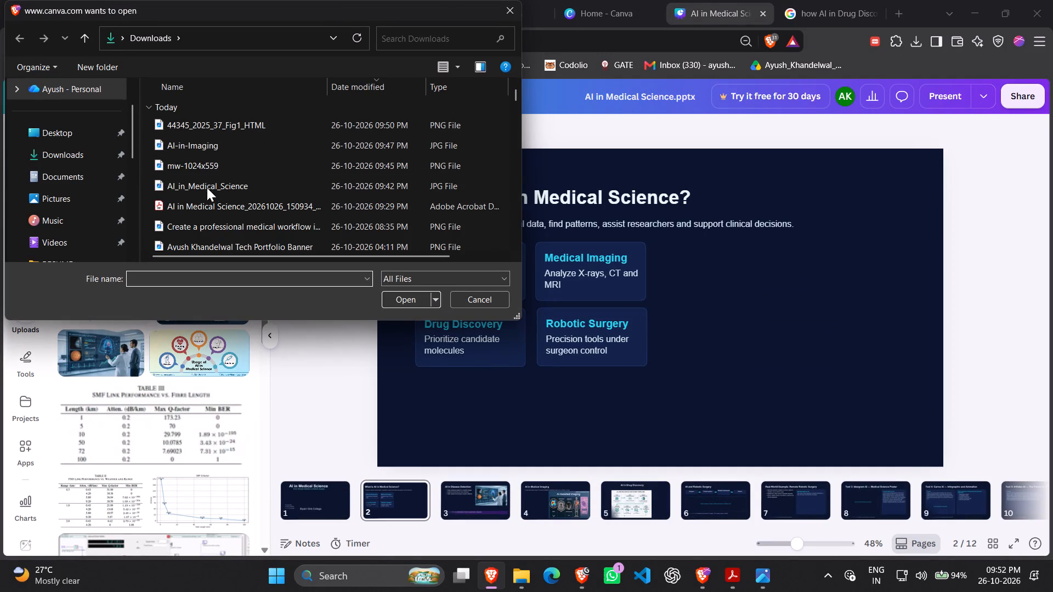
pyautogui.scroll(-1, 247, 203)
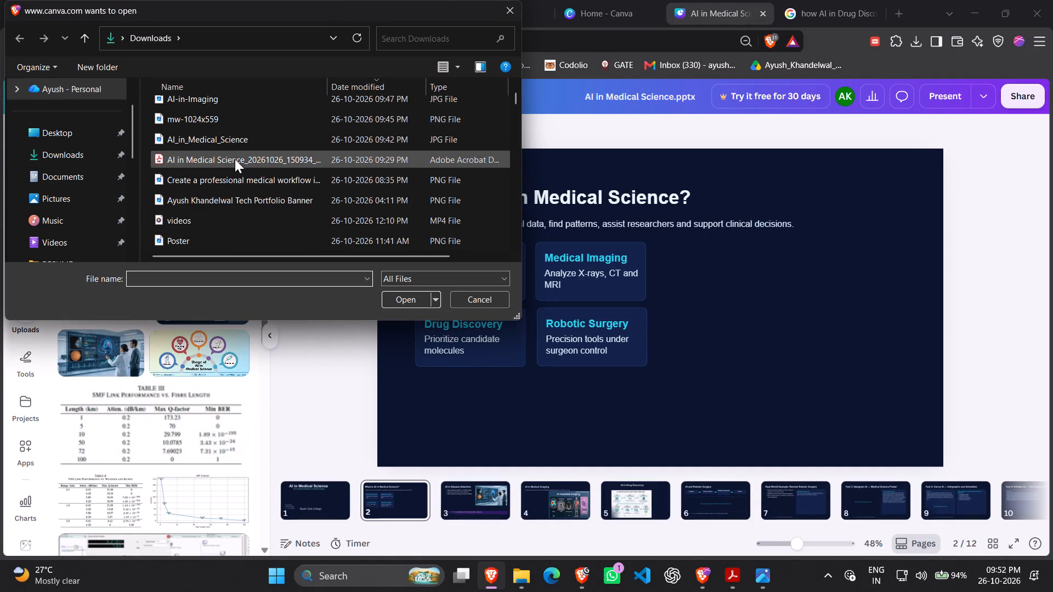
pyautogui.click(239, 175)
pyautogui.click(415, 303)
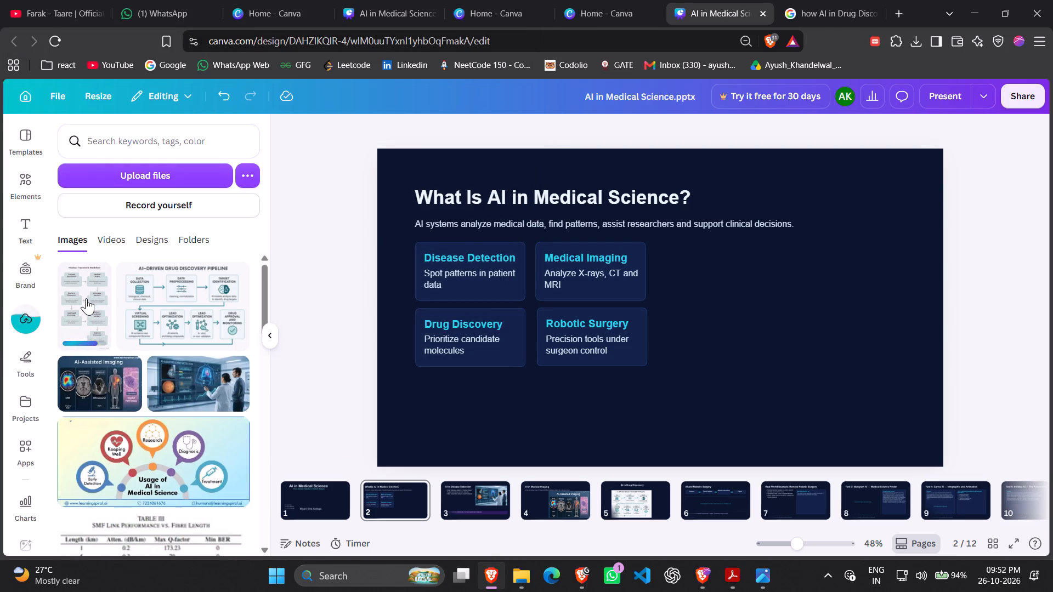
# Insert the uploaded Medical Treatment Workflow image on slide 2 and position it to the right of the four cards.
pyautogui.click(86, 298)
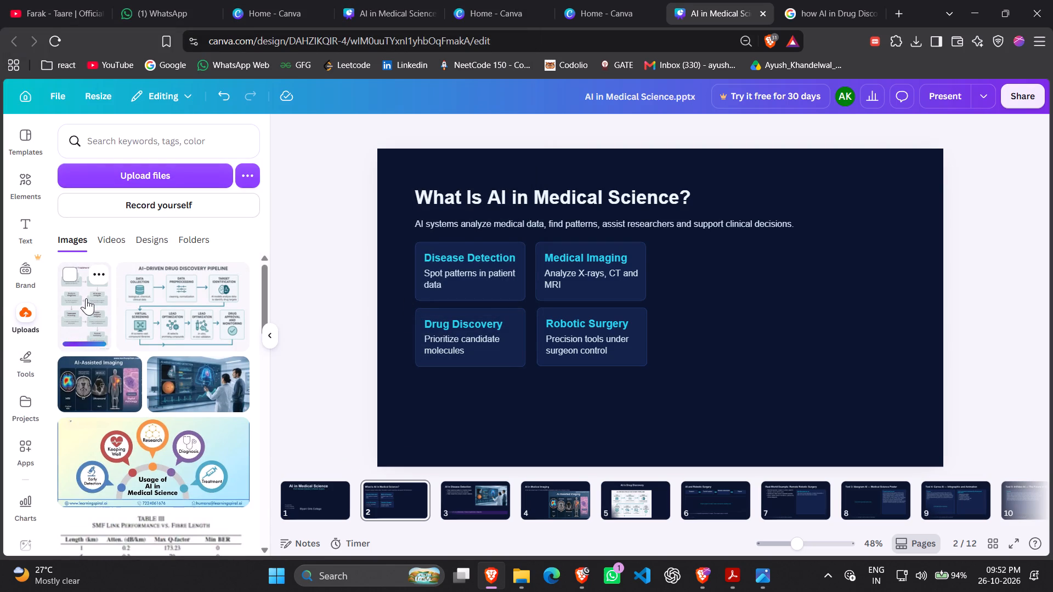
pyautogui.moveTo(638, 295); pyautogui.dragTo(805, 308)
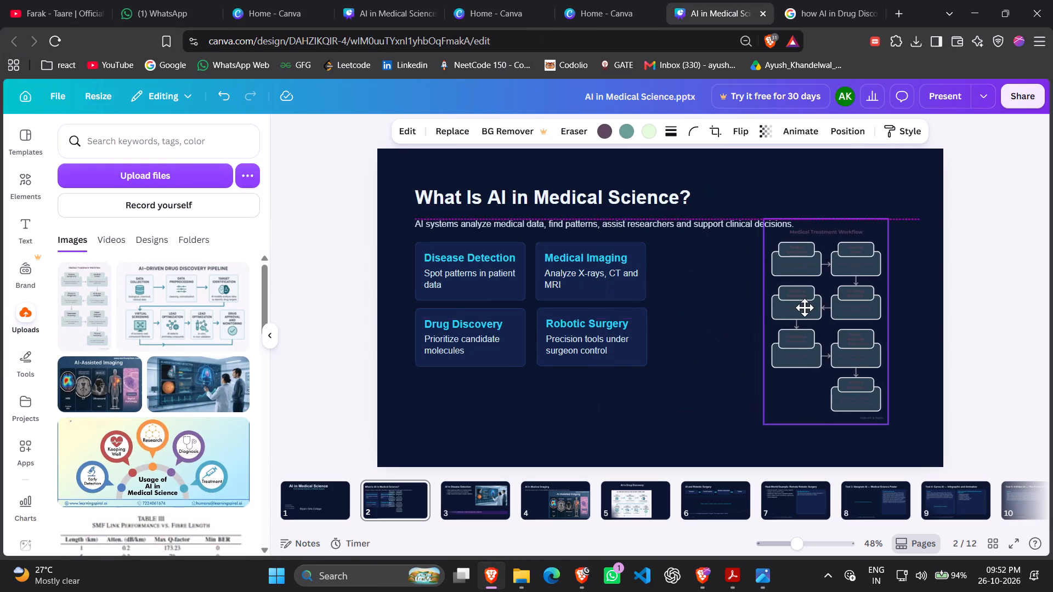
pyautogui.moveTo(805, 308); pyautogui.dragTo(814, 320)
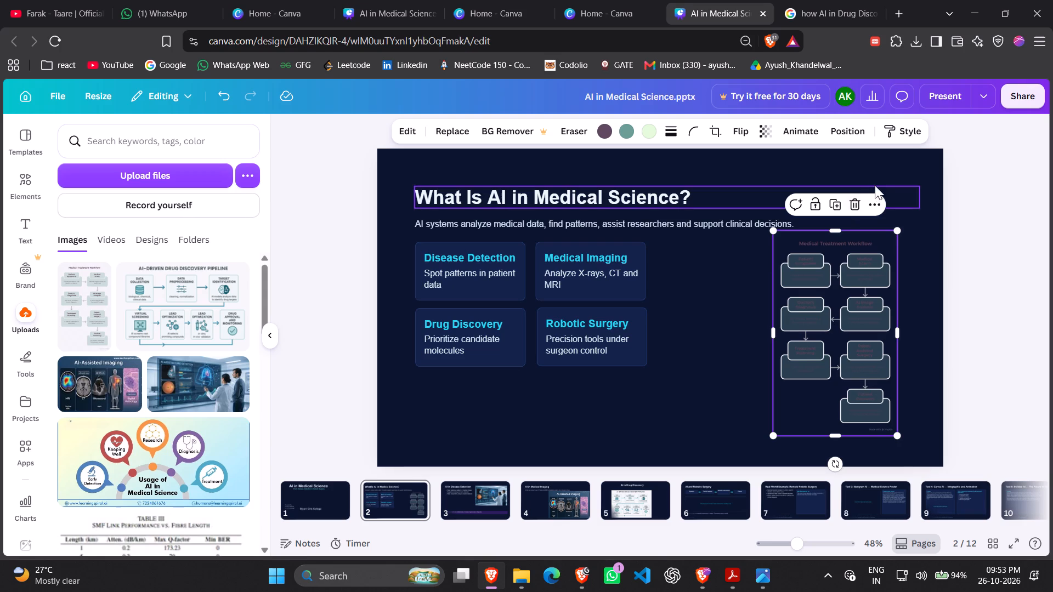
# Try light azure #eaf6fa as slide 2's background and settle on the design's medium navy swatch.
pyautogui.click(875, 178)
pyautogui.moveTo(875, 178); pyautogui.dragTo(841, 204)
pyautogui.click(840, 178)
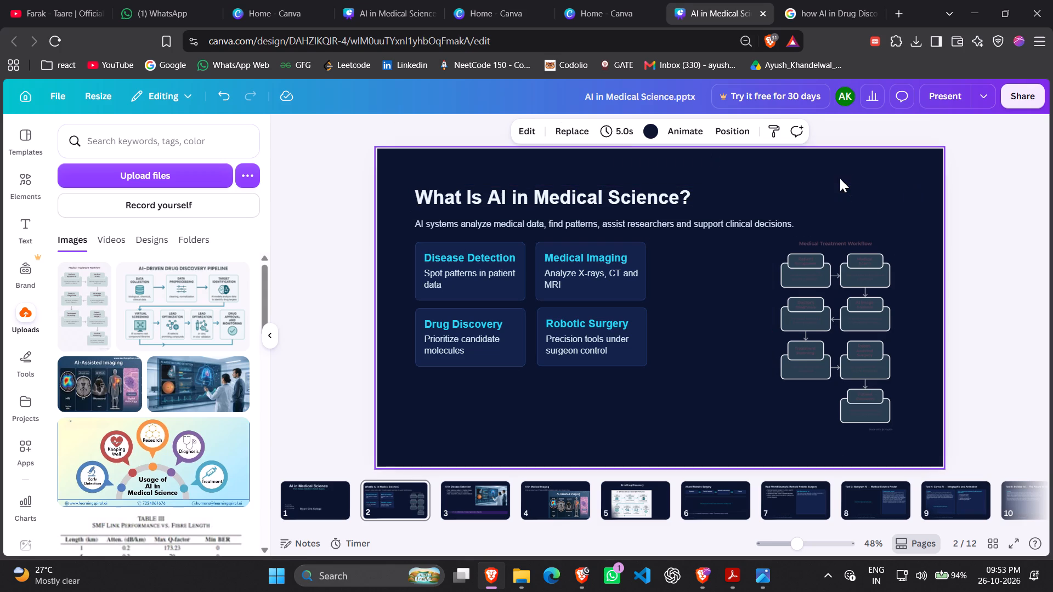
pyautogui.click(654, 130)
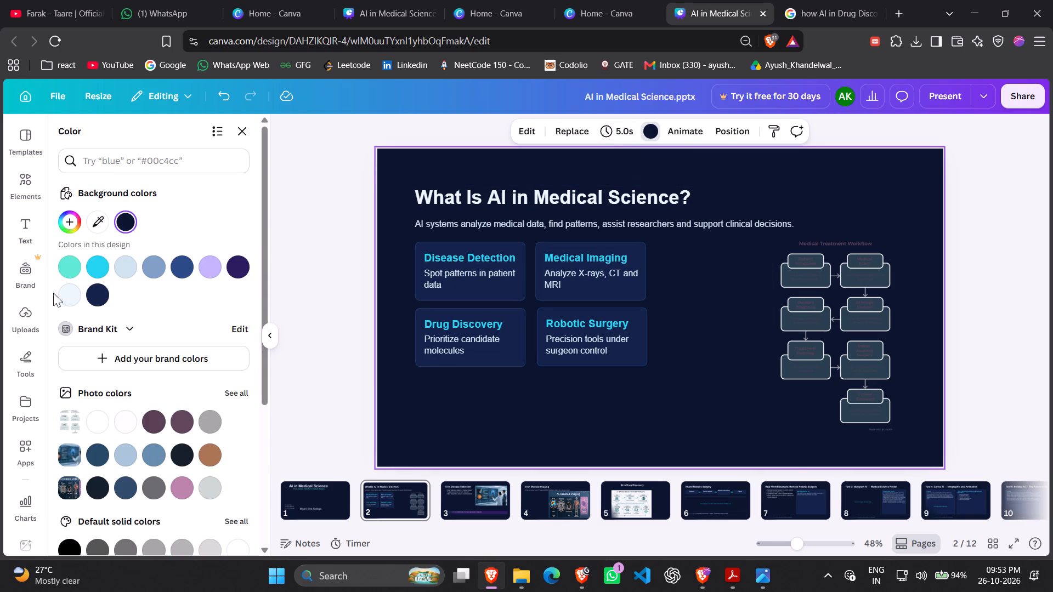
pyautogui.click(65, 293)
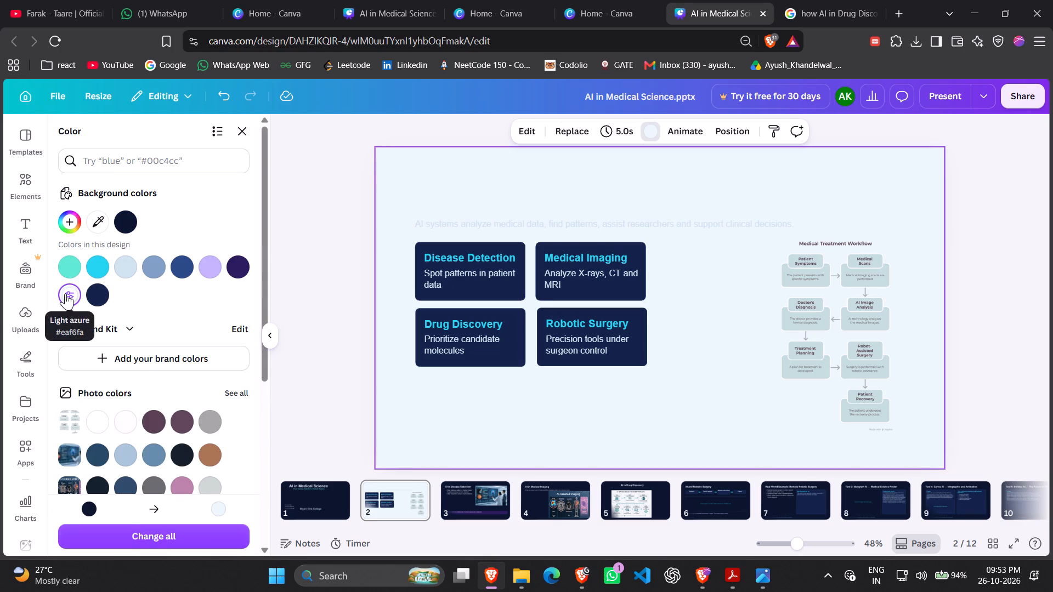
pyautogui.click(105, 295)
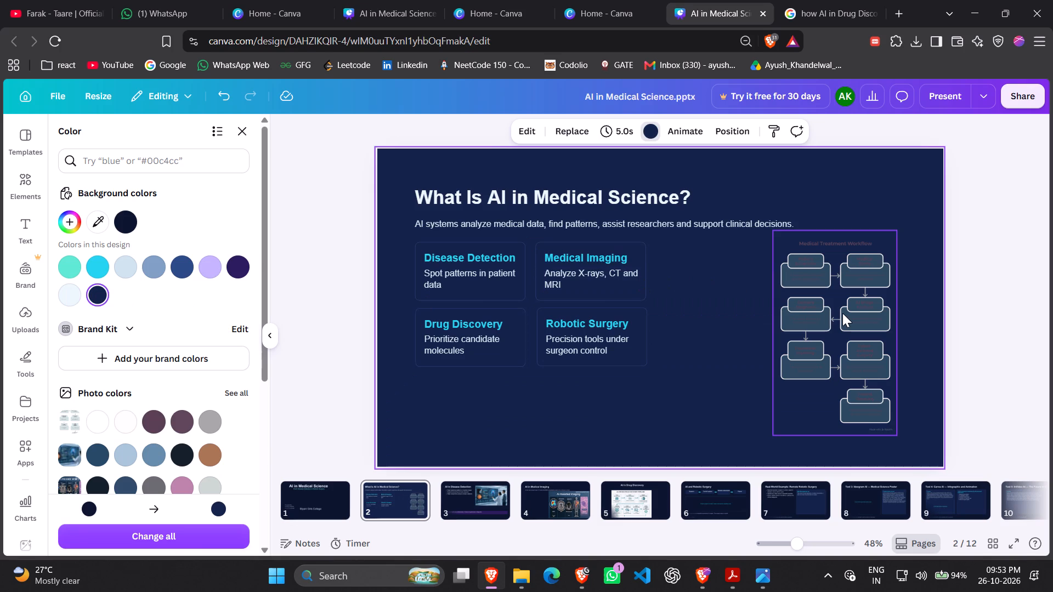
pyautogui.click(842, 313)
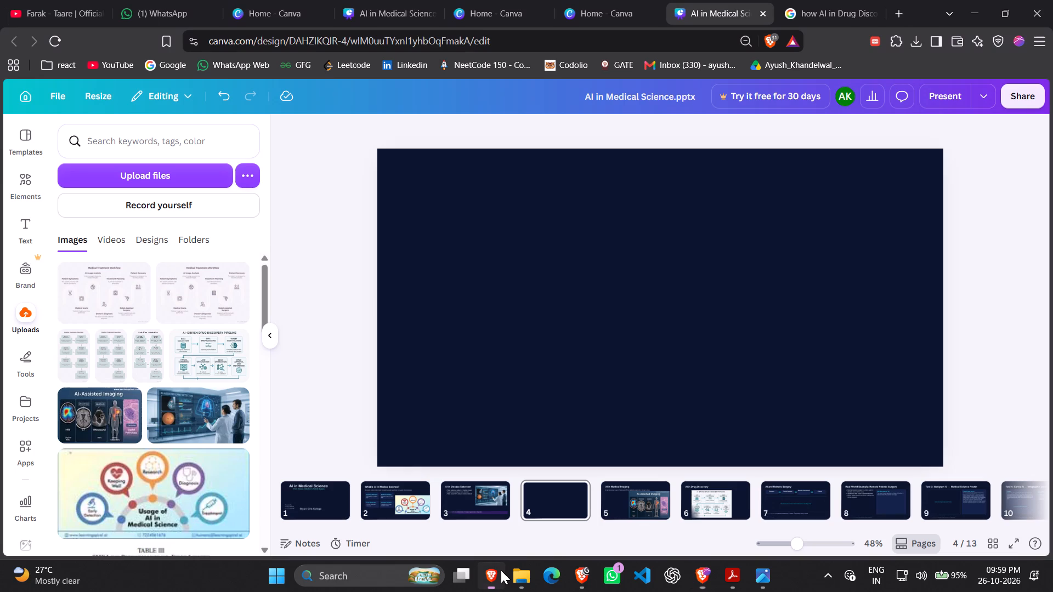
pyautogui.click(146, 174)
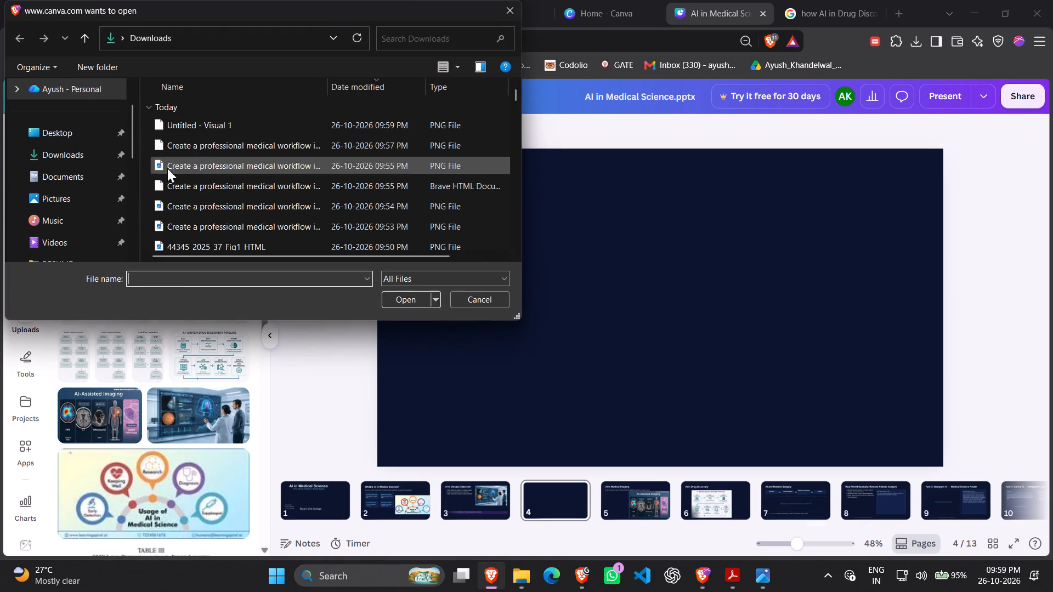
pyautogui.click(209, 132)
pyautogui.click(415, 300)
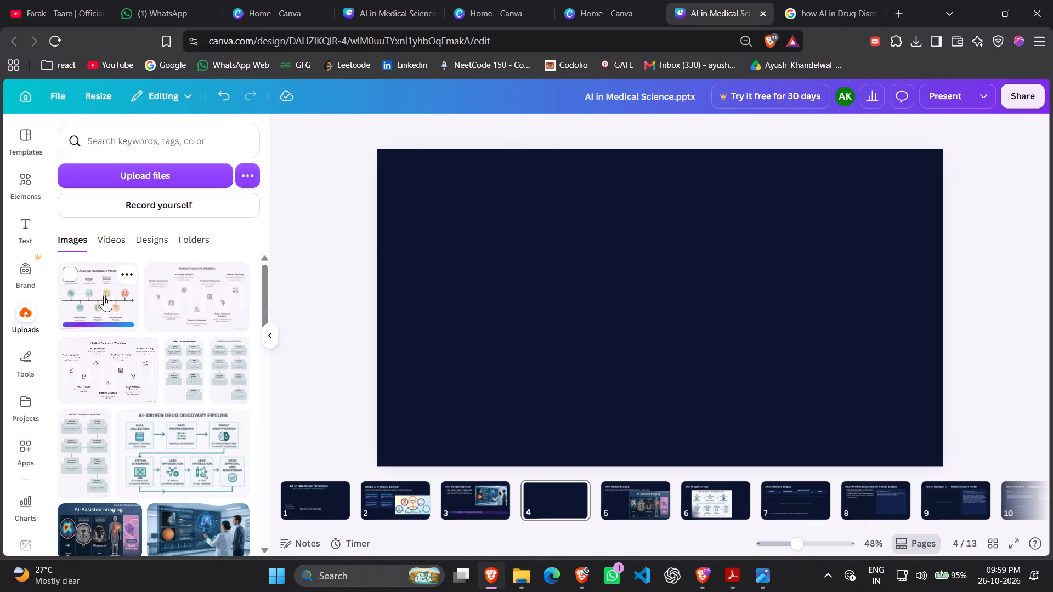
pyautogui.click(104, 295)
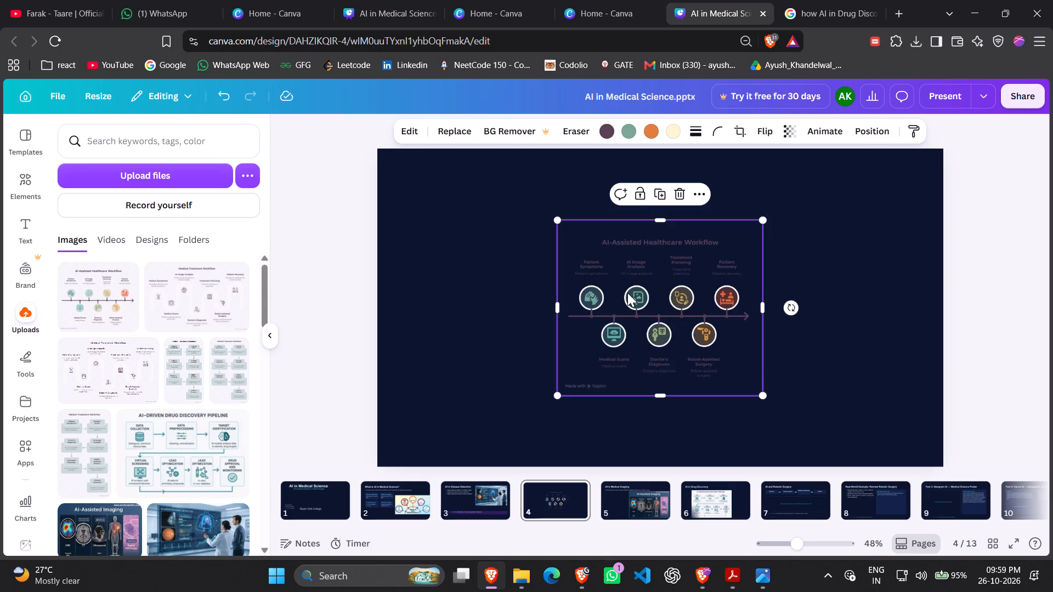
# Remove the dark background from slide 4 behind the healthcare workflow infographic.
pyautogui.click(627, 293)
pyautogui.click(858, 289)
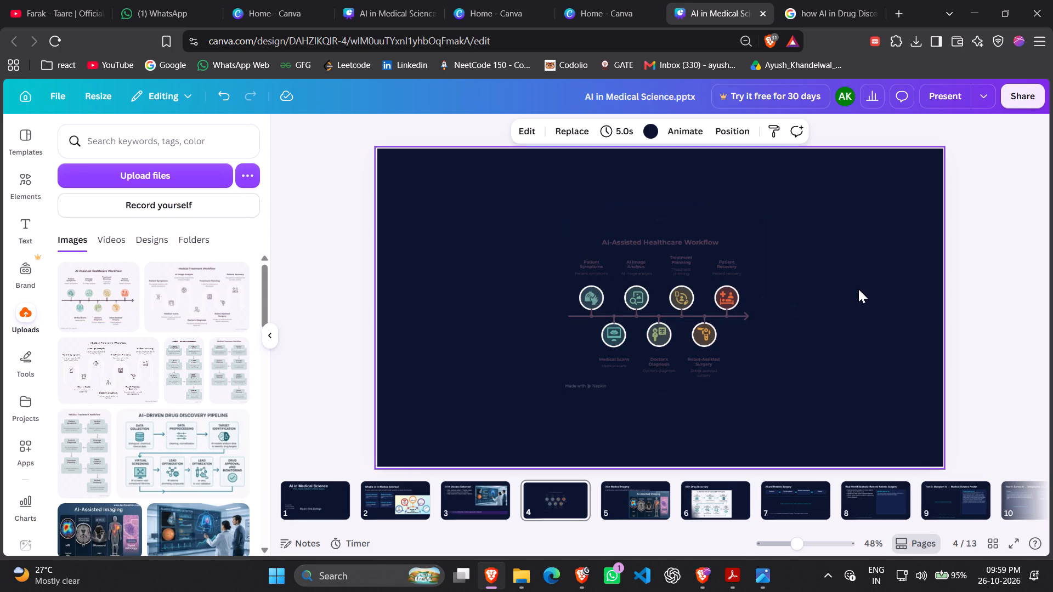
pyautogui.press('Delete')
# Enlarge the workflow infographic to nearly the full slide height and move it against the slide's left edge.
pyautogui.click(688, 294)
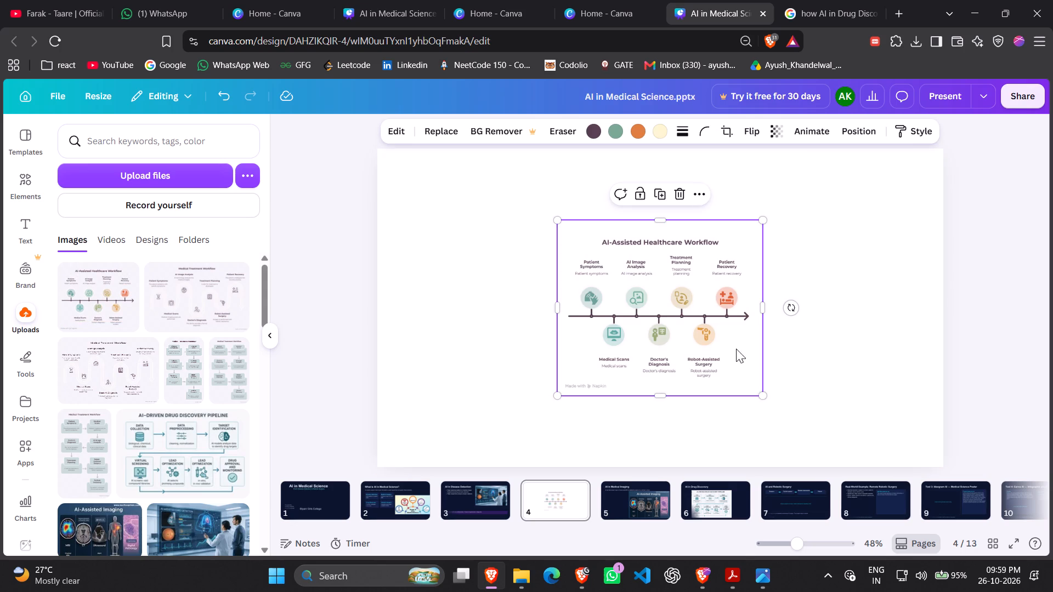
pyautogui.moveTo(762, 391); pyautogui.dragTo(899, 418)
pyautogui.moveTo(761, 385); pyautogui.dragTo(665, 323)
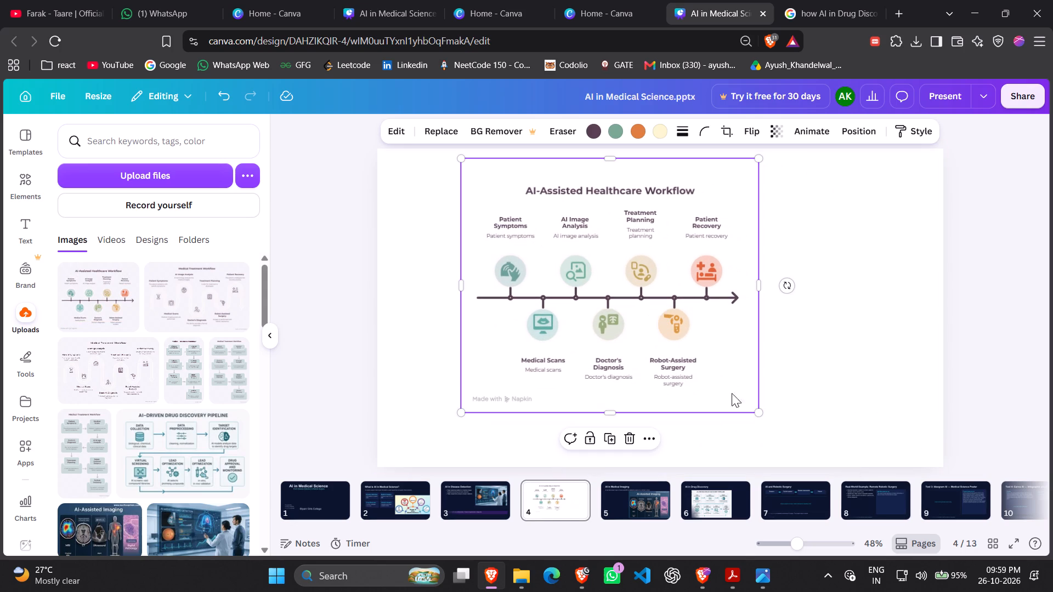
pyautogui.moveTo(752, 412); pyautogui.dragTo(758, 412)
pyautogui.moveTo(758, 412); pyautogui.dragTo(859, 421)
pyautogui.moveTo(664, 382); pyautogui.dragTo(653, 372)
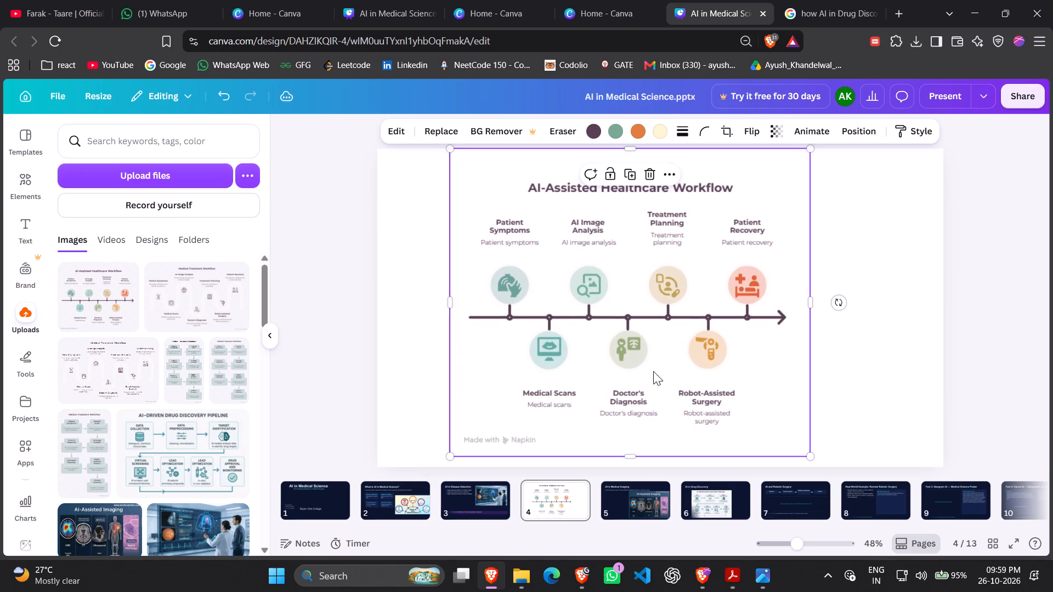
pyautogui.click(995, 292)
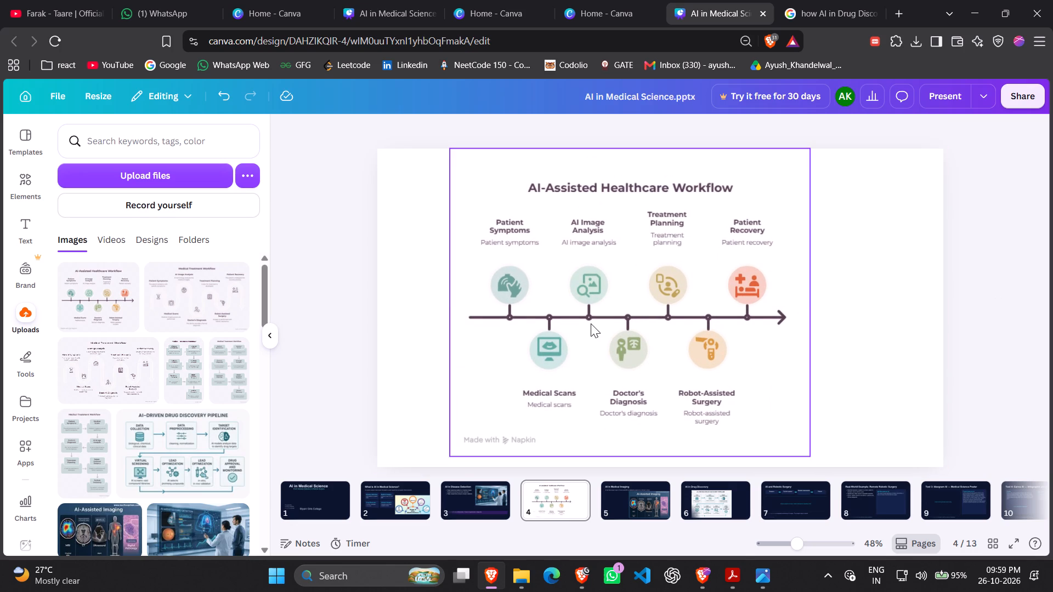
pyautogui.moveTo(591, 323); pyautogui.dragTo(512, 321)
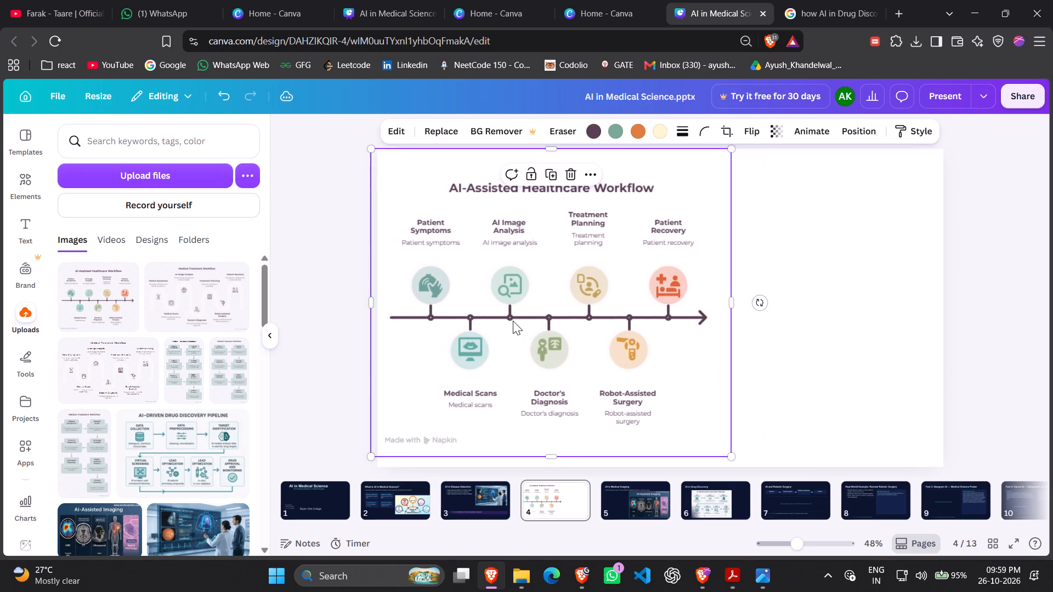
# Deselect the infographic and capture a screenshot of the whole AI-Assisted Healthcare Workflow graphic on its white background.
pyautogui.click(851, 284)
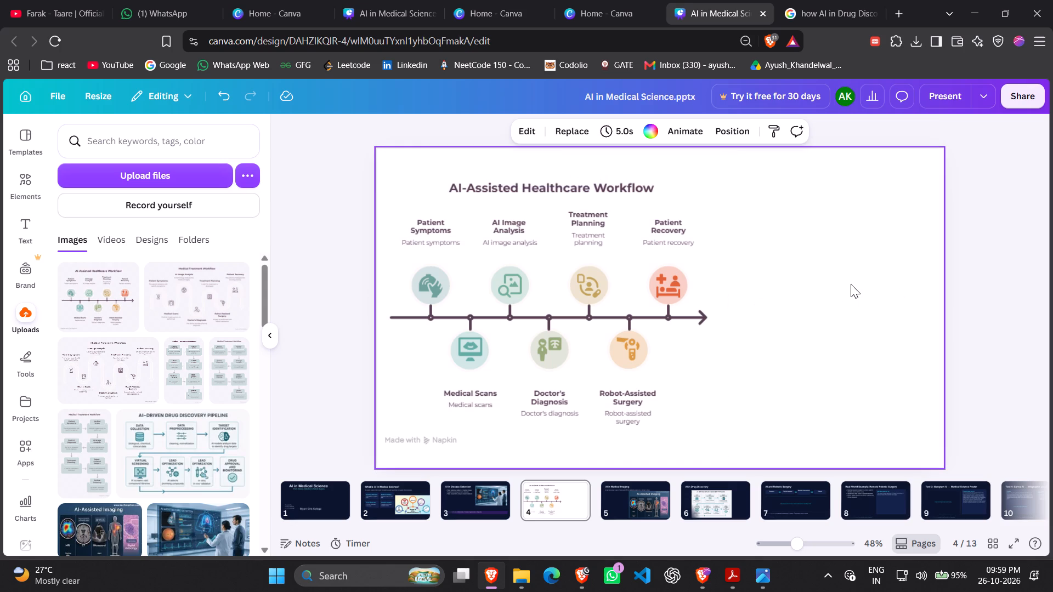
pyautogui.press('Print')
pyautogui.moveTo(384, 161); pyautogui.dragTo(656, 452)
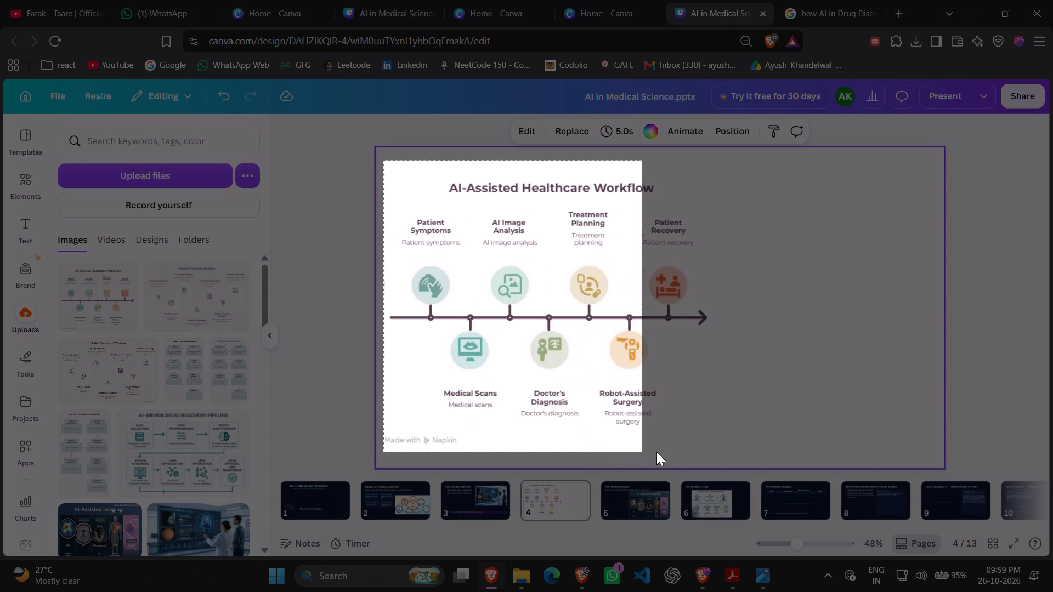
pyautogui.moveTo(656, 452); pyautogui.dragTo(737, 459)
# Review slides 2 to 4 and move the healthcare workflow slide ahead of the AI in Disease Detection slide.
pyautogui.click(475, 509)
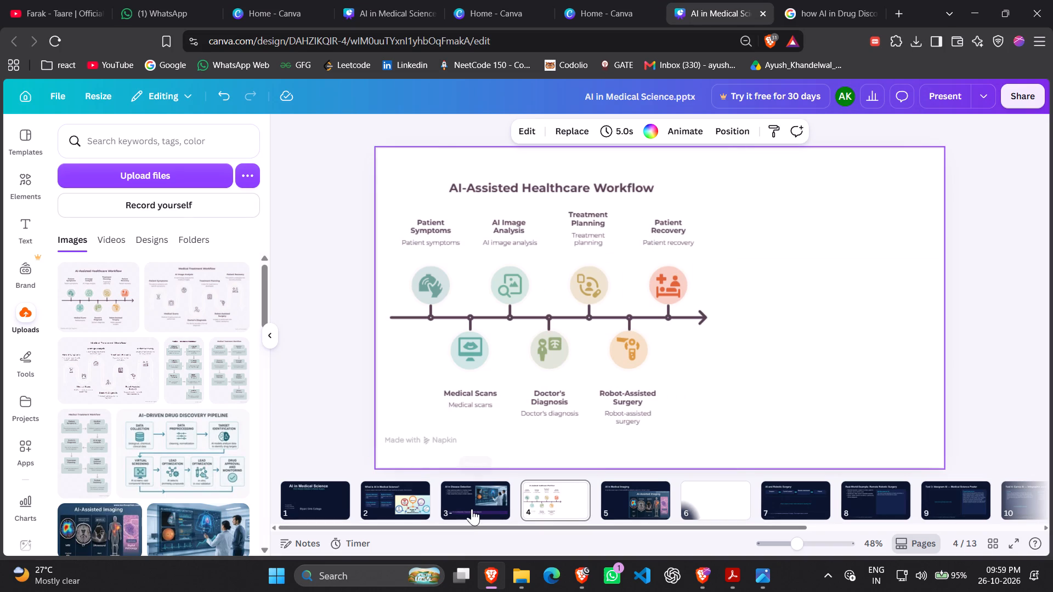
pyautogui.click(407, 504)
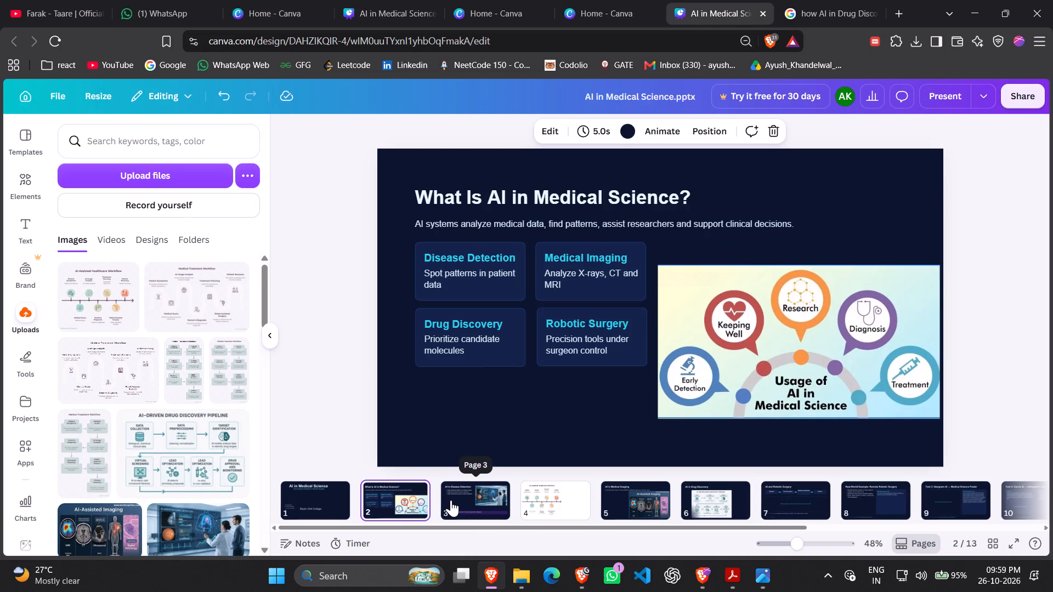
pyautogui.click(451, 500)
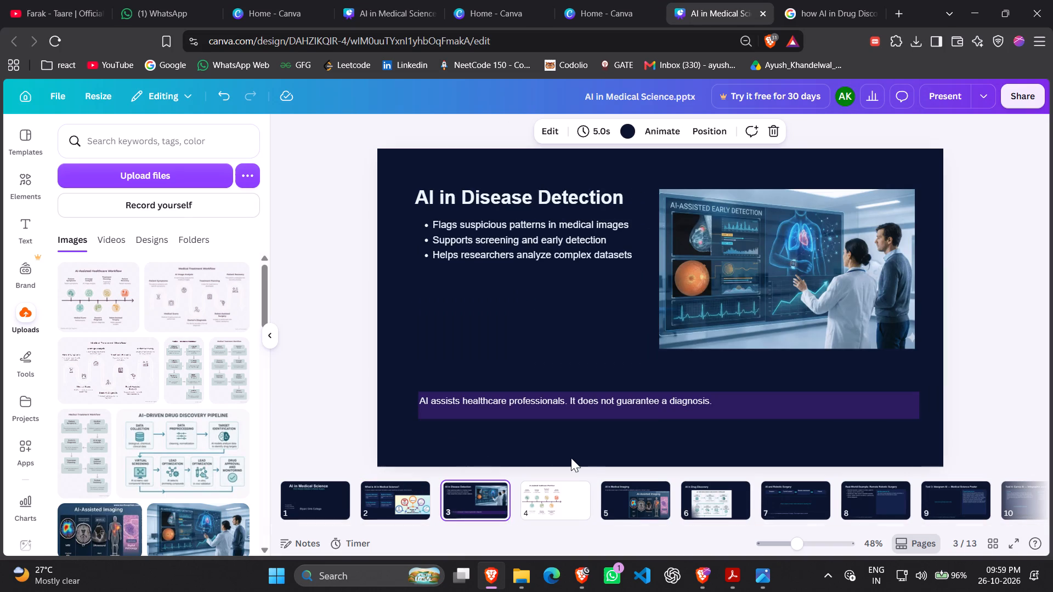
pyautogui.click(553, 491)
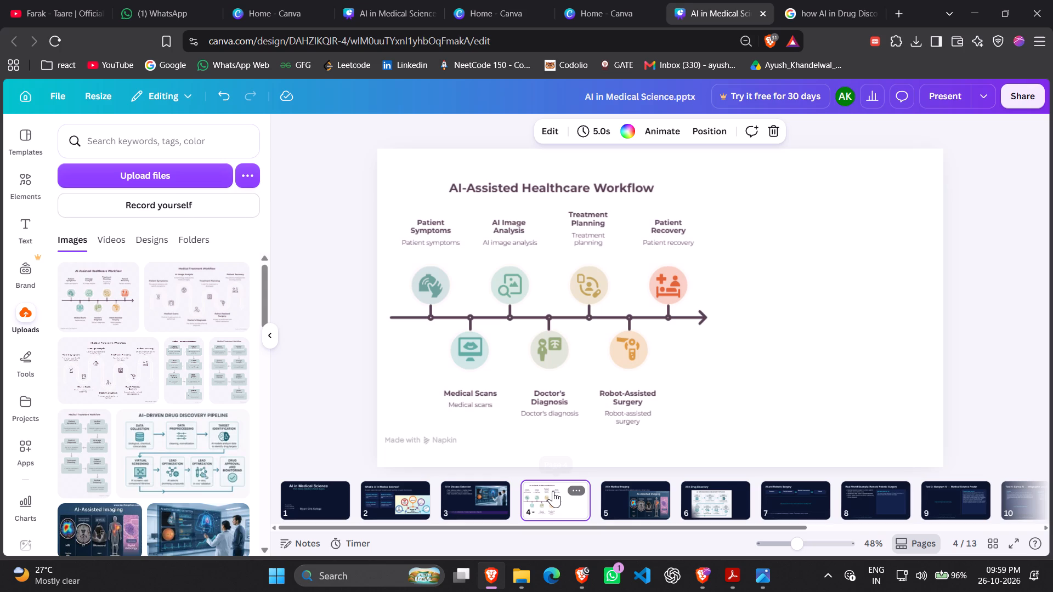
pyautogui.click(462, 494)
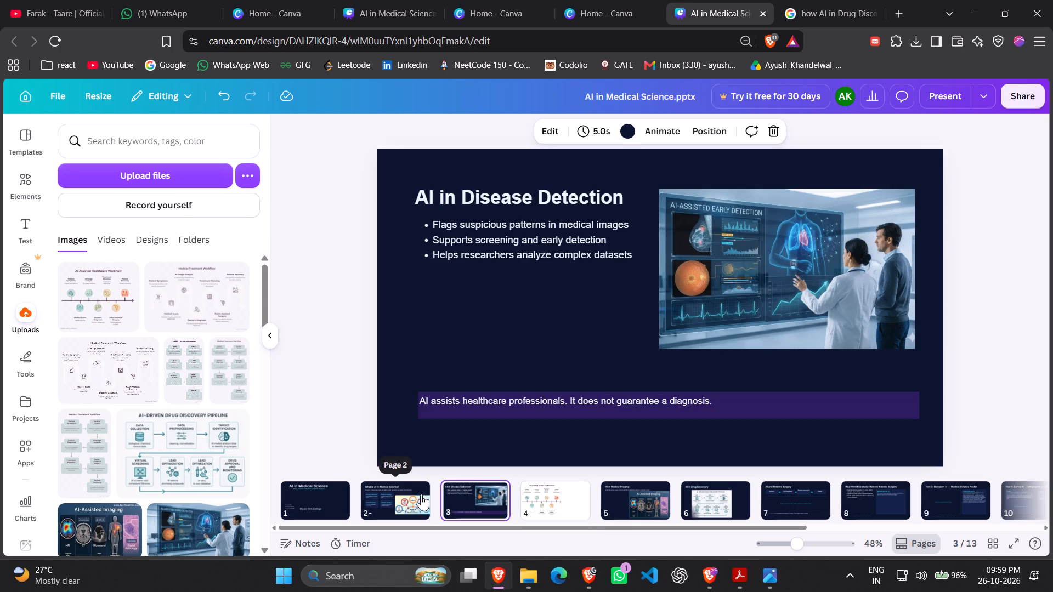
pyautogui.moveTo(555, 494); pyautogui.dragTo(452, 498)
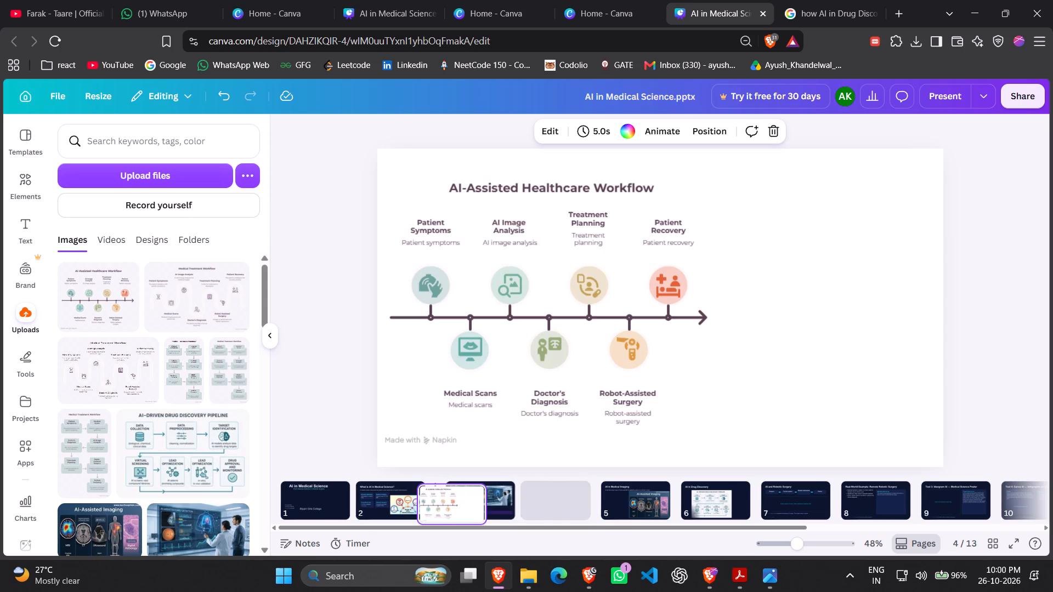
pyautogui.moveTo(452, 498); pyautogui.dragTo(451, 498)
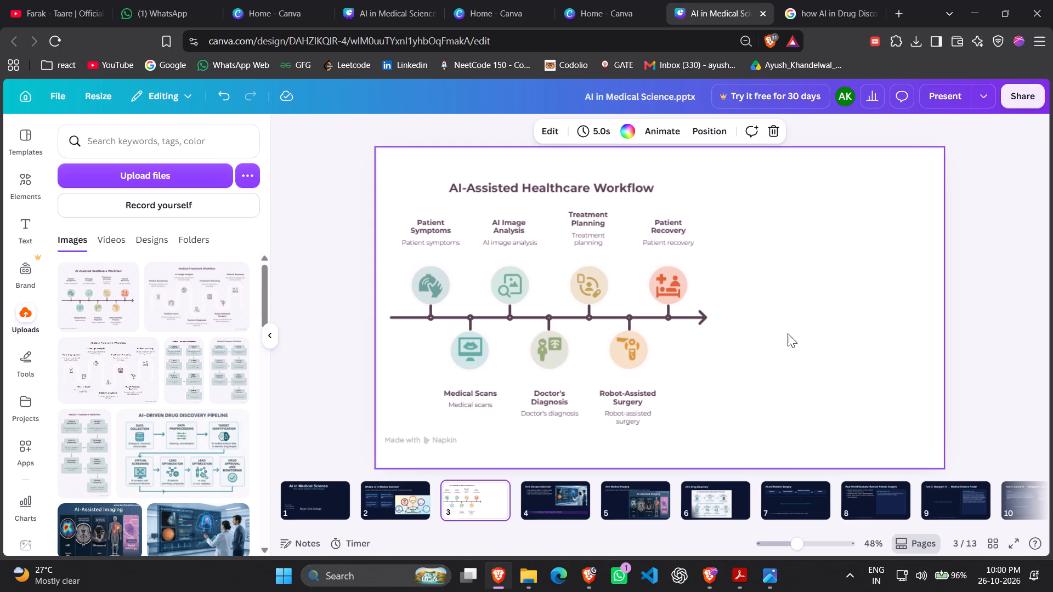
# Undo the slide reorder, the infographic's moves and resizes, and the background removal on the workflow slide.
pyautogui.click(833, 287)
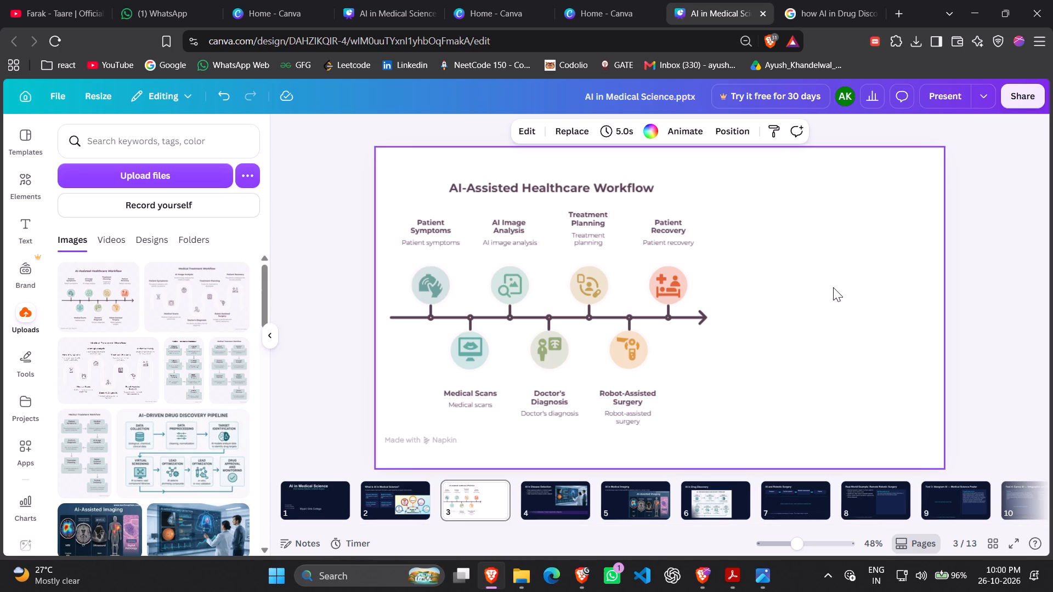
pyautogui.hotkey('ctrl', 'z')
pyautogui.hotkey('ctrl', 'z')
pyautogui.hotkey('ctrl', 'z')
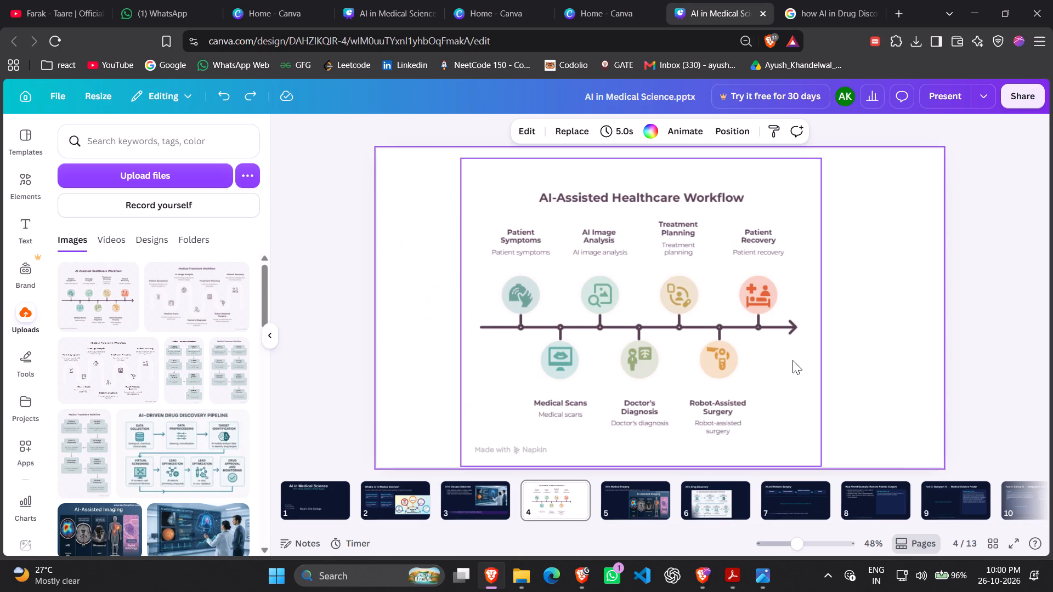
pyautogui.hotkey('ctrl', 'z')
pyautogui.hotkey('ctrl', 'z')
pyautogui.hotkey('ctrl', 'z')
pyautogui.hotkey('ctrl', 'z')
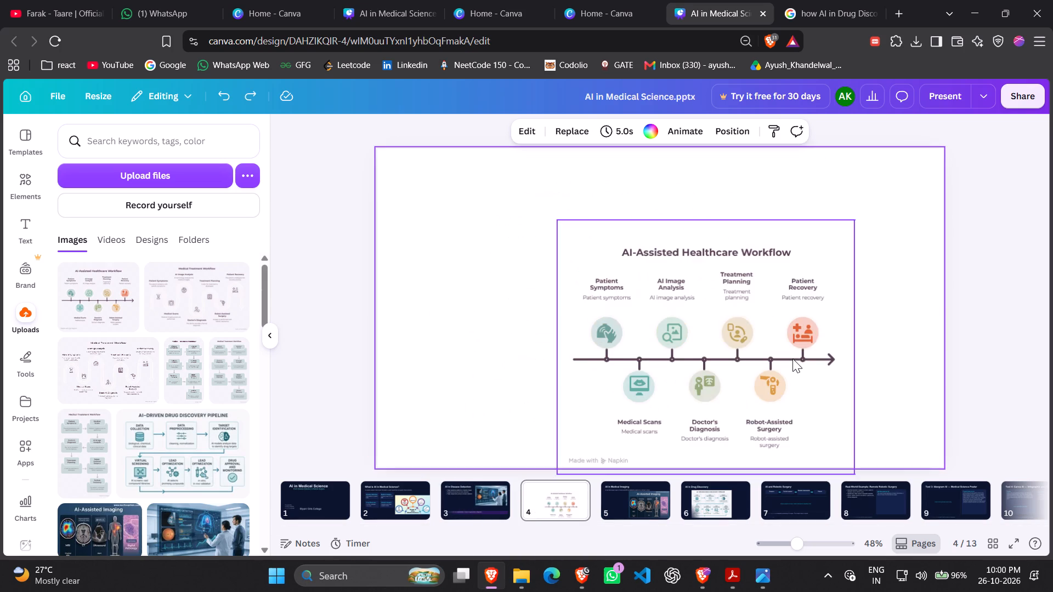
pyautogui.hotkey('ctrl', 'z')
# Delete the AI-Assisted Healthcare Workflow infographic from dark slide 4.
pyautogui.click(700, 333)
pyautogui.press('Delete')
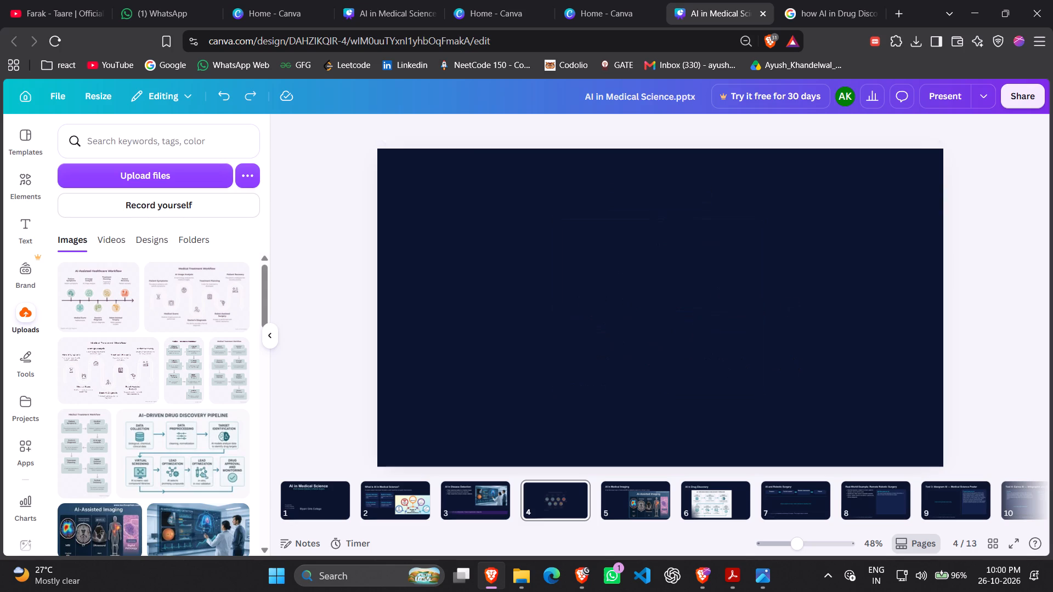
# Move the blank dark slide to position 3, ahead of the AI in Disease Detection slide.
pyautogui.moveTo(559, 497); pyautogui.dragTo(431, 499)
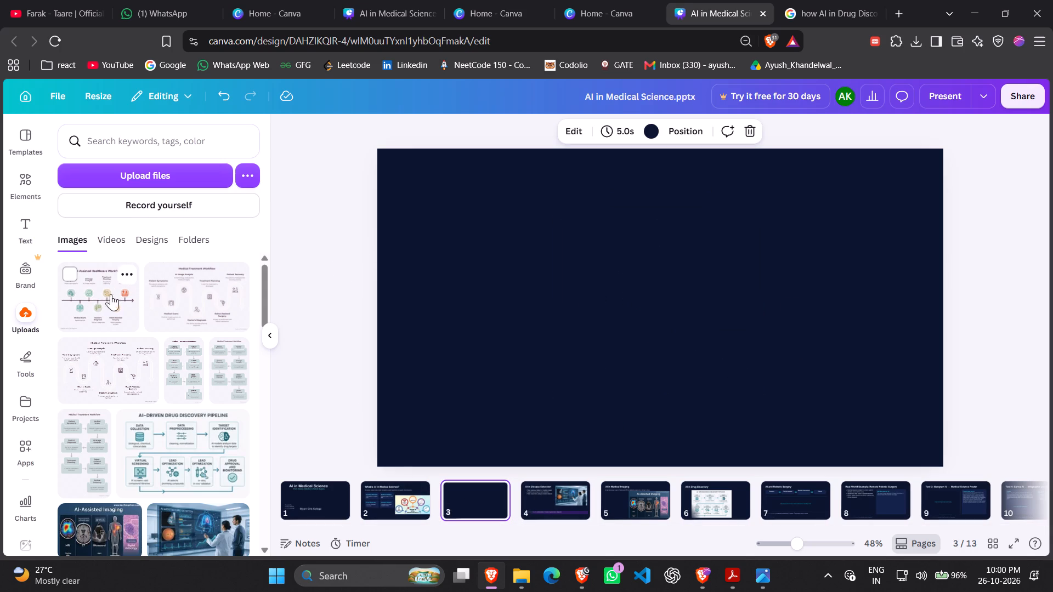
# Upload today's screenshot of the AI-Assisted Healthcare Workflow infographic from the Screenshots folder.
pyautogui.click(135, 174)
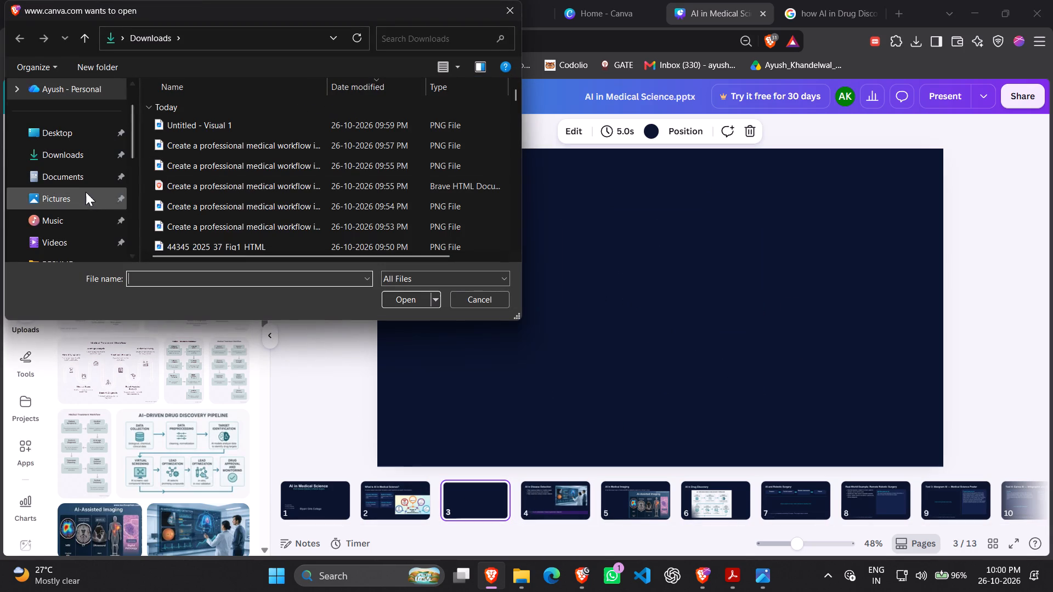
pyautogui.scroll(-5, 86, 192)
pyautogui.scroll(4, 86, 193)
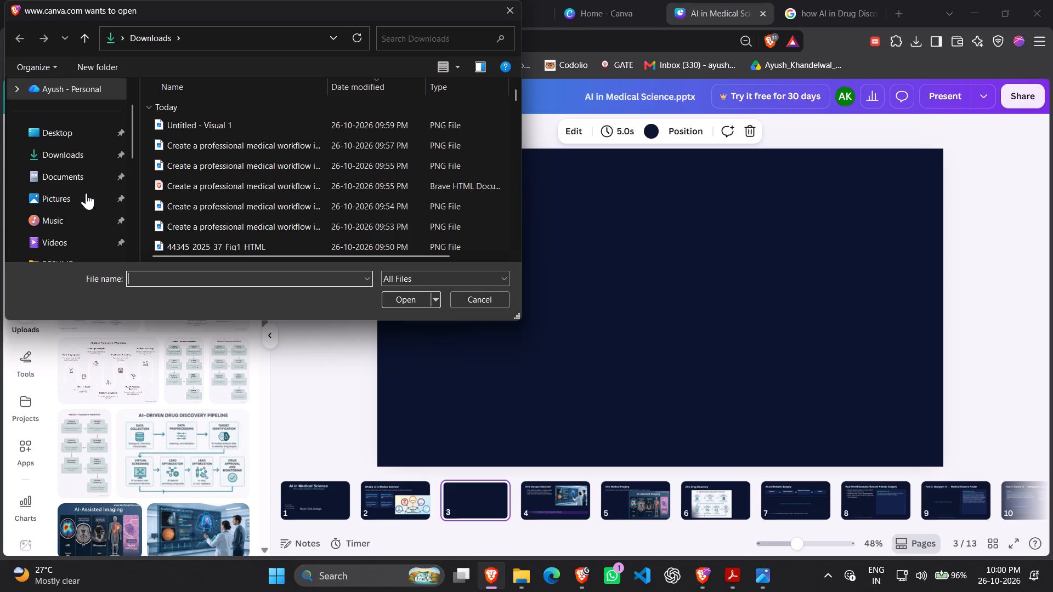
pyautogui.scroll(-1, 83, 212)
pyautogui.click(83, 212)
pyautogui.click(201, 111)
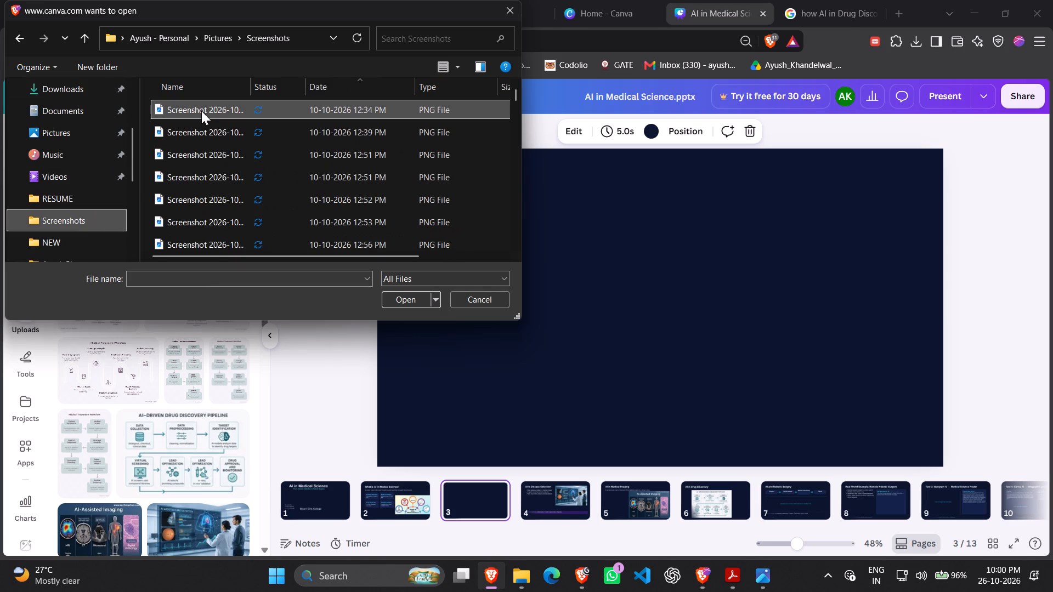
pyautogui.click(409, 93)
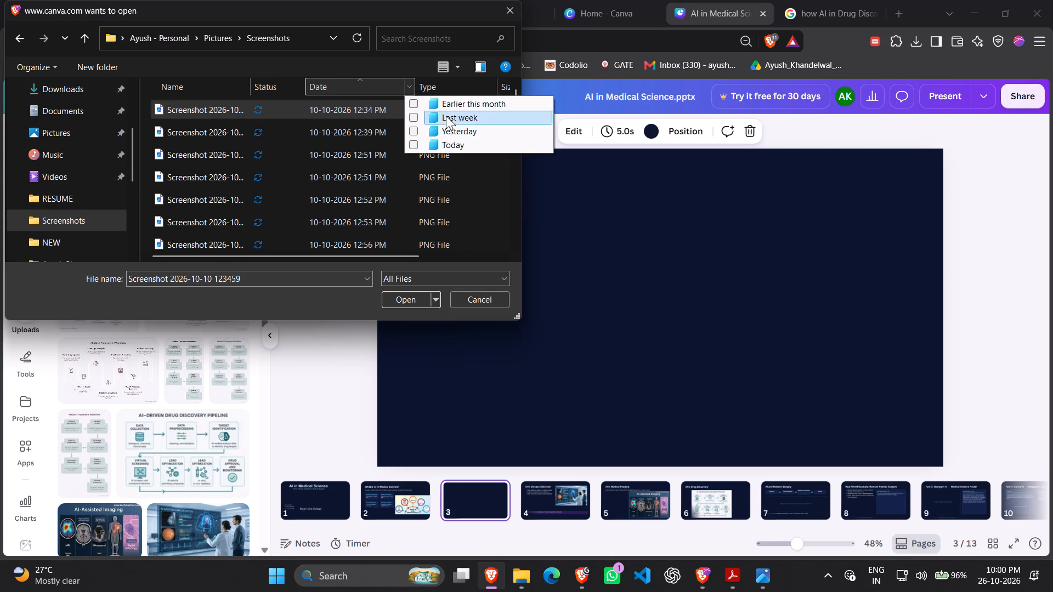
pyautogui.click(451, 147)
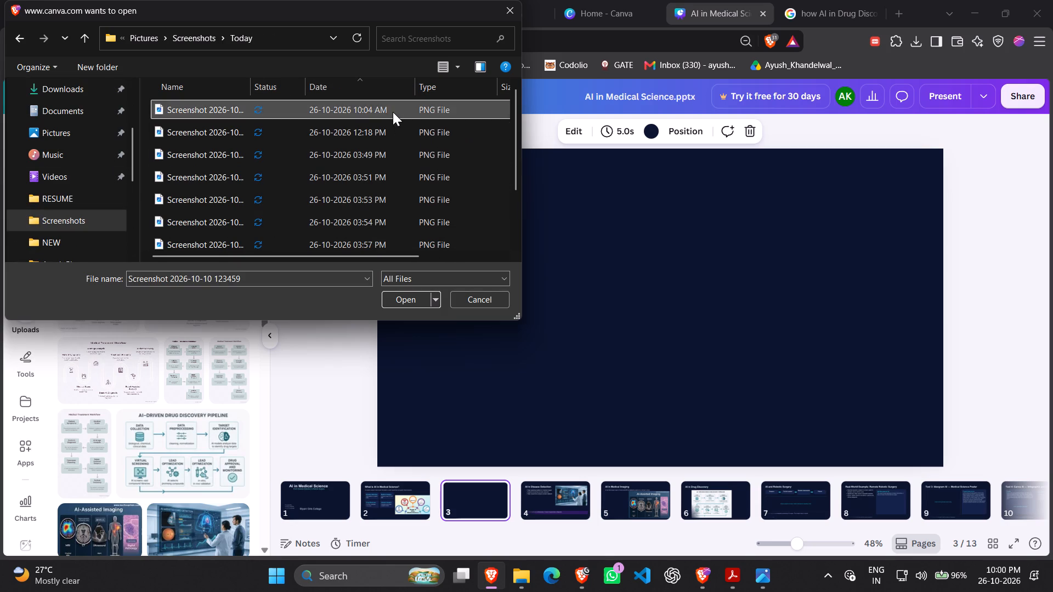
pyautogui.scroll(-11, 387, 200)
pyautogui.click(391, 236)
pyautogui.click(411, 295)
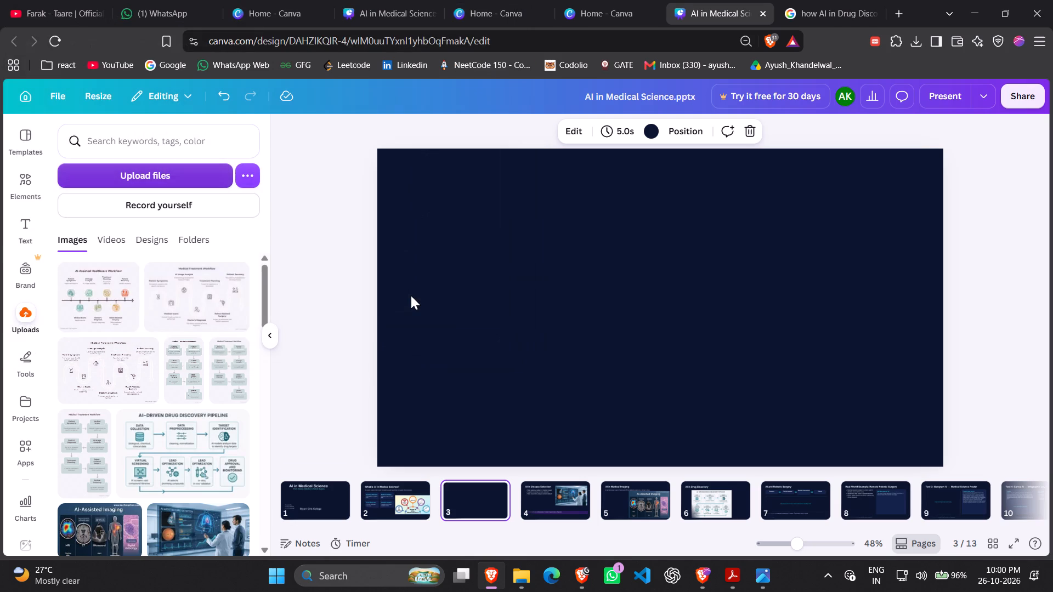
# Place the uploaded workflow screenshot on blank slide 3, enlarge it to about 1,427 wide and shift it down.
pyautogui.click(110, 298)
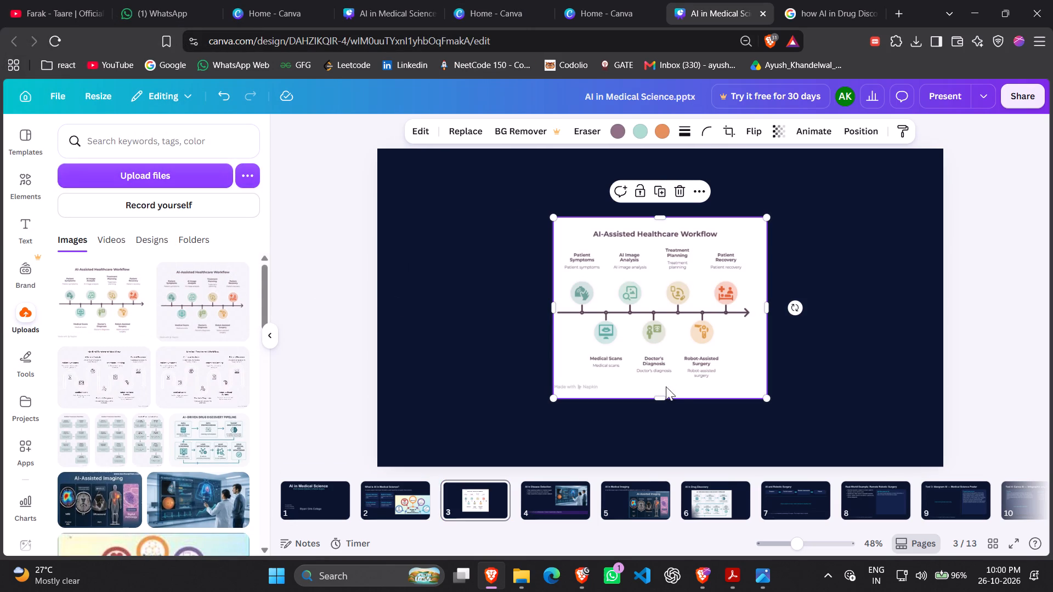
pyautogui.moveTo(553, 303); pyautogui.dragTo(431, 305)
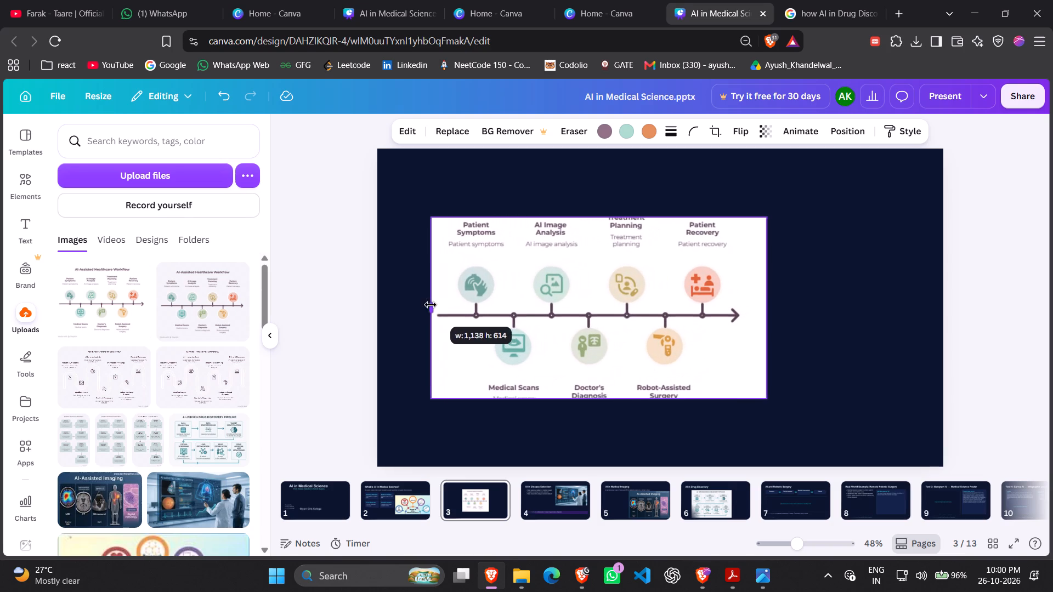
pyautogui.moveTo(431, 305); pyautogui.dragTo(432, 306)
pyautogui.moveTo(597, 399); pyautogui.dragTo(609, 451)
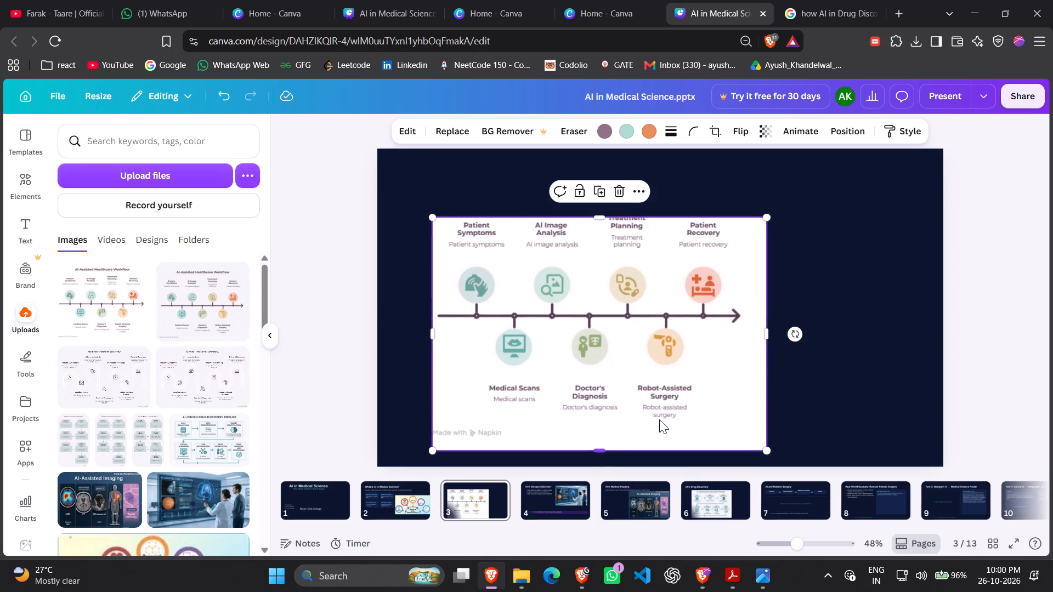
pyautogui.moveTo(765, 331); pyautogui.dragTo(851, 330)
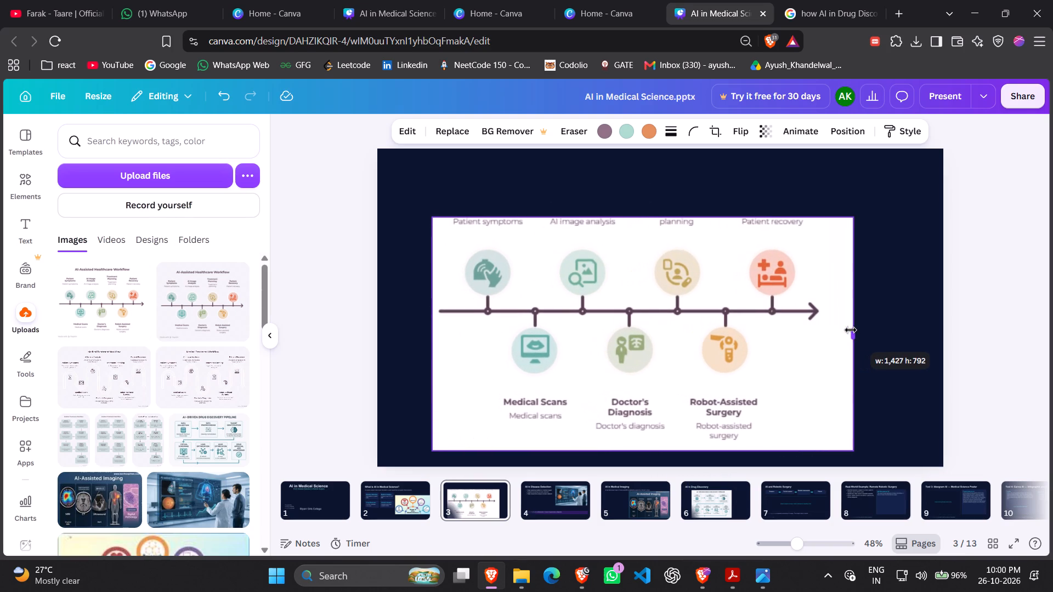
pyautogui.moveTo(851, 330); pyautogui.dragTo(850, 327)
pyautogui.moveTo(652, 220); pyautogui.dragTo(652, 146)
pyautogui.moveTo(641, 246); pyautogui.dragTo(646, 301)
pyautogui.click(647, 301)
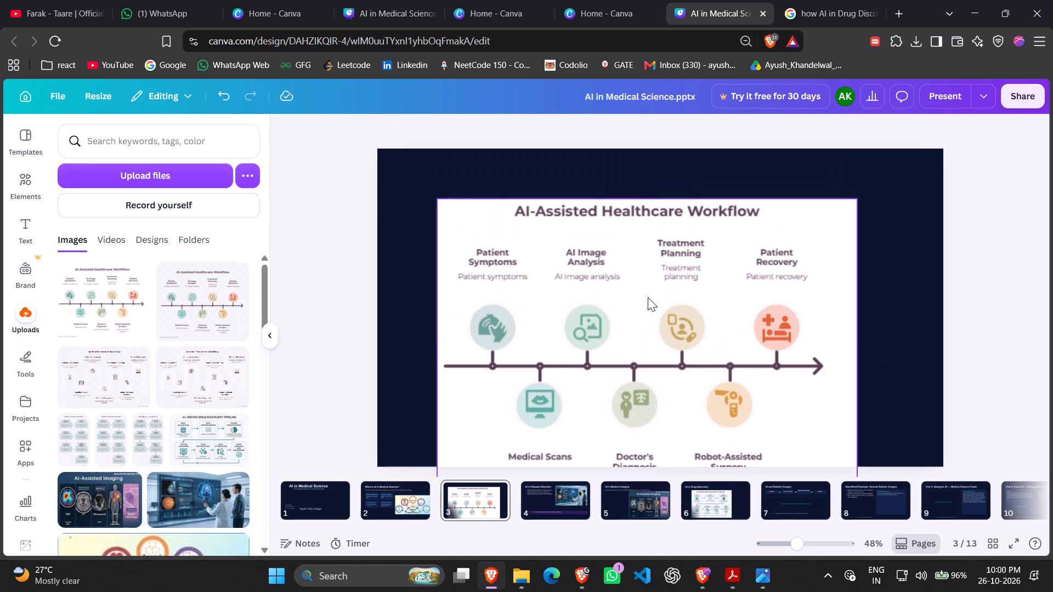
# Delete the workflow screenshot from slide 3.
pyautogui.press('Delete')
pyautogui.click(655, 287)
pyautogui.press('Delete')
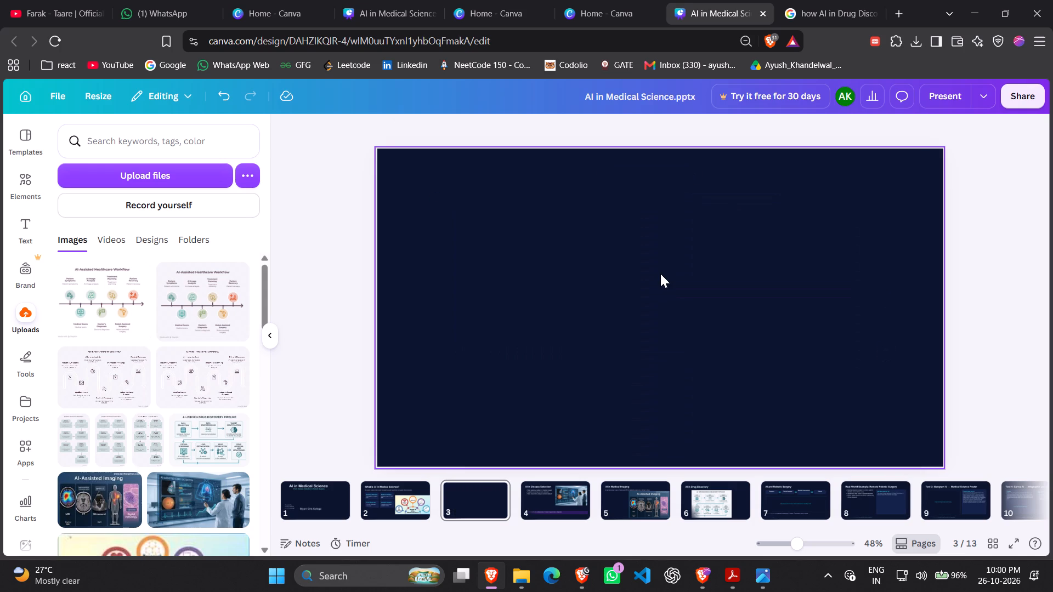
pyautogui.click(614, 7)
pyautogui.click(790, 0)
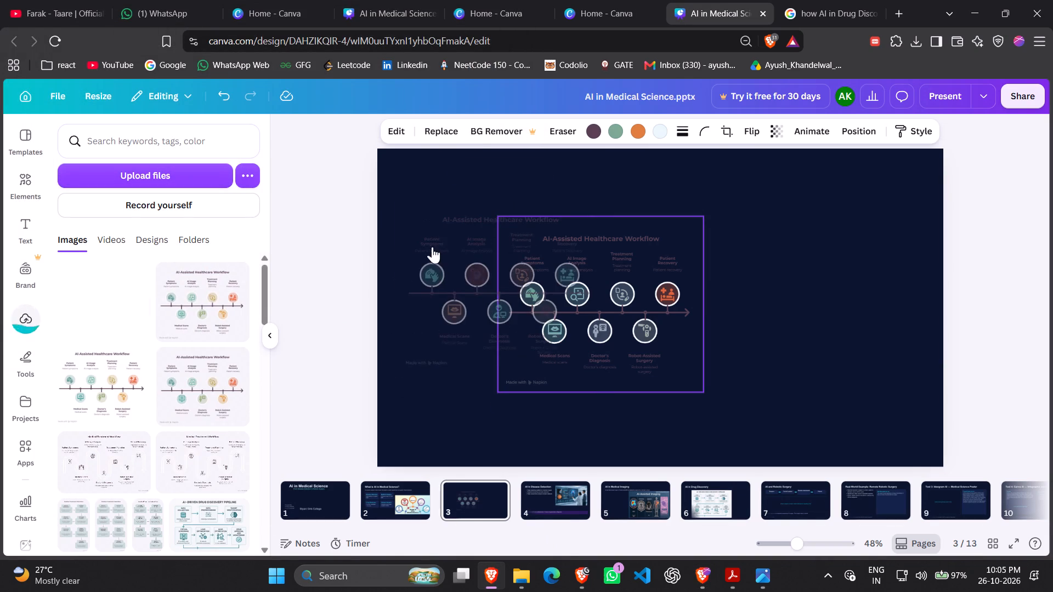
pyautogui.moveTo(642, 311); pyautogui.dragTo(782, 319)
# Delete the dark navy background from slide 3.
pyautogui.click(609, 208)
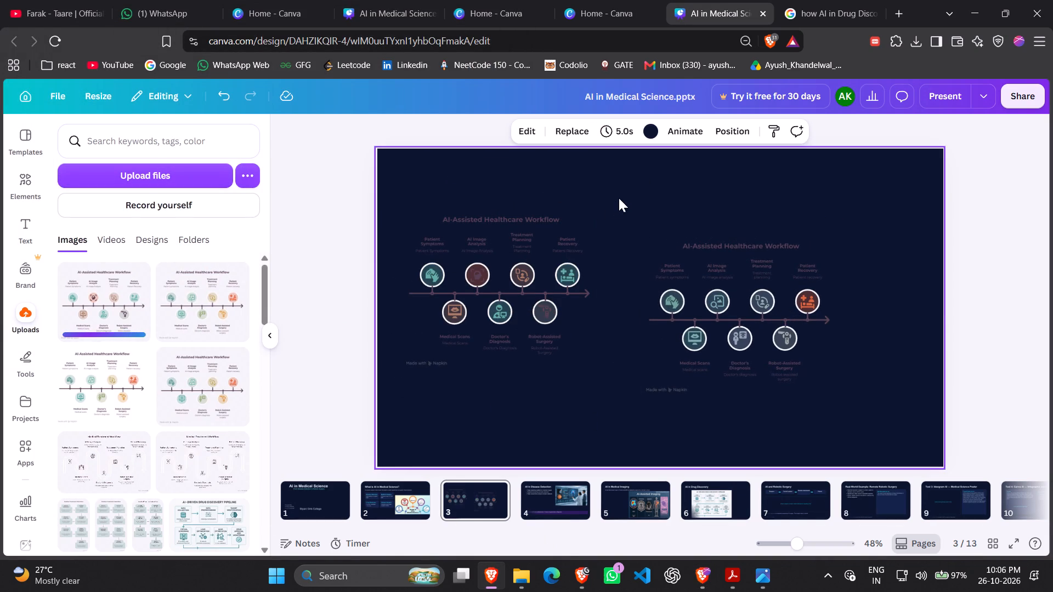
pyautogui.press('Delete')
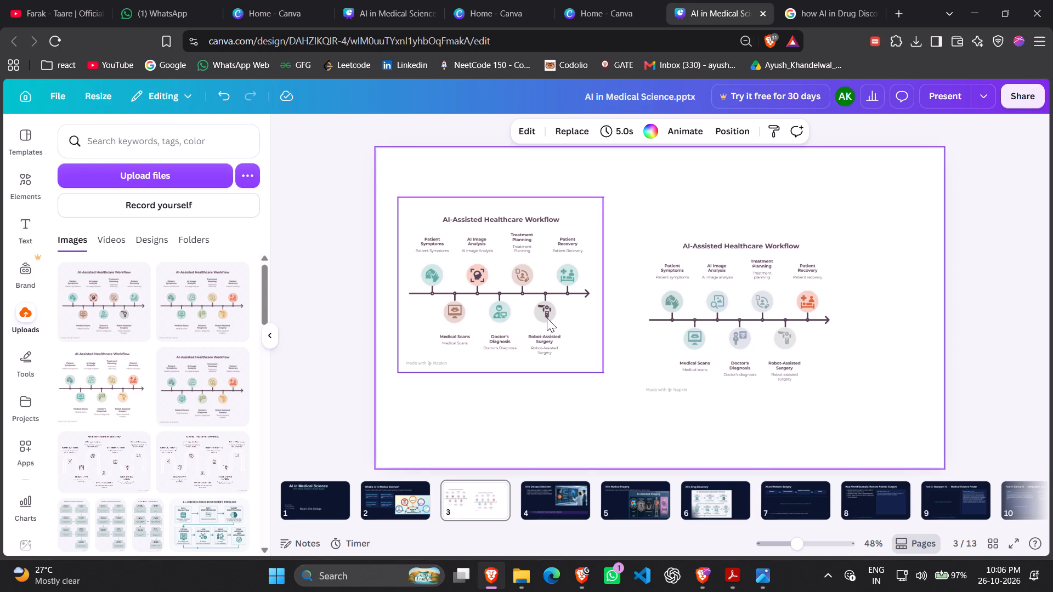
# Delete the newly added infographic on the left of slide 3.
pyautogui.click(514, 284)
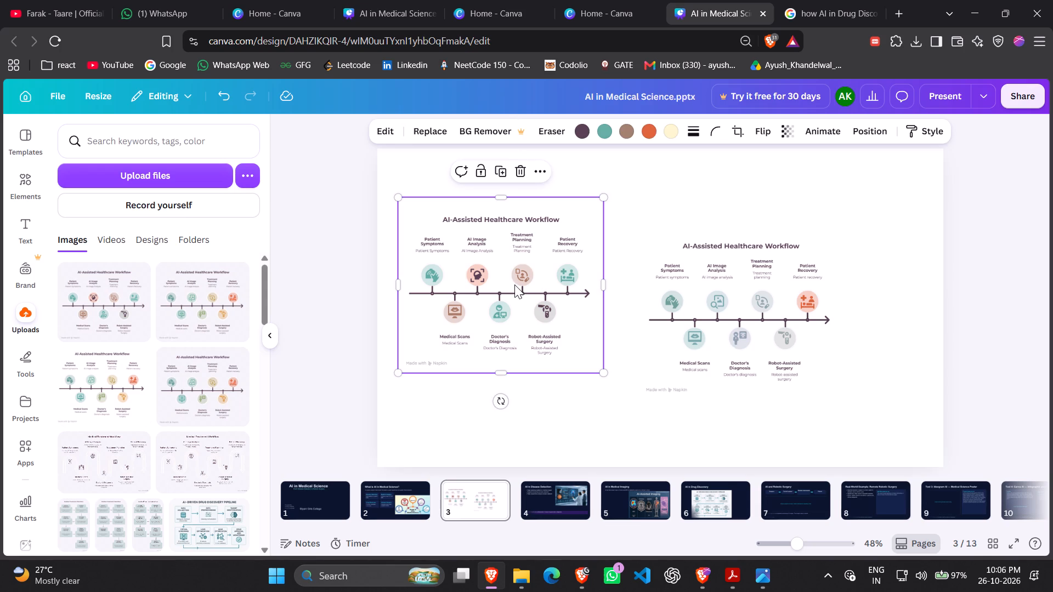
pyautogui.press('BackSpace')
# Move the remaining workflow infographic to the slide's left side and enlarge it to about half the slide's width.
pyautogui.moveTo(733, 295); pyautogui.dragTo(516, 259)
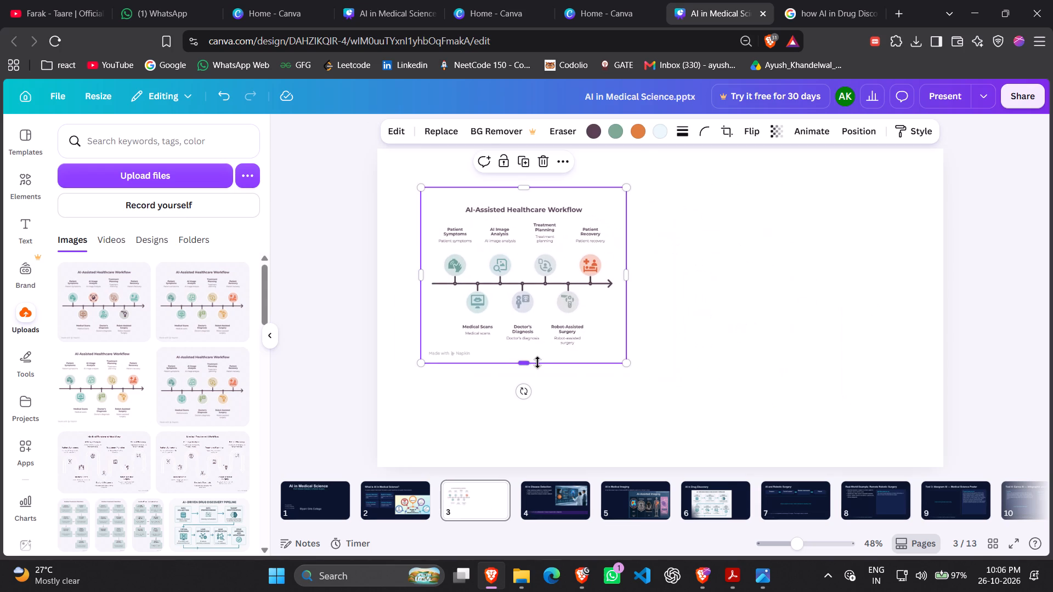
pyautogui.moveTo(625, 358); pyautogui.dragTo(669, 390)
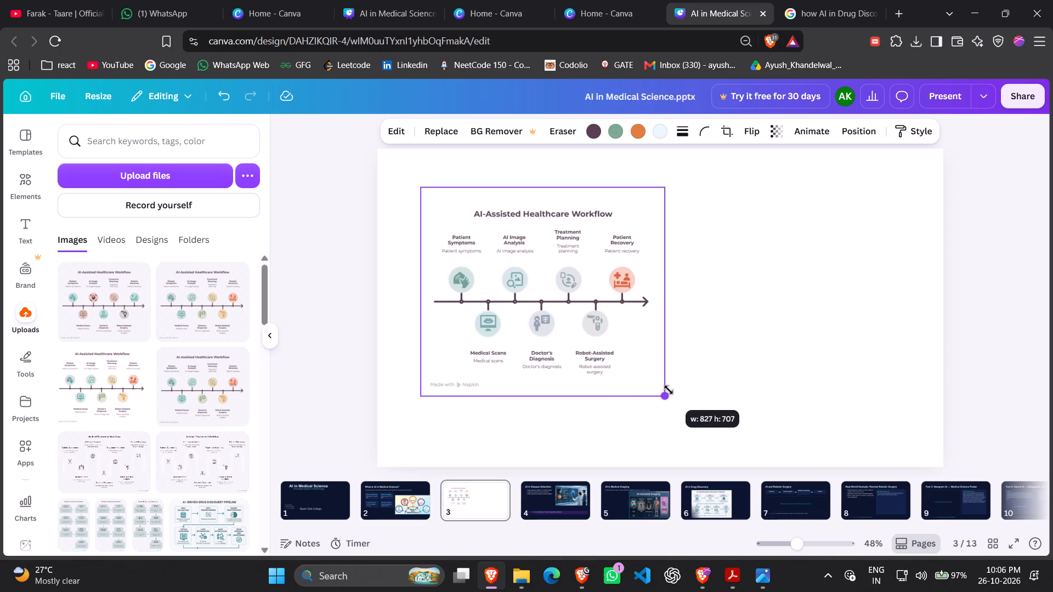
pyautogui.moveTo(669, 390); pyautogui.dragTo(721, 426)
pyautogui.moveTo(610, 328); pyautogui.dragTo(588, 312)
pyautogui.click(763, 332)
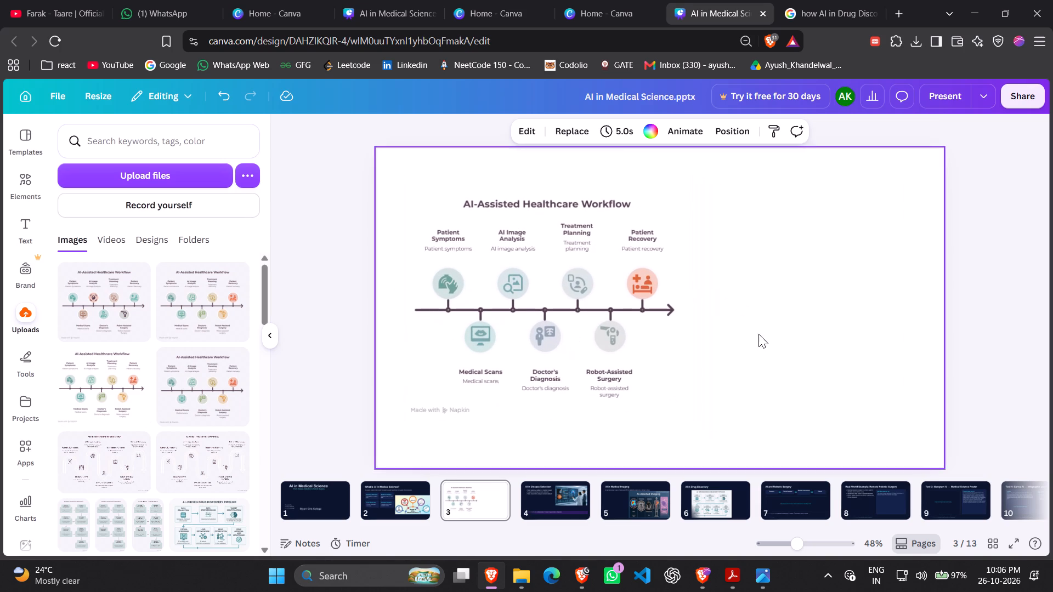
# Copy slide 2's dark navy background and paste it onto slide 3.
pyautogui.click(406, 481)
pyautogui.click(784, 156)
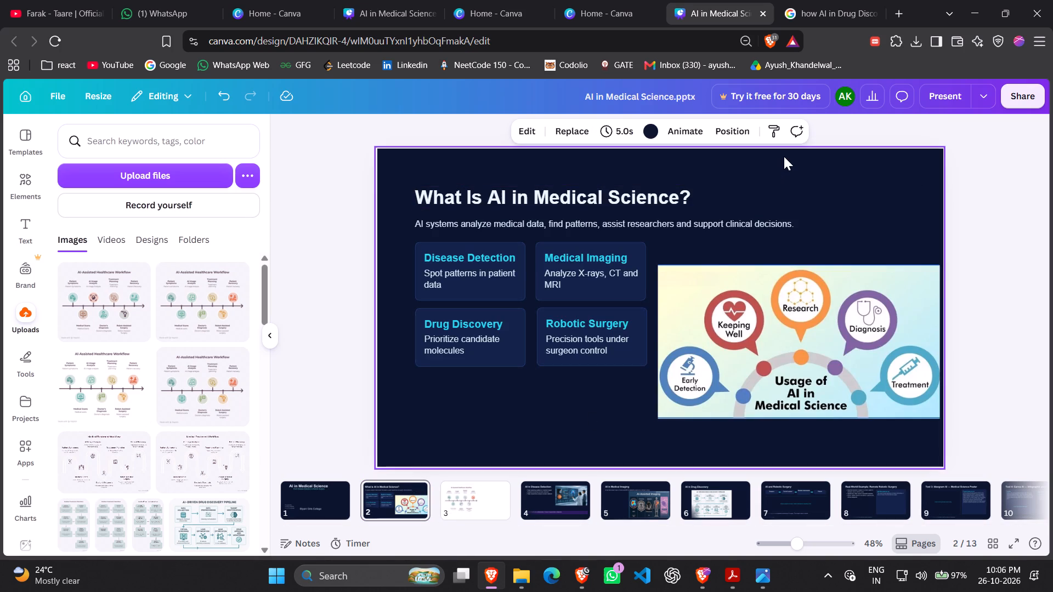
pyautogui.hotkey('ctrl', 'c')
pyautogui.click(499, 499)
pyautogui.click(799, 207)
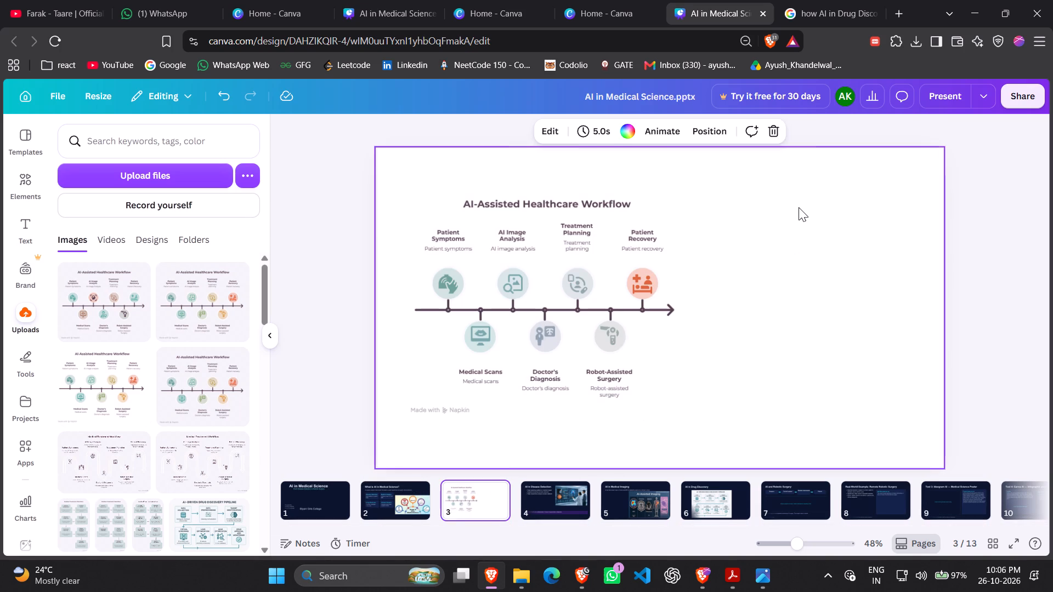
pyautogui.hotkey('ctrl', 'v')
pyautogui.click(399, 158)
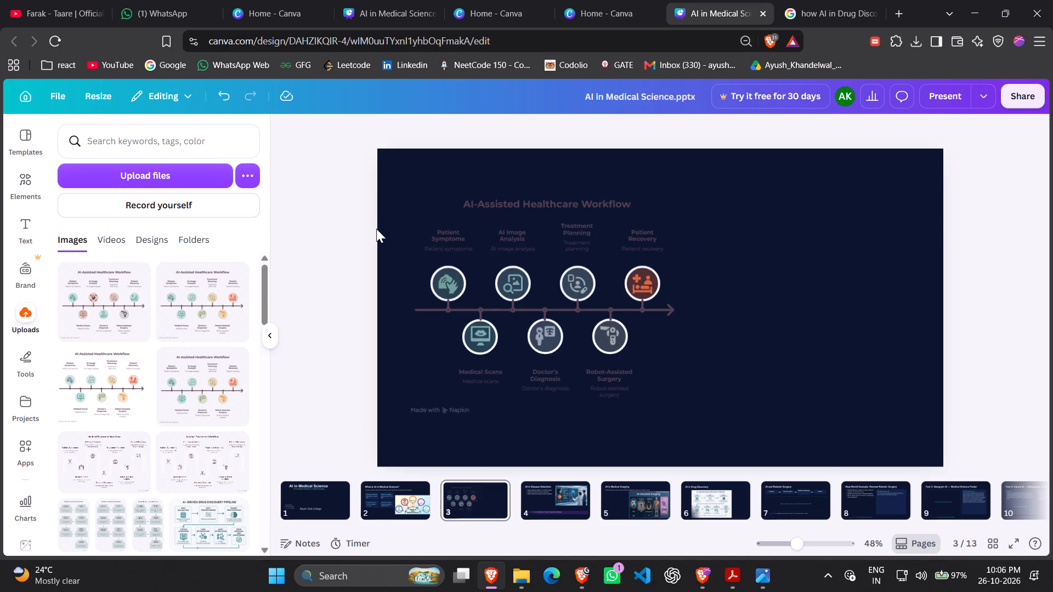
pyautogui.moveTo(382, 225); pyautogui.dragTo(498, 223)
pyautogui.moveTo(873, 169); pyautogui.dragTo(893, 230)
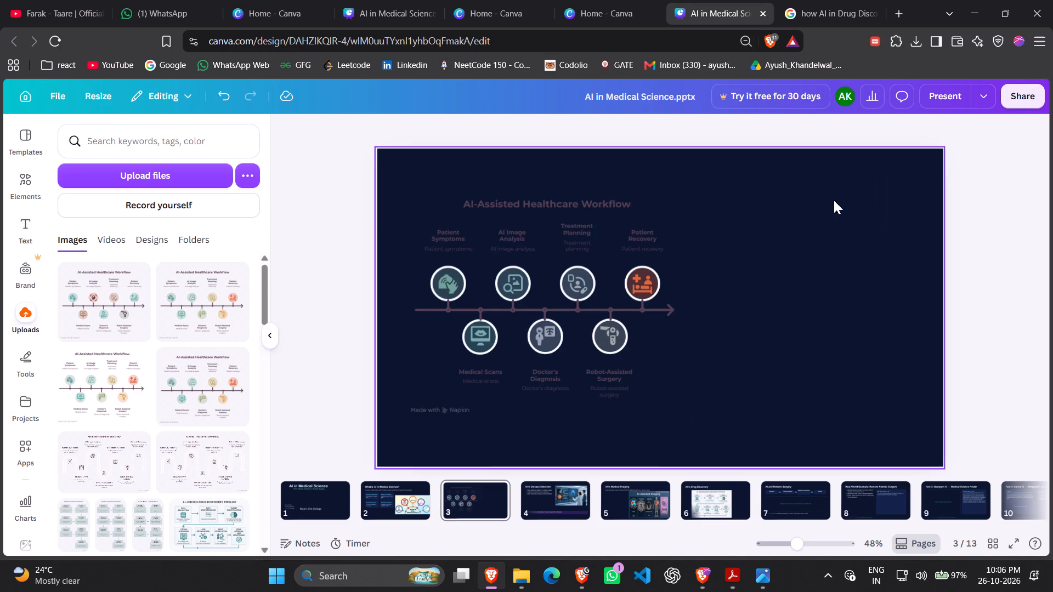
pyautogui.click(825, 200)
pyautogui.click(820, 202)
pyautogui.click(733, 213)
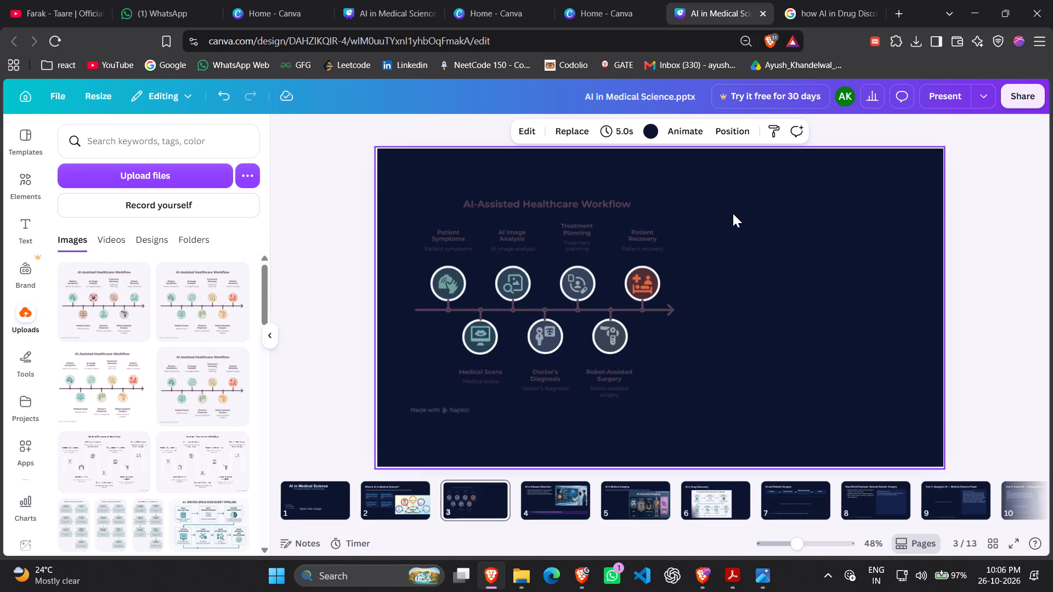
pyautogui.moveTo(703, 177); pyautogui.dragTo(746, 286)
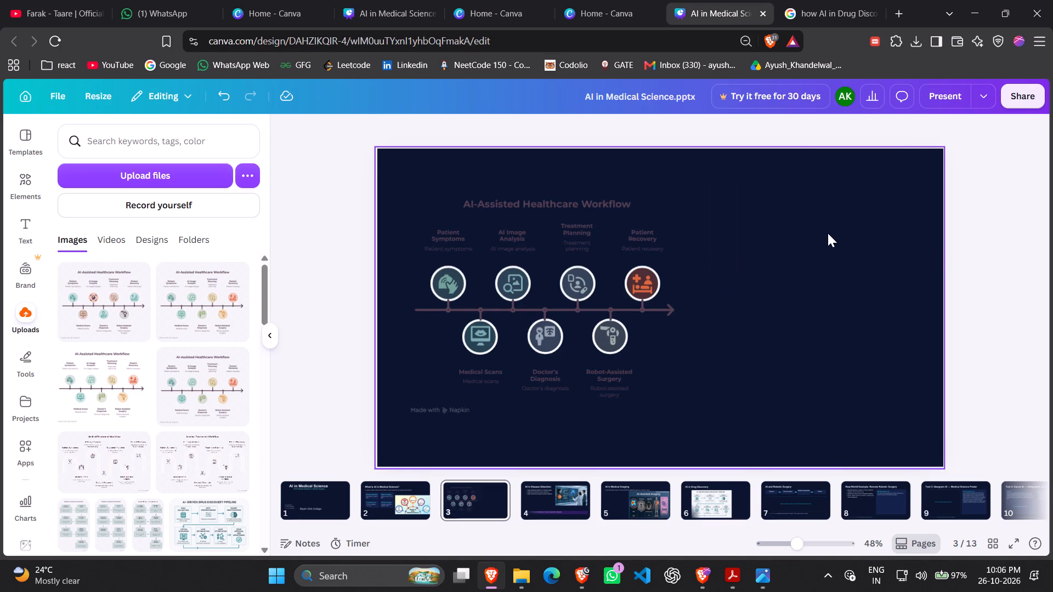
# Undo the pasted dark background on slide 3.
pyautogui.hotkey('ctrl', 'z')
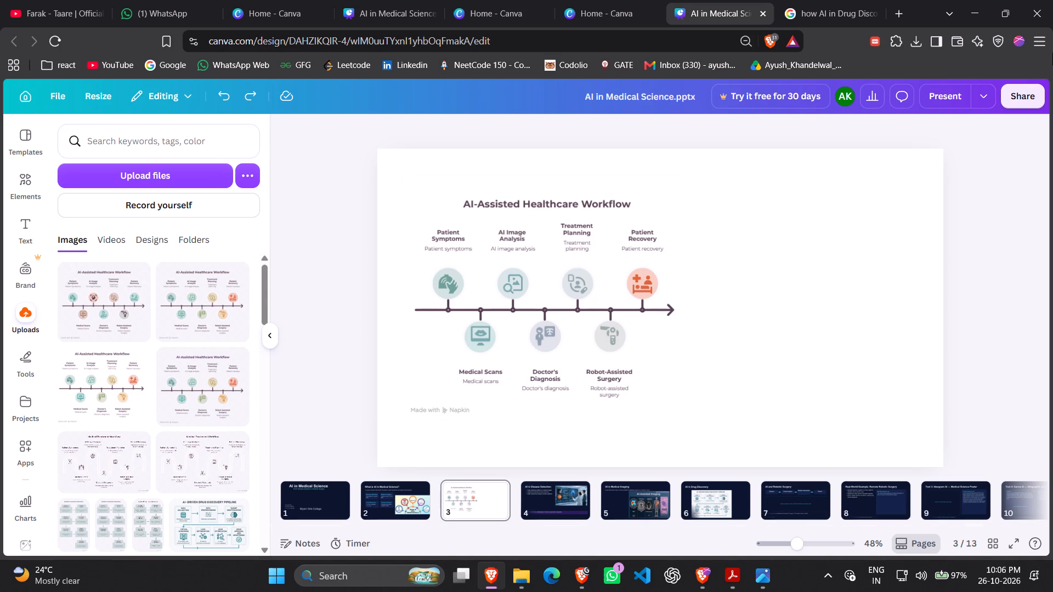
# Add a square from the Shapes elements to slide 3 and place it in the empty area right of the infographic.
pyautogui.click(25, 179)
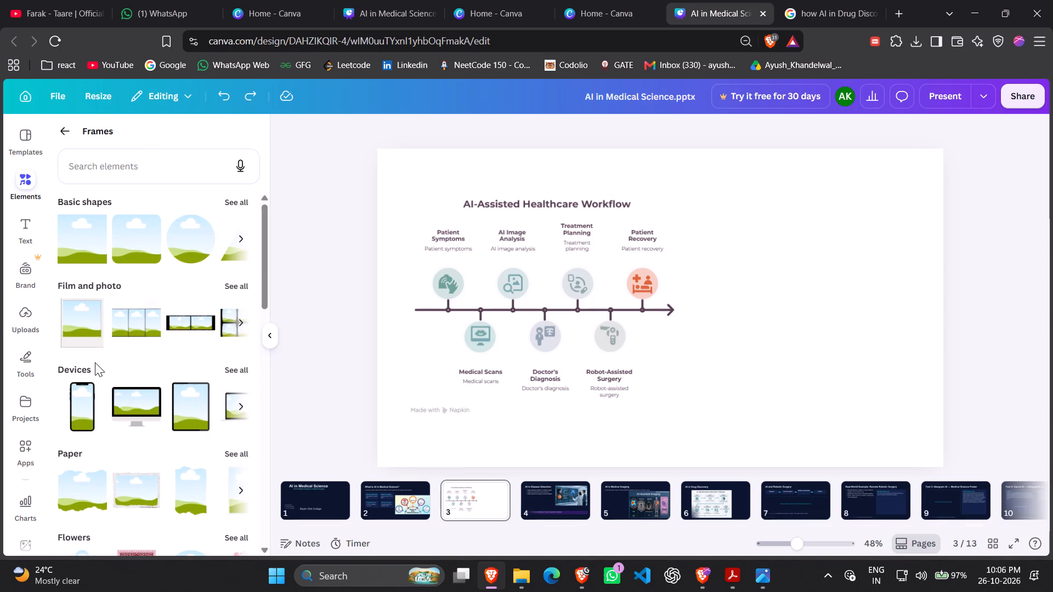
pyautogui.click(65, 125)
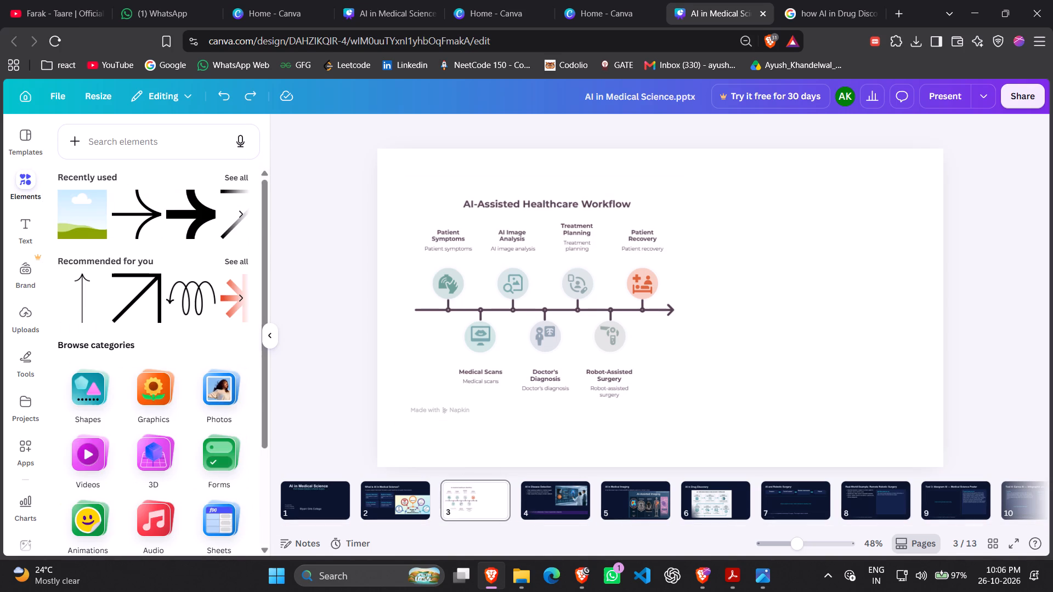
pyautogui.click(110, 397)
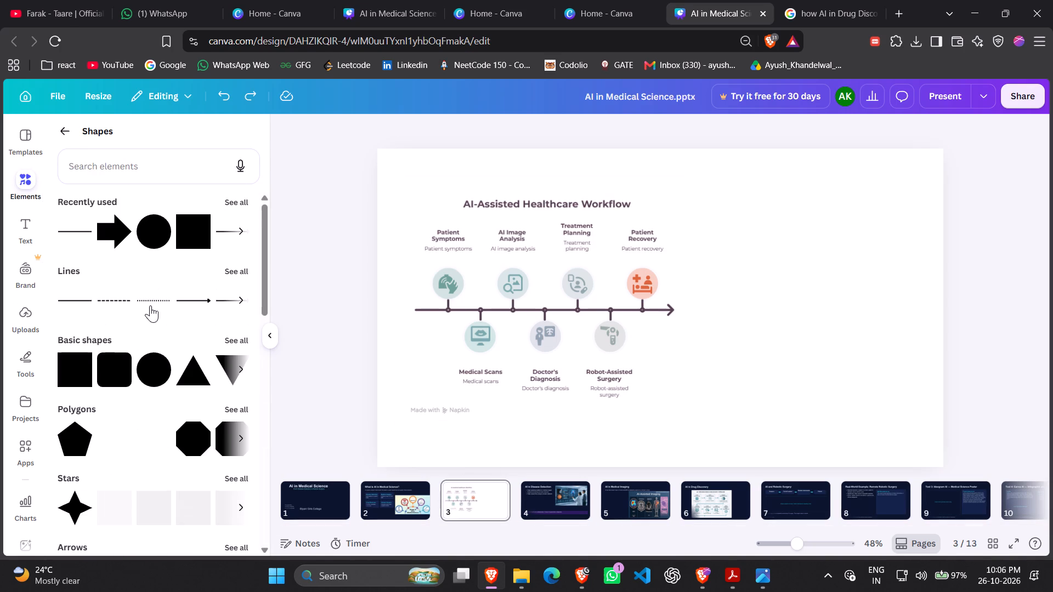
pyautogui.click(198, 238)
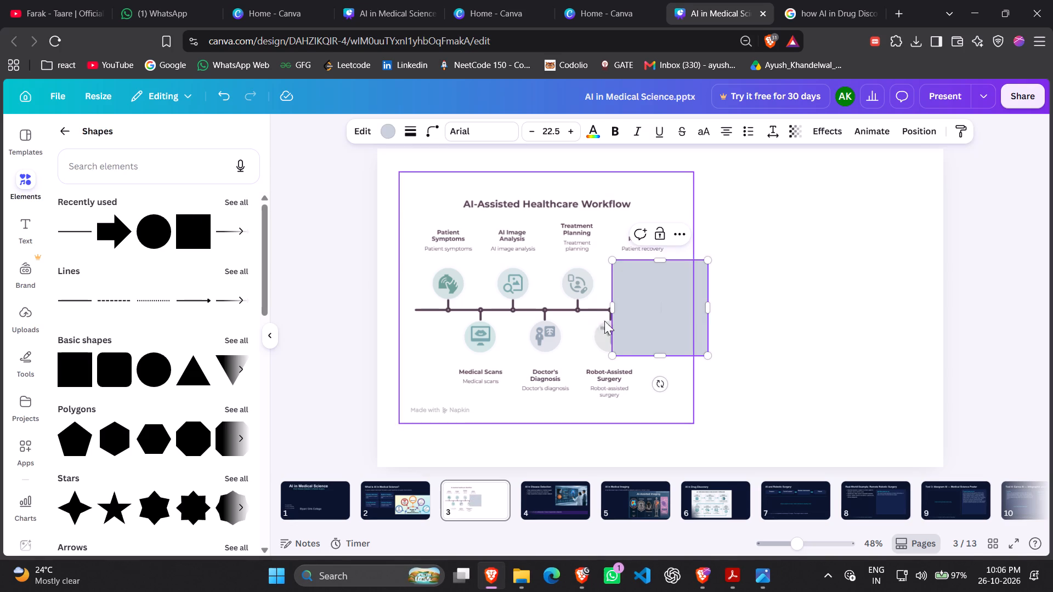
pyautogui.moveTo(675, 312); pyautogui.dragTo(806, 286)
pyautogui.click(791, 267)
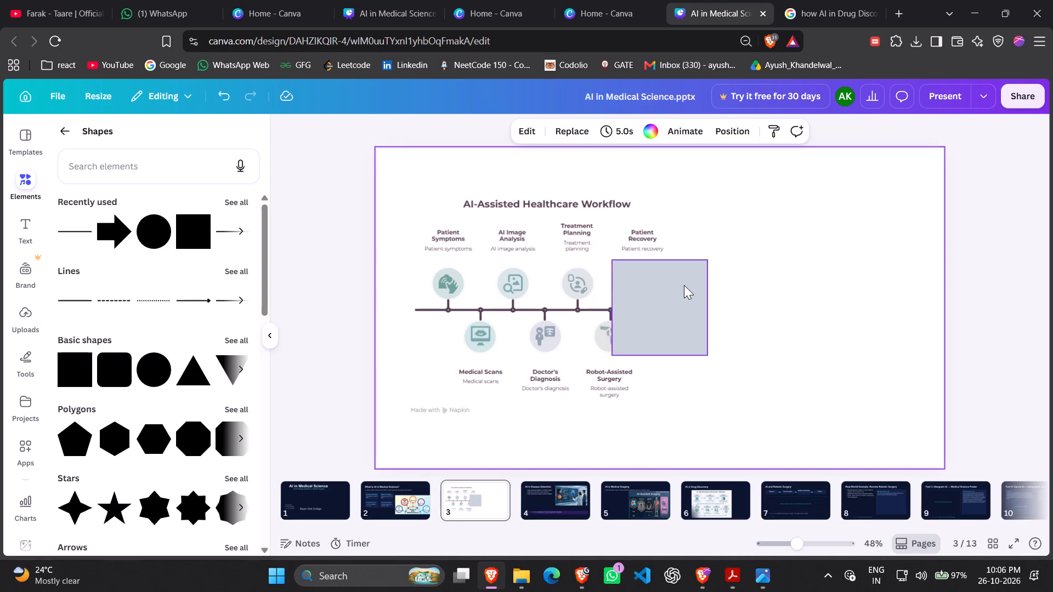
pyautogui.moveTo(684, 285); pyautogui.dragTo(816, 245)
# Fill the square with the dark blue from the colors used in this design.
pyautogui.click(796, 272)
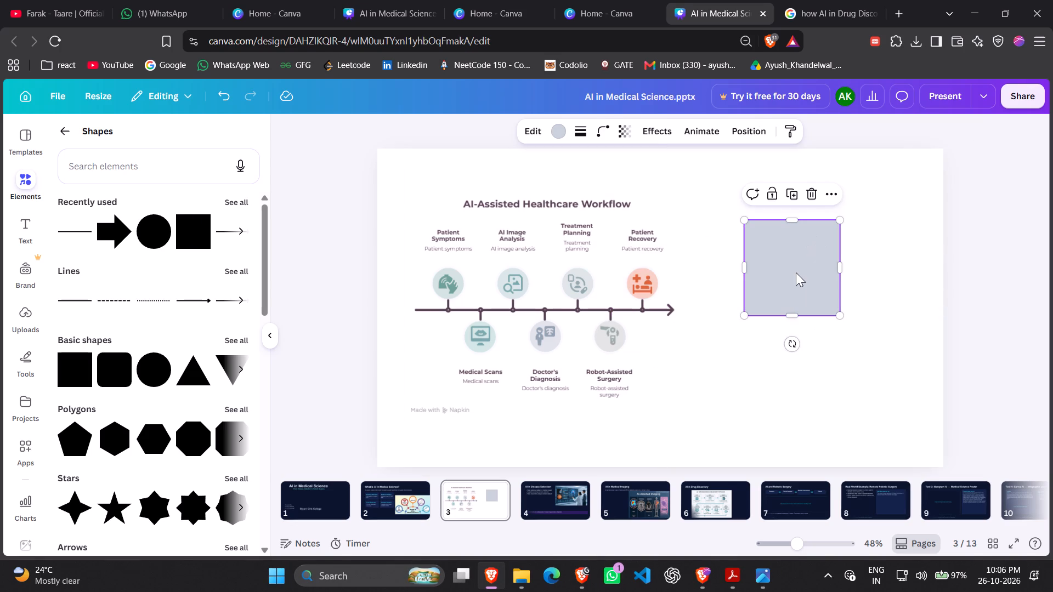
pyautogui.click(559, 132)
pyautogui.click(184, 259)
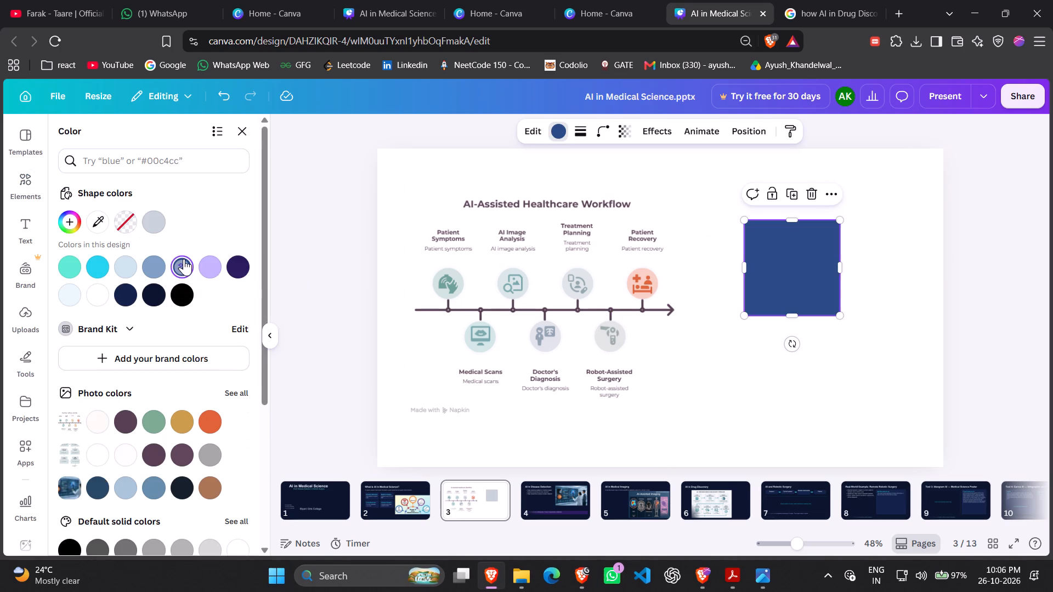
pyautogui.click(166, 294)
pyautogui.click(134, 298)
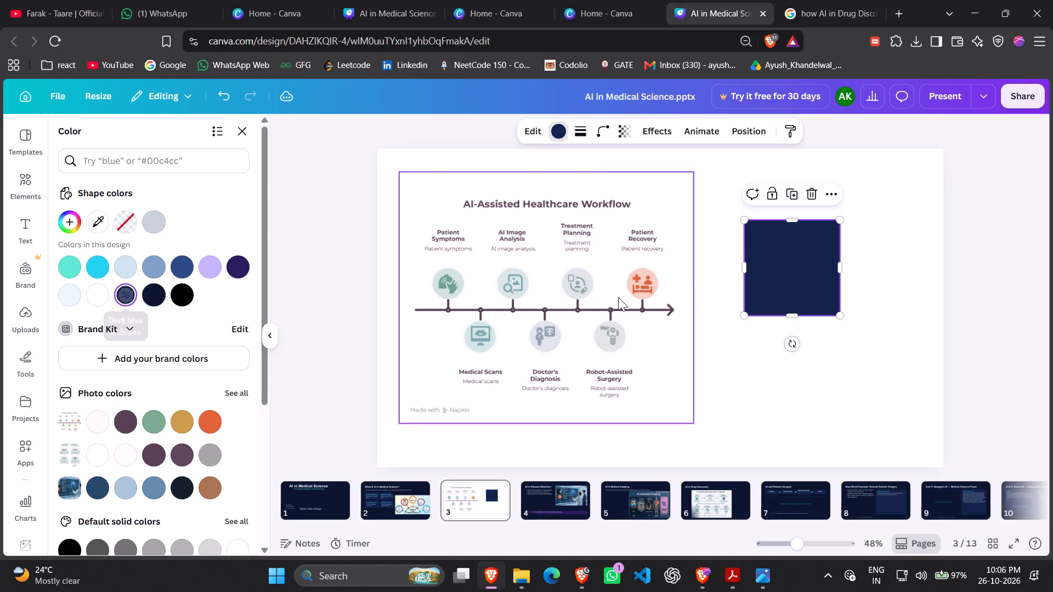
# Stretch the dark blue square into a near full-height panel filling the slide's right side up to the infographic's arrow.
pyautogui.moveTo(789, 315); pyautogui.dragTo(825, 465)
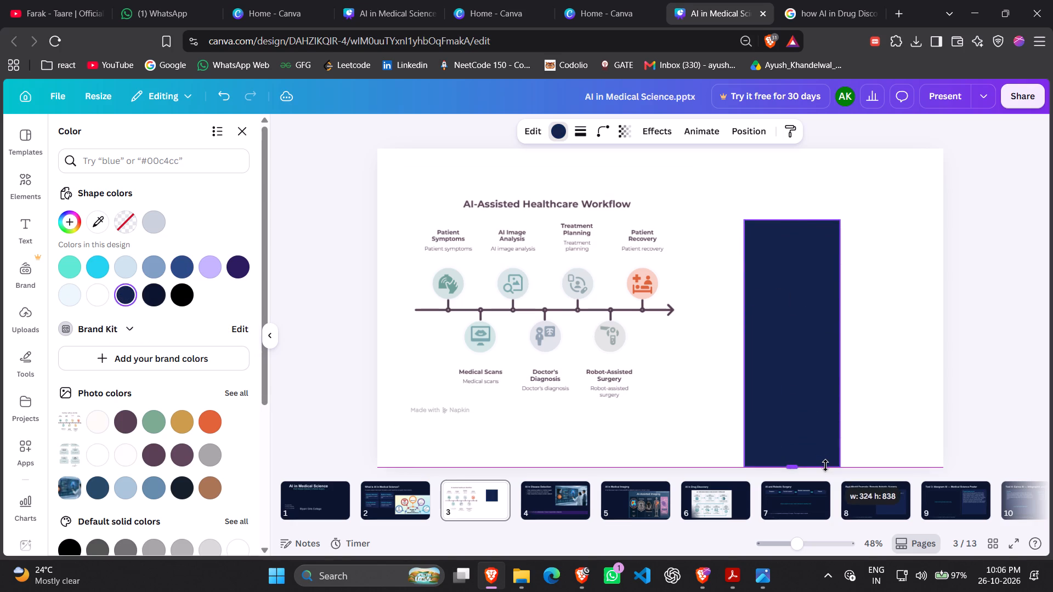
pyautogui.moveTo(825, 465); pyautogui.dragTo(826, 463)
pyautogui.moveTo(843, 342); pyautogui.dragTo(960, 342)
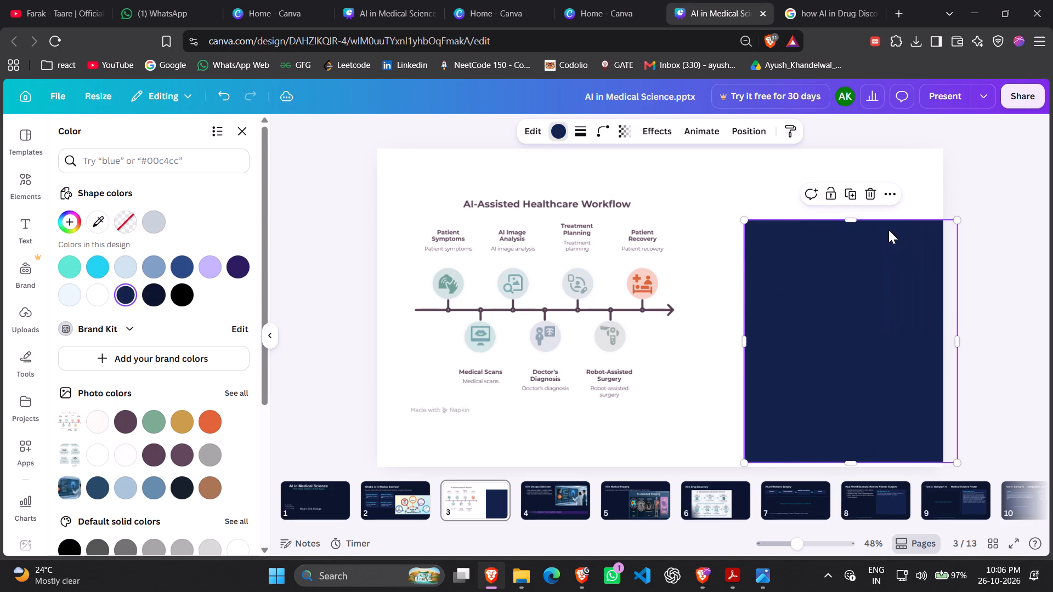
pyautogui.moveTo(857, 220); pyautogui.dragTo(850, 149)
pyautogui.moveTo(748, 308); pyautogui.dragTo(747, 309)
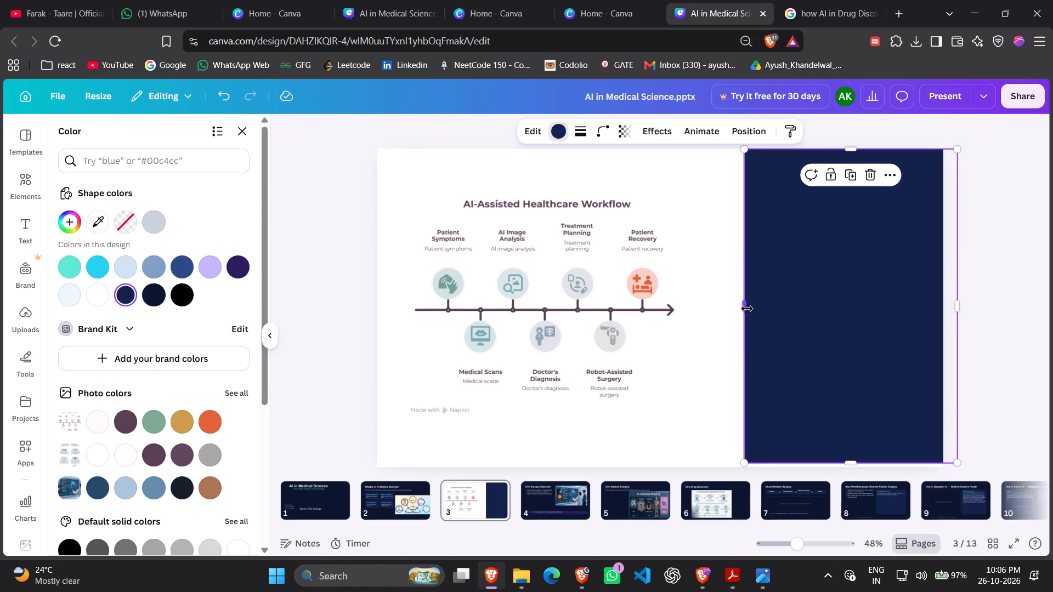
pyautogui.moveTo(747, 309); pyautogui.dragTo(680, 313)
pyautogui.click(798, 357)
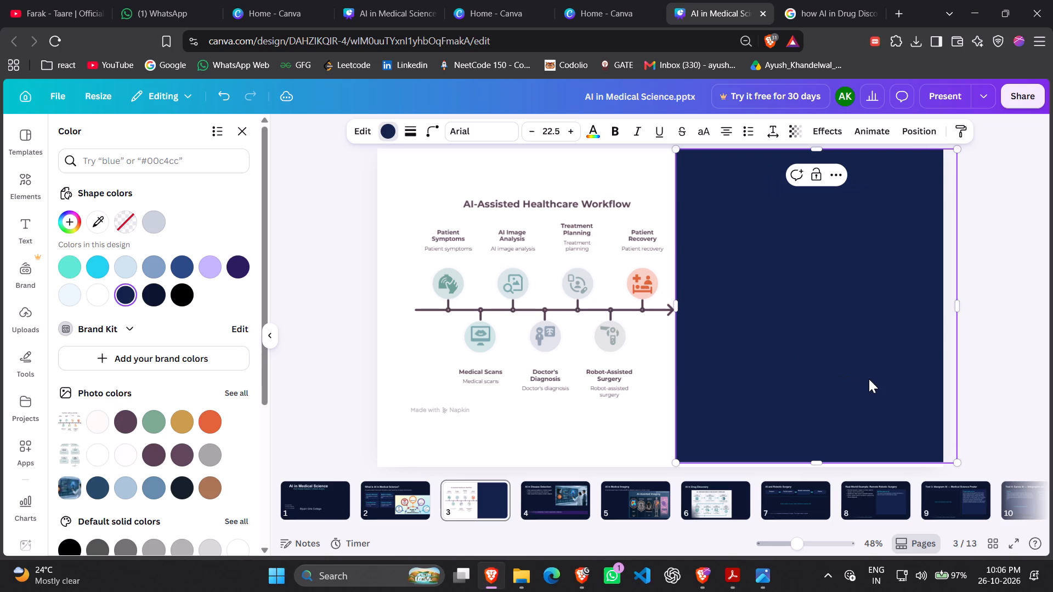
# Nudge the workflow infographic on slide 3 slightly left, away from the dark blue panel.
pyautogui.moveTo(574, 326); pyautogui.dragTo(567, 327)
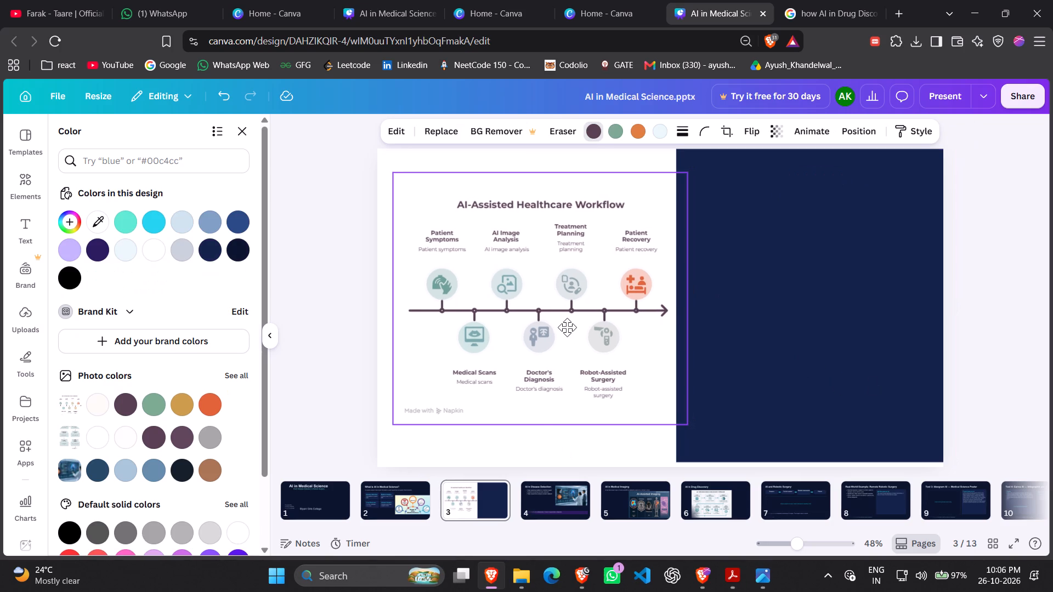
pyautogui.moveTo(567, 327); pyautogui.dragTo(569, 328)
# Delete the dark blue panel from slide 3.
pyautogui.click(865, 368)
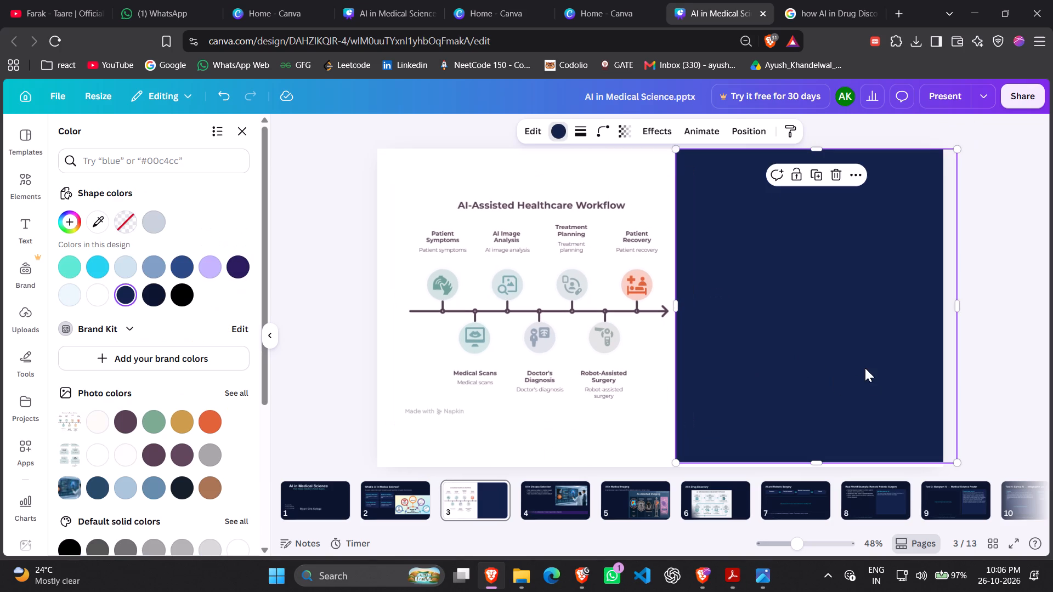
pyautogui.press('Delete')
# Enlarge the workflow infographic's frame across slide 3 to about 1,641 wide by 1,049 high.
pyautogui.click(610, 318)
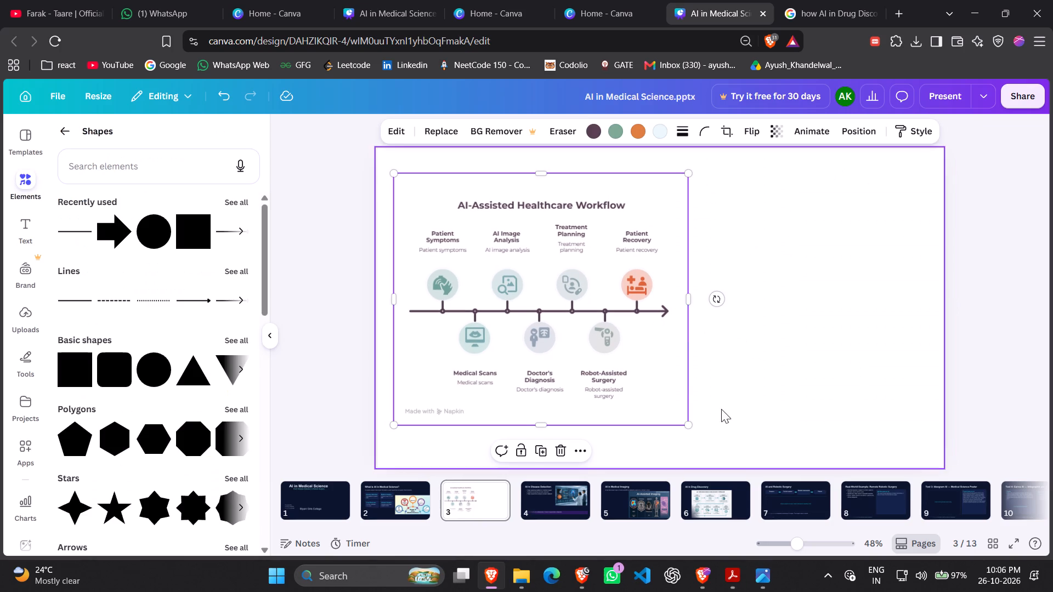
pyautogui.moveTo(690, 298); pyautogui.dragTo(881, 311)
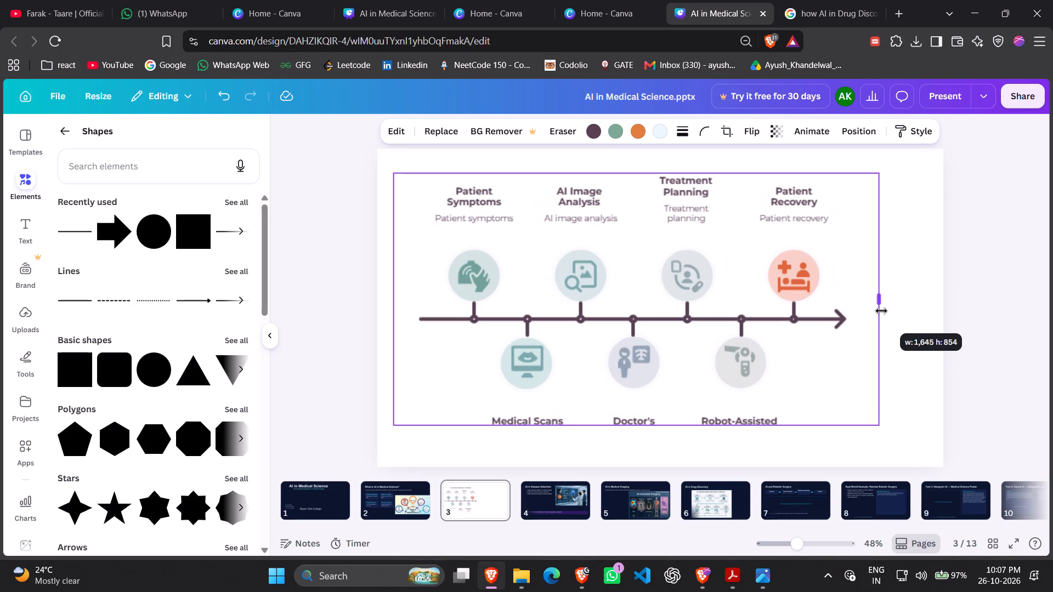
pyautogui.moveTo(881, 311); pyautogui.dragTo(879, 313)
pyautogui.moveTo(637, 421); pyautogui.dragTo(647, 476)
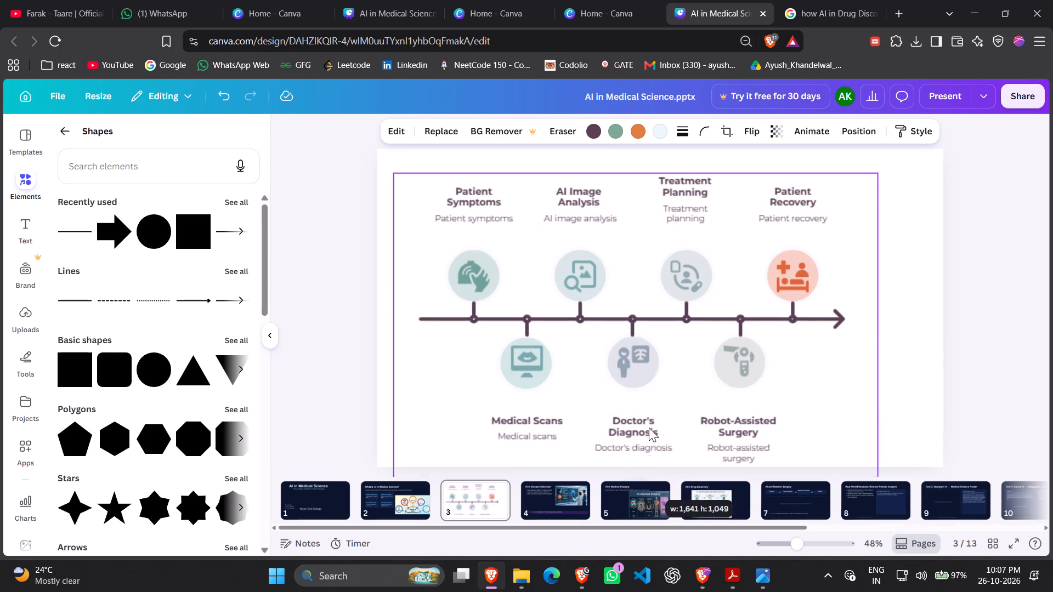
# Delete the workflow infographic and remove the emptied slide 3 from the presentation.
pyautogui.click(668, 230)
pyautogui.press('Delete')
pyautogui.click(479, 500)
pyautogui.press('Delete')
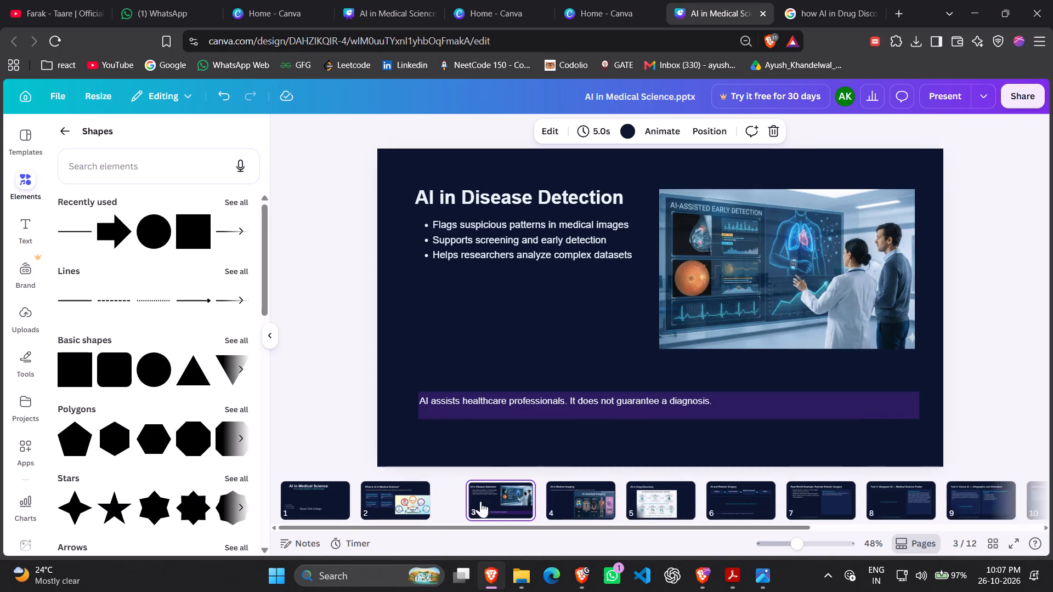
# On the AI in Drug Discovery slide, move the title slightly up and left and shift the pipeline diagram left beneath it.
pyautogui.click(491, 500)
pyautogui.click(565, 506)
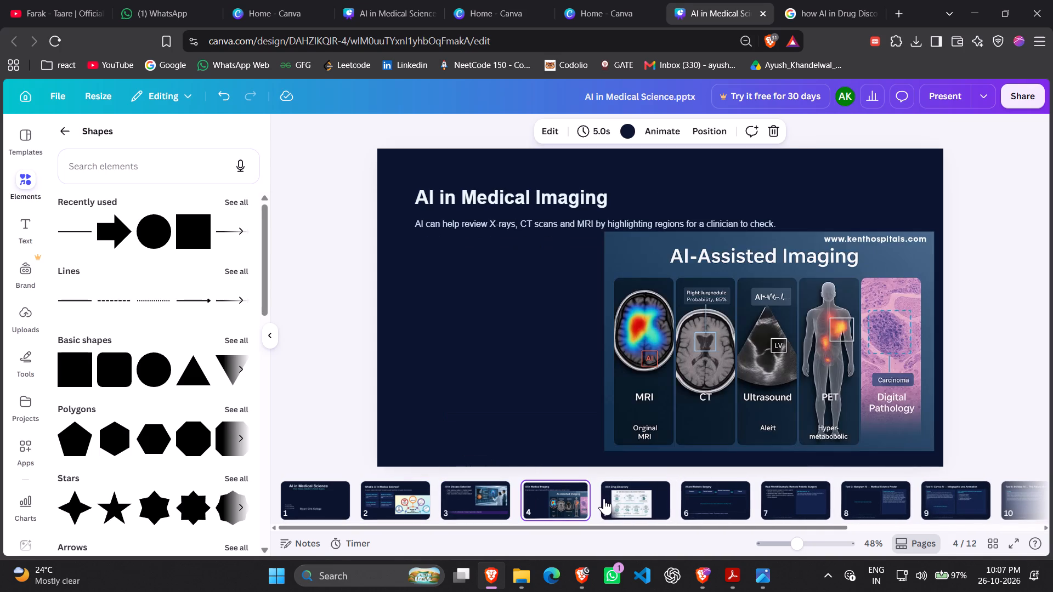
pyautogui.click(604, 498)
pyautogui.moveTo(530, 196); pyautogui.dragTo(528, 186)
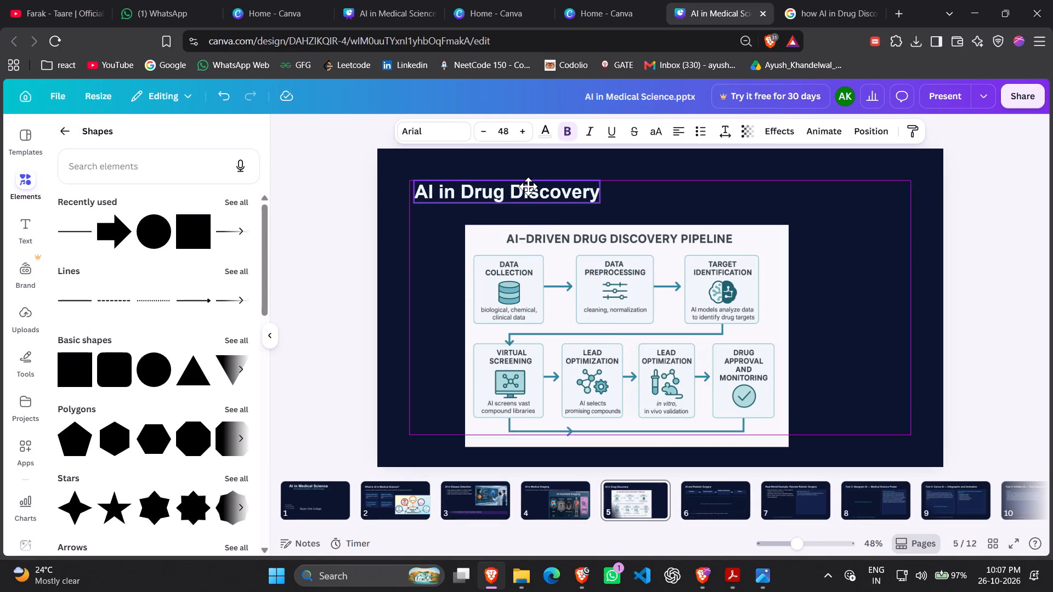
pyautogui.moveTo(528, 186); pyautogui.dragTo(528, 185)
pyautogui.moveTo(570, 293); pyautogui.dragTo(512, 283)
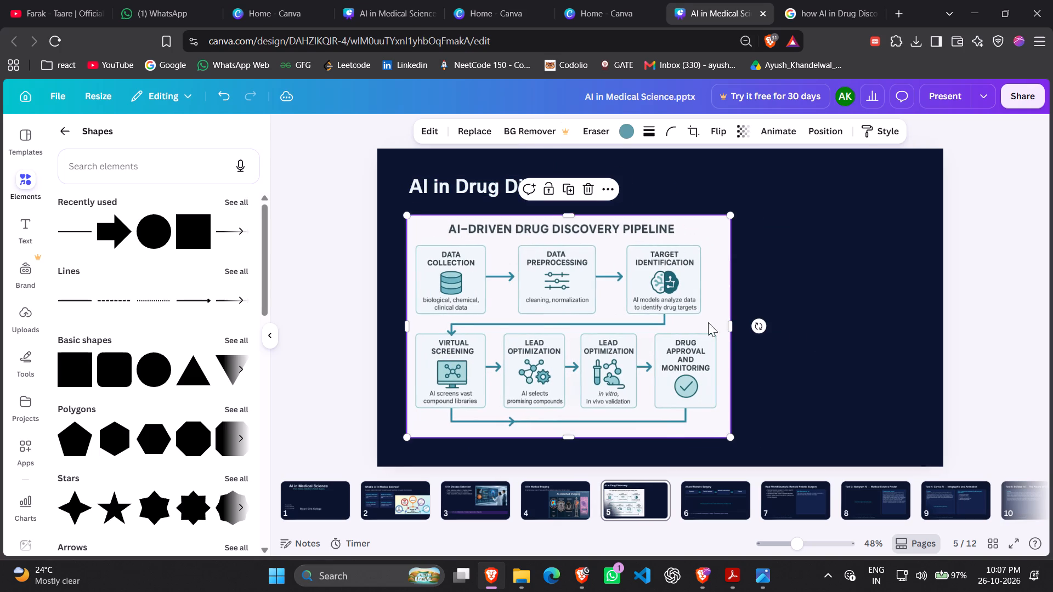
# Clear the contents of the AI and Robotic Surgery slide and remove that slide from the presentation.
pyautogui.click(689, 501)
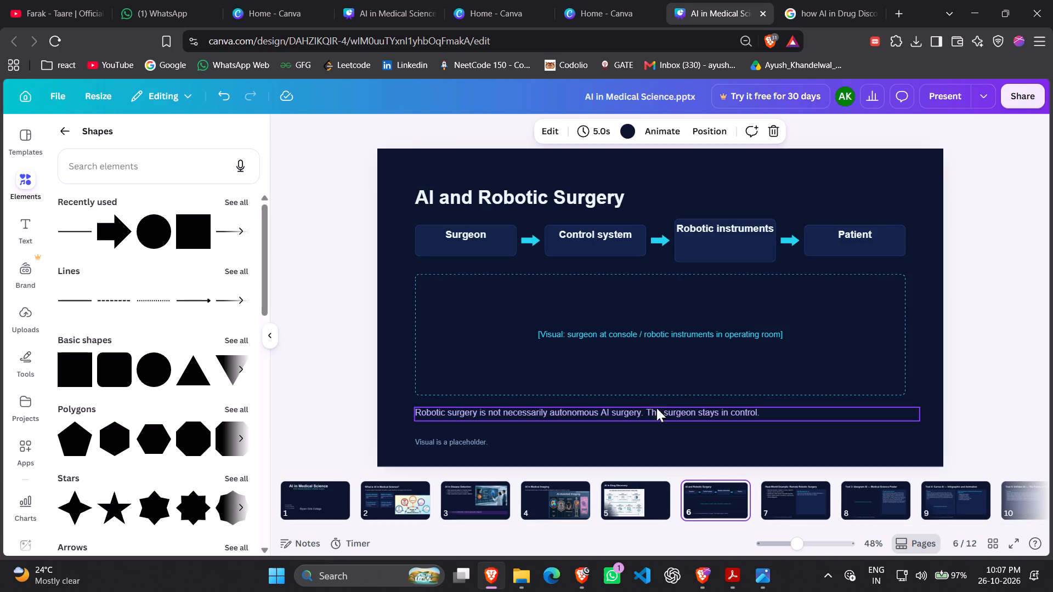
pyautogui.moveTo(400, 175); pyautogui.dragTo(816, 422)
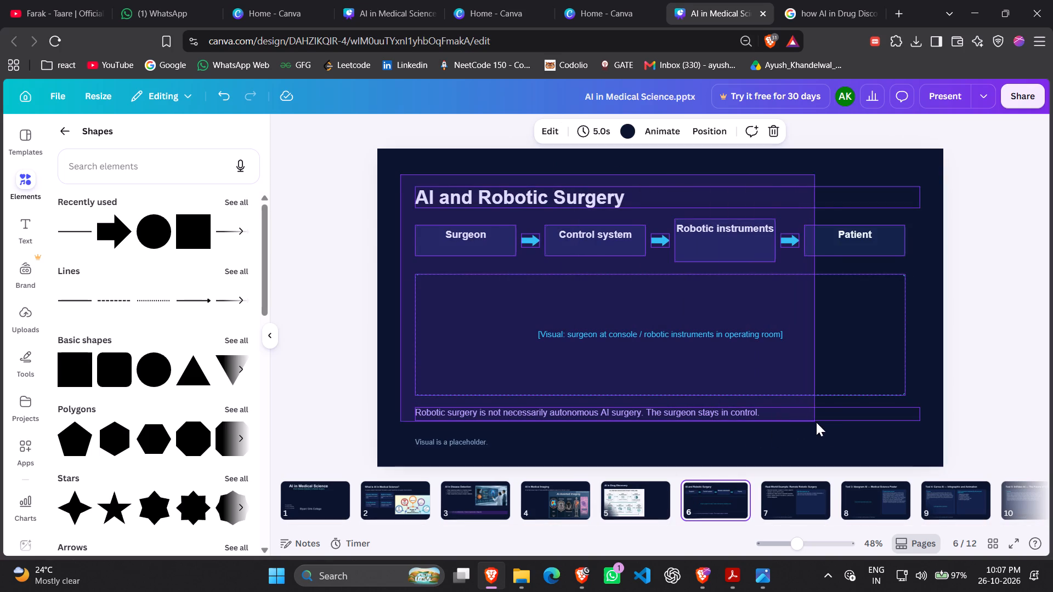
pyautogui.moveTo(816, 422); pyautogui.dragTo(868, 451)
pyautogui.press('Delete')
pyautogui.click(690, 490)
pyautogui.press('Delete')
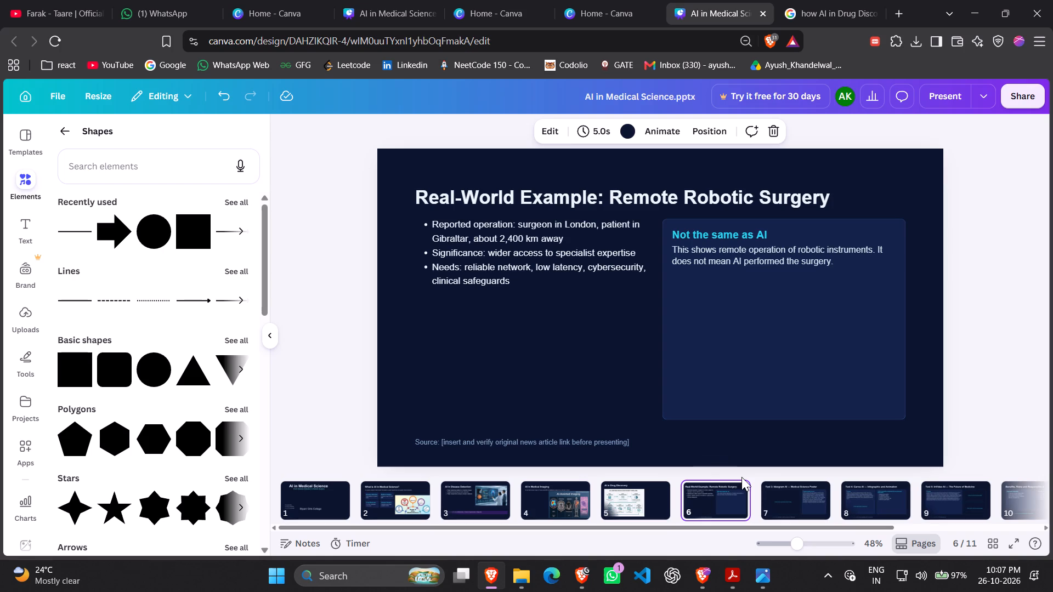
# Delete the Tool 3, Tool 4, Tool 5 and Benefits, Risks and Responsible AI slides that precede the conclusion.
pyautogui.click(775, 481)
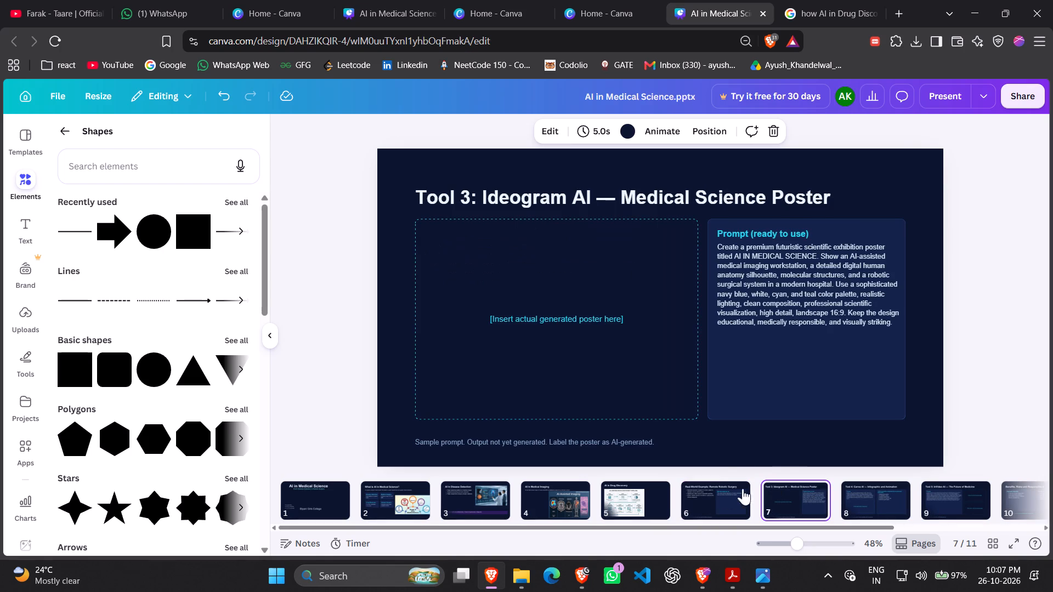
pyautogui.click(828, 506)
pyautogui.press('Delete')
pyautogui.click(791, 494)
pyautogui.press('Delete')
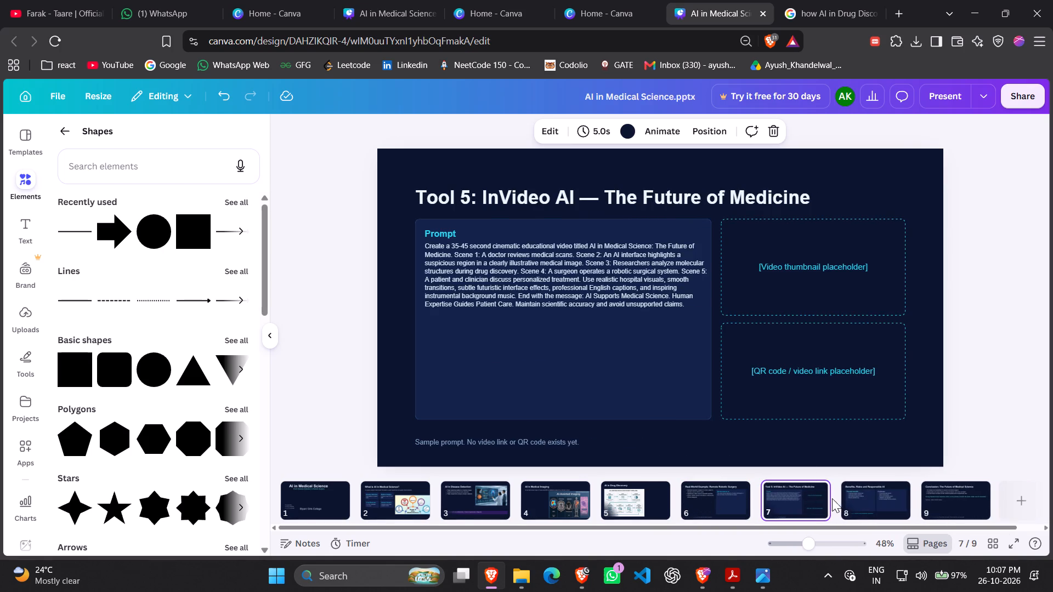
pyautogui.click(818, 498)
pyautogui.press('Delete')
pyautogui.click(818, 498)
pyautogui.press('Delete')
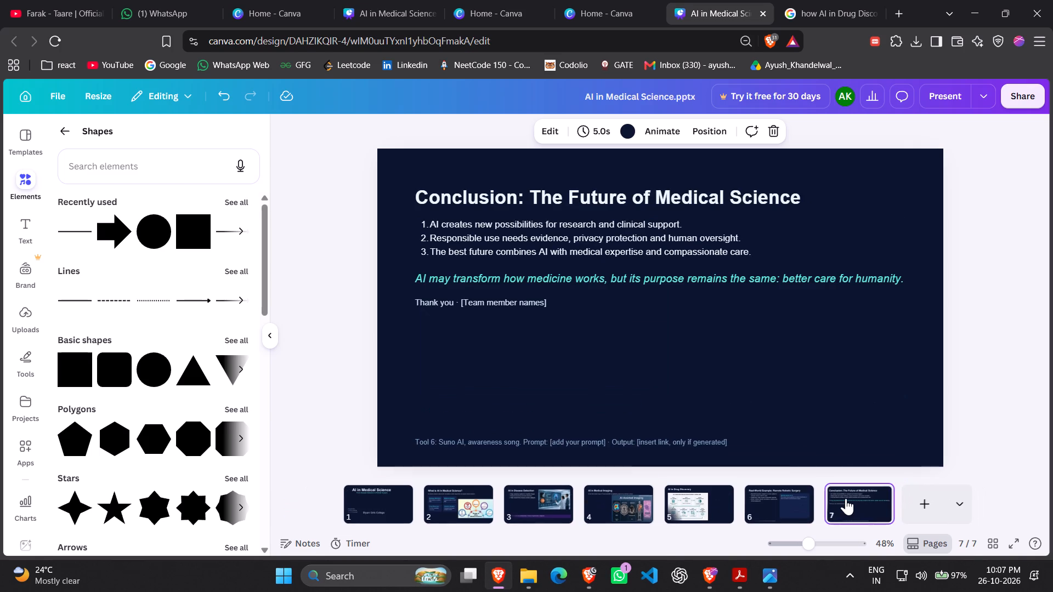
# Delete the "Thank you" team names line and the "Tool 6: Suno AI" note from the Conclusion slide.
pyautogui.click(846, 498)
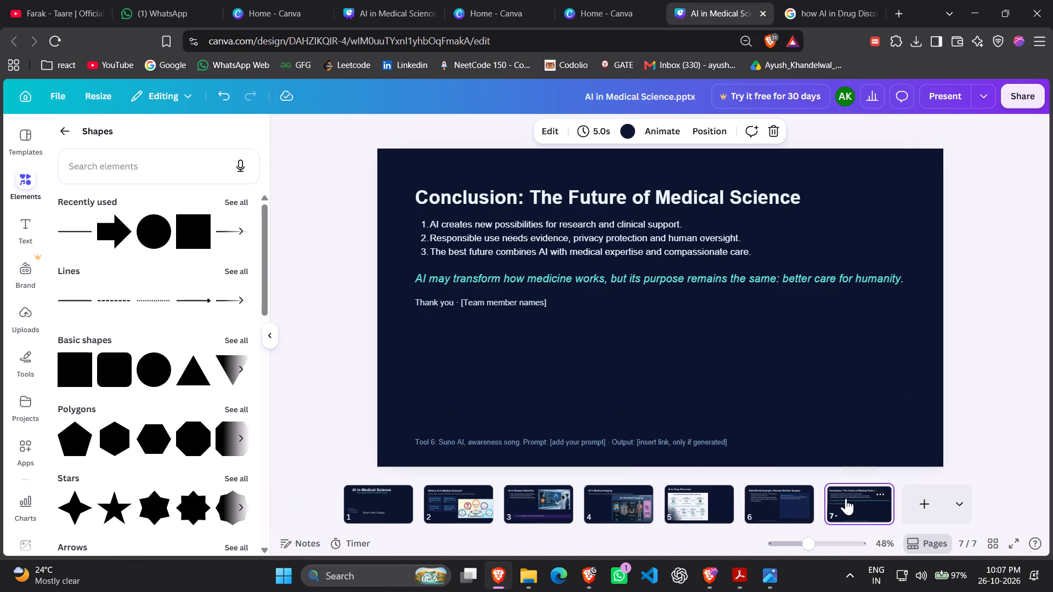
pyautogui.click(548, 303)
pyautogui.press('Delete')
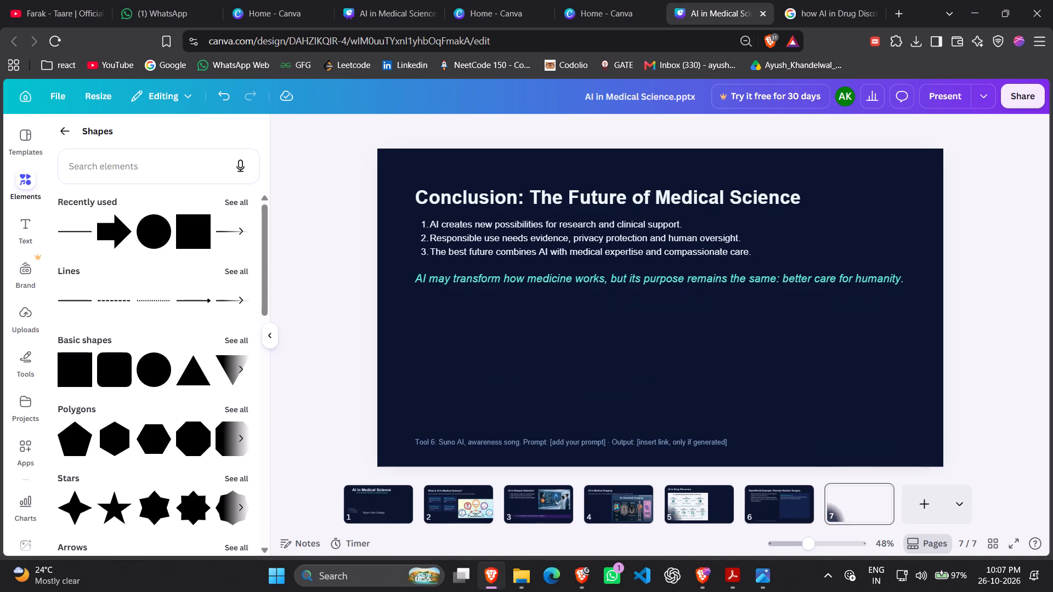
pyautogui.click(705, 448)
pyautogui.press('Delete')
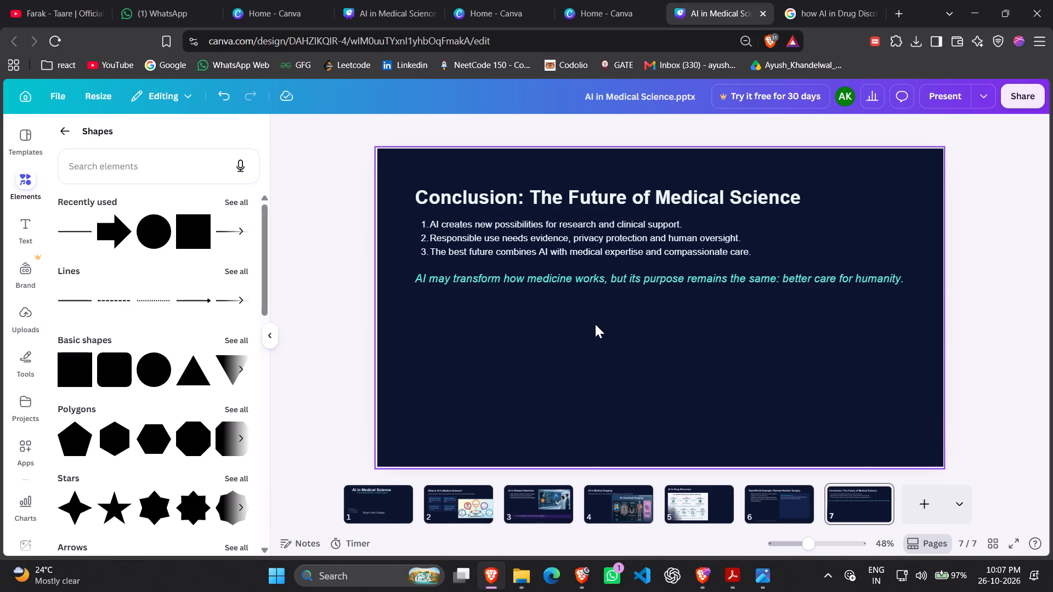
# Go to the "Real-World Example: Remote Robotic Surgery" slide and inspect its "Not the same as AI" card.
pyautogui.click(761, 497)
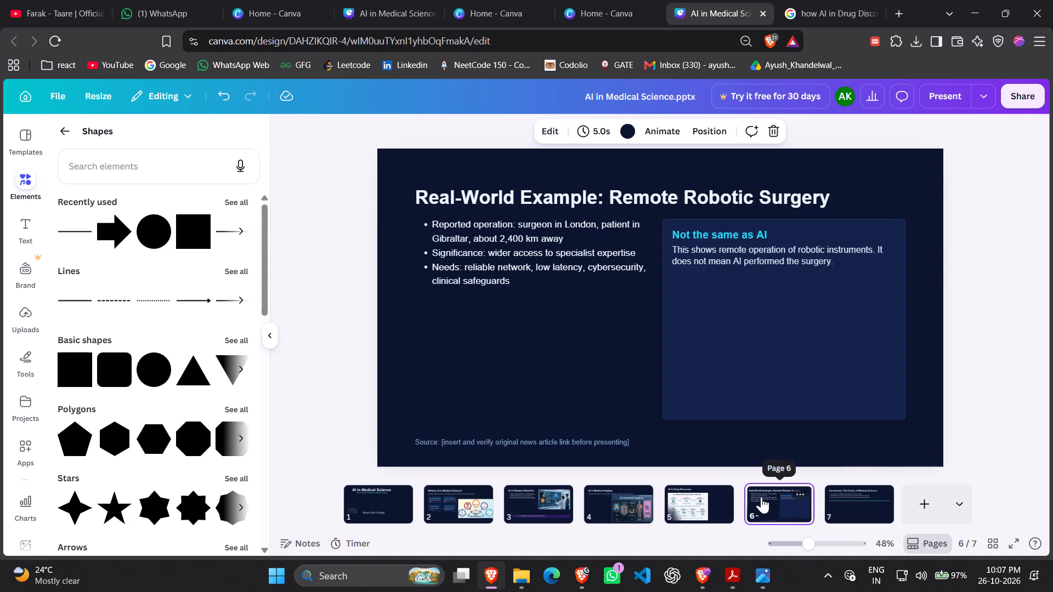
pyautogui.click(745, 365)
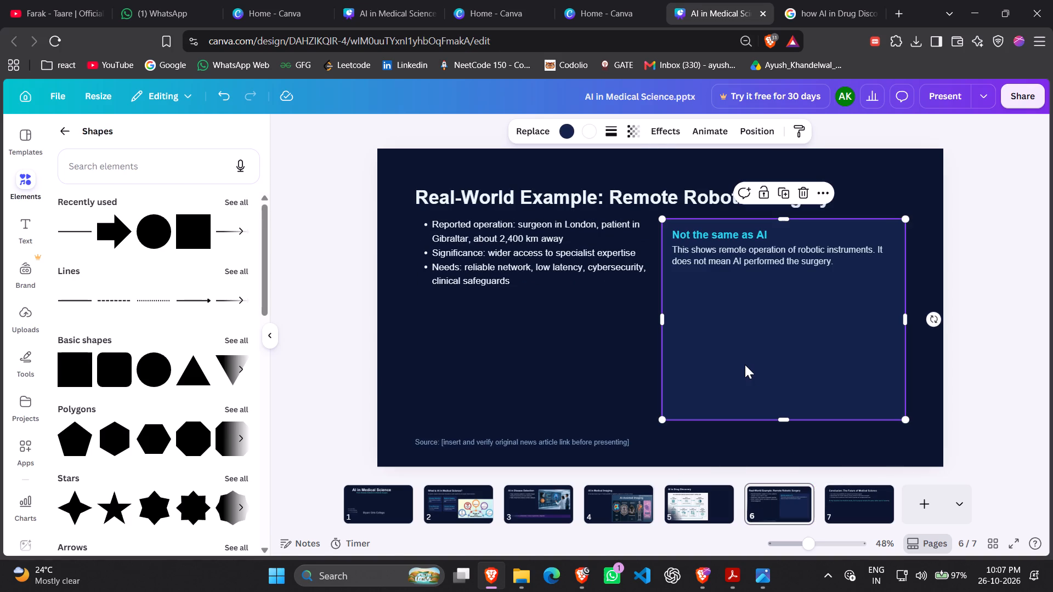
pyautogui.click(745, 365)
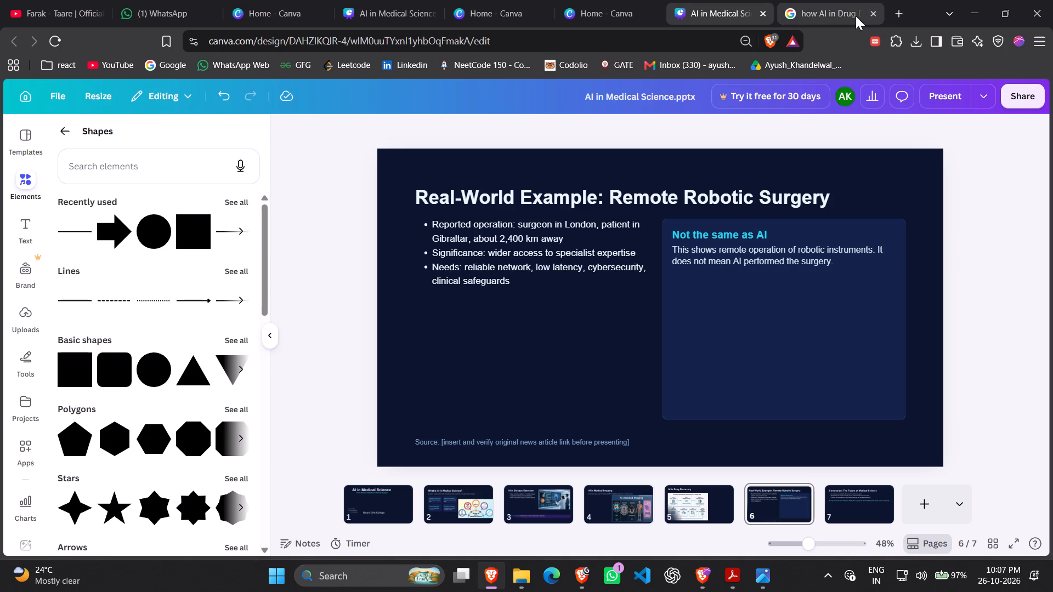
# Search Google Images for "remote surgery robot" in a new browser tab.
pyautogui.click(888, 11)
pyautogui.click(896, 13)
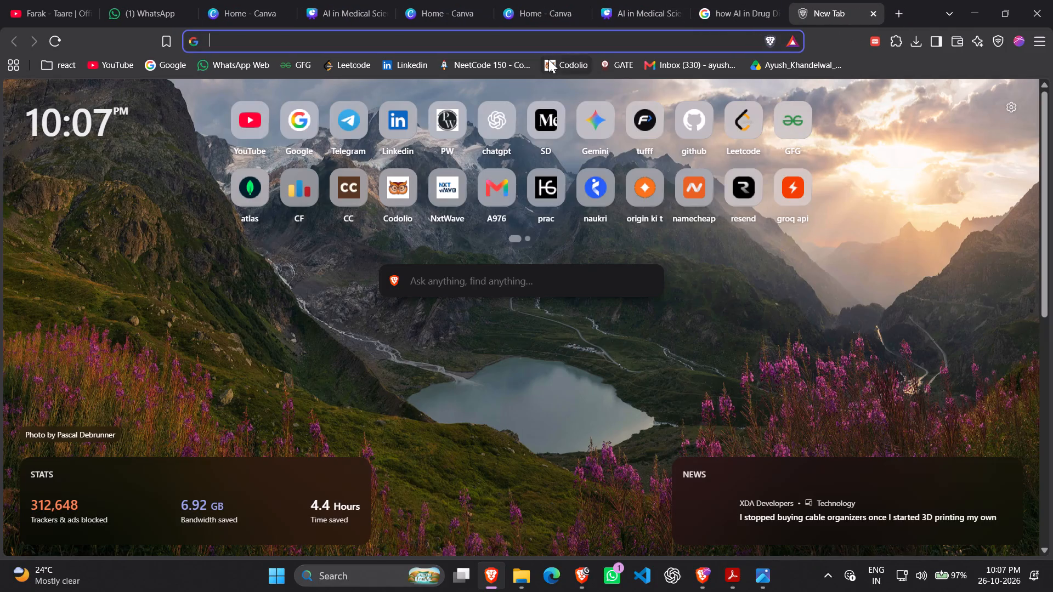
pyautogui.write('remote surgery')
pyautogui.press('space')
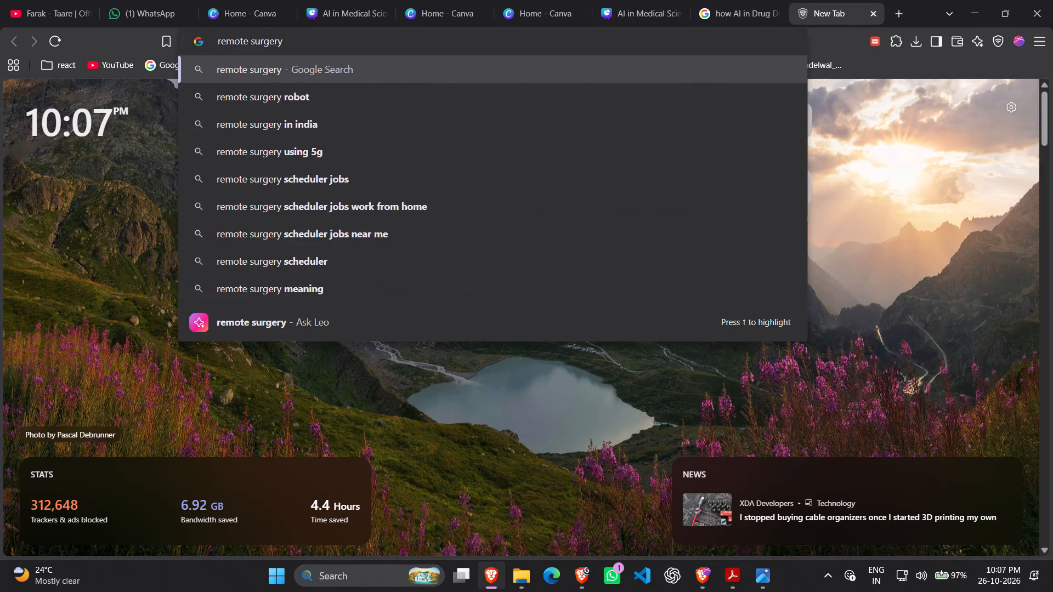
pyautogui.press('Down')
pyautogui.press('Return')
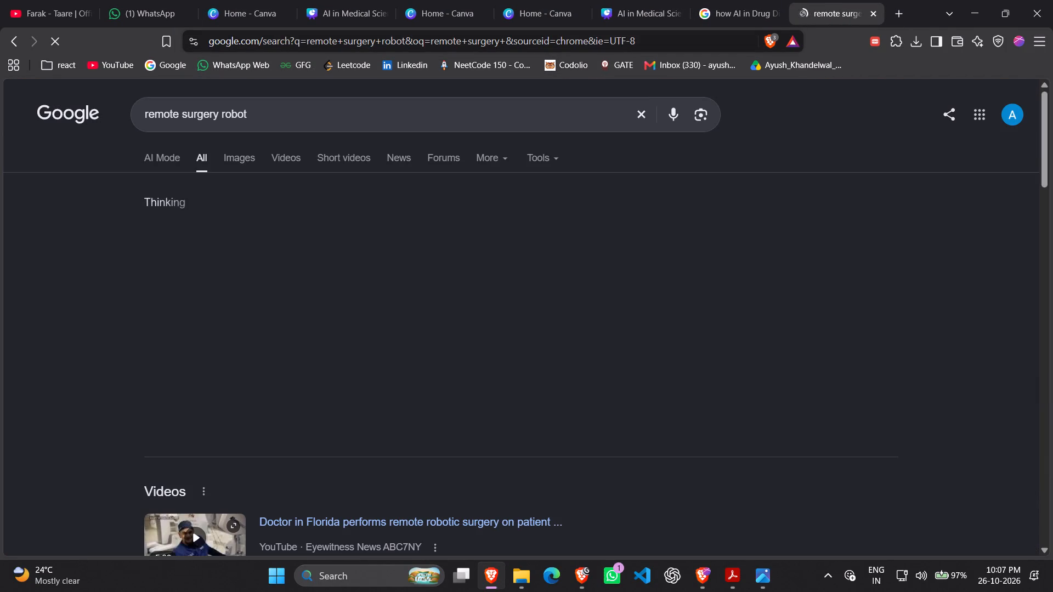
pyautogui.click(240, 157)
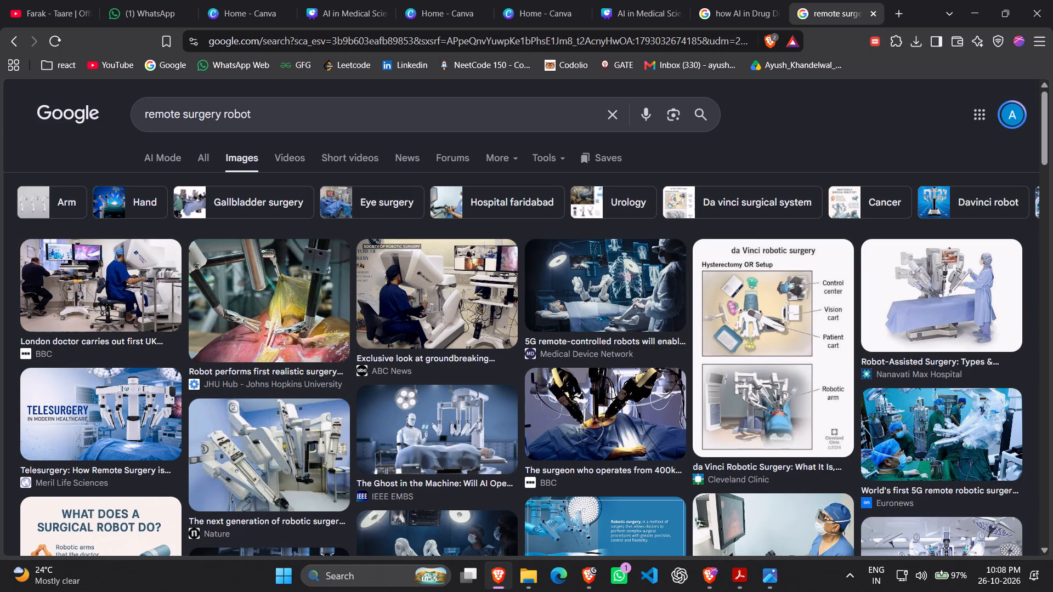
# Save the Telesurgery in Modern Healthcare image from Meril Life Sciences to Downloads as a JPEG and return to the Canva presentation.
pyautogui.click(147, 374)
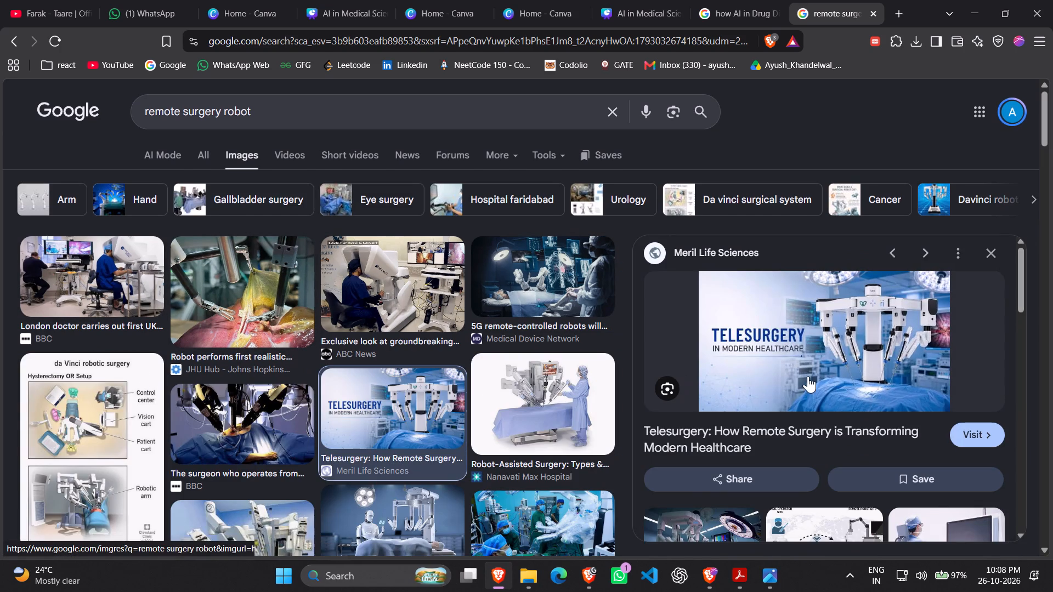
pyautogui.scroll(-2, 845, 361)
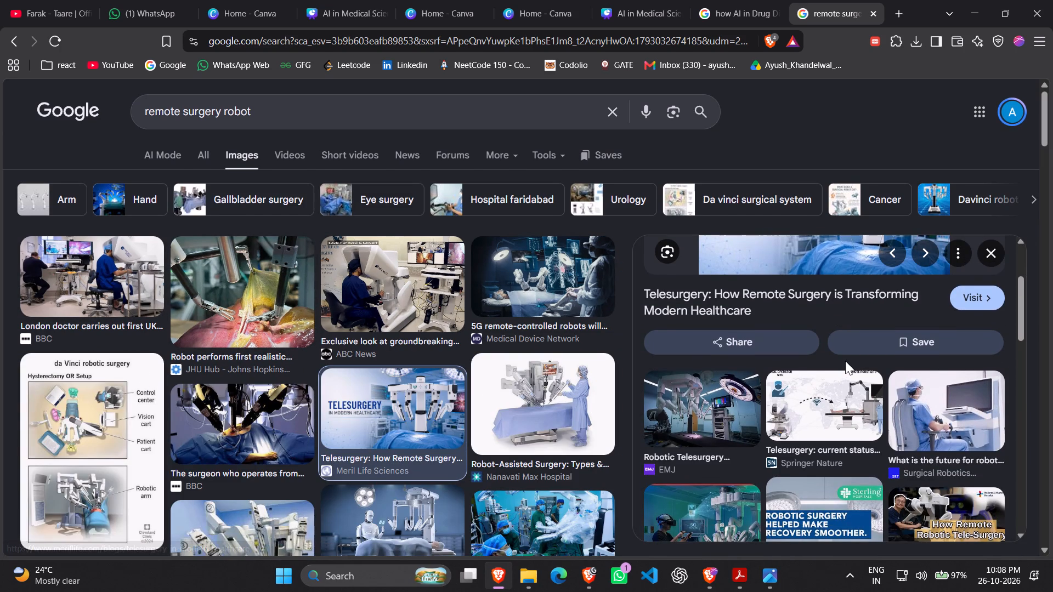
pyautogui.scroll(3, 845, 361)
pyautogui.rightClick(793, 333)
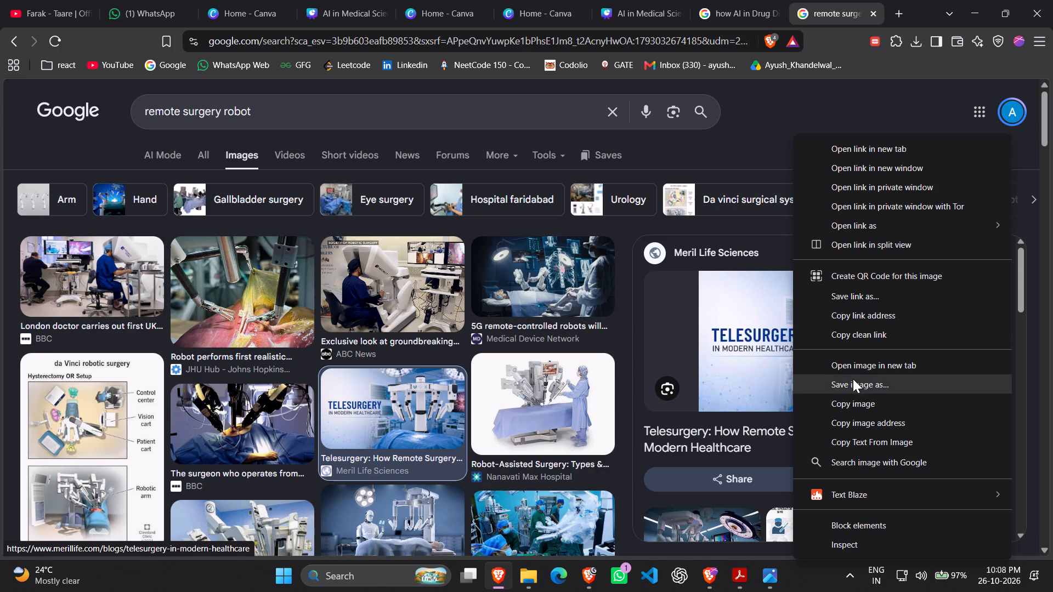
pyautogui.click(854, 380)
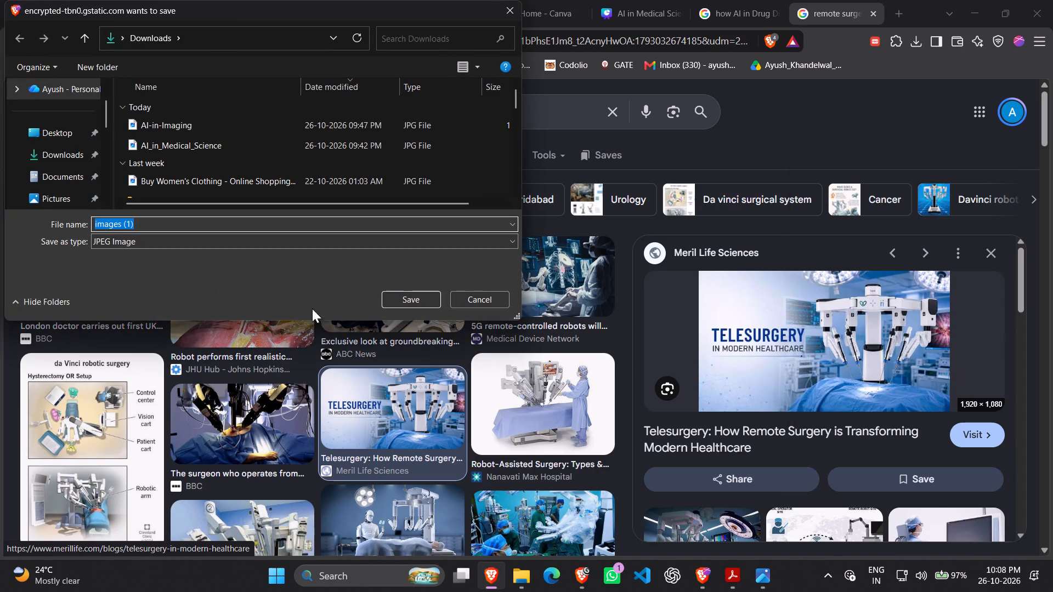
pyautogui.click(392, 300)
pyautogui.click(620, 8)
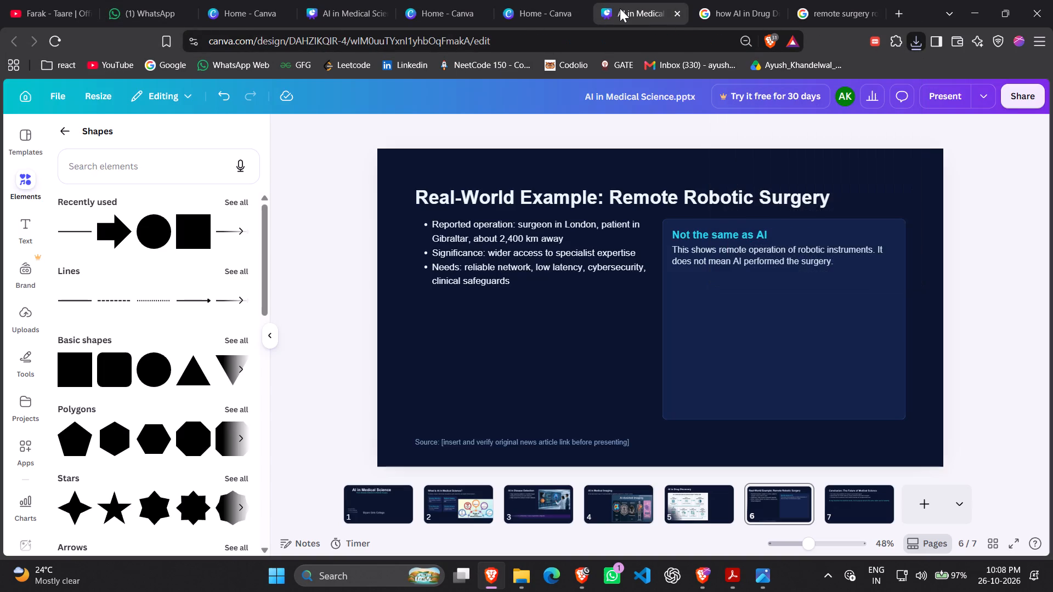
# Upload the downloaded telesurgery image from the Downloads folder to the Canva uploads.
pyautogui.click(27, 306)
pyautogui.click(140, 183)
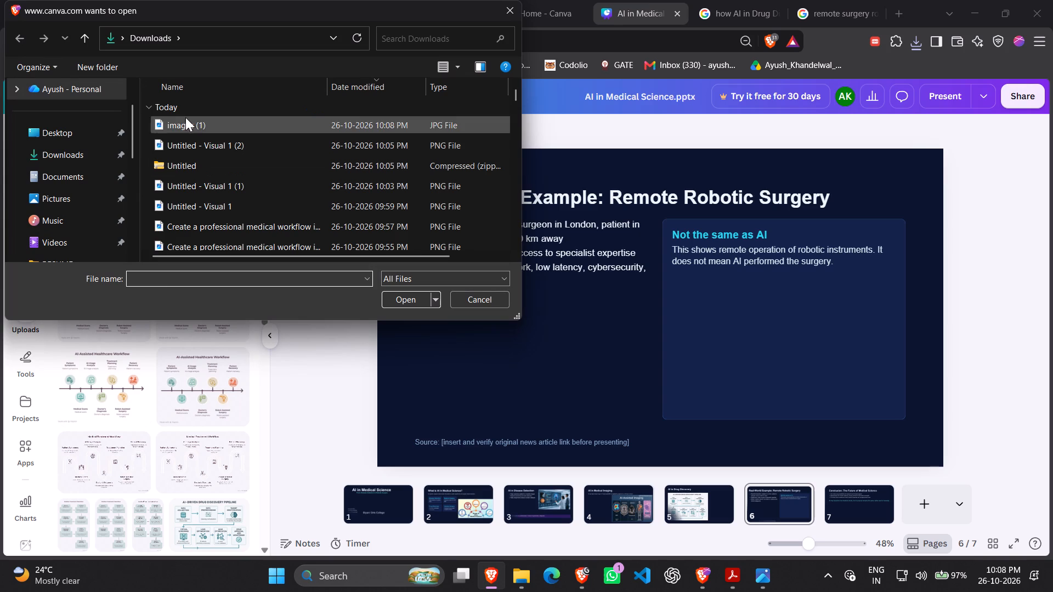
pyautogui.click(185, 117)
pyautogui.click(383, 292)
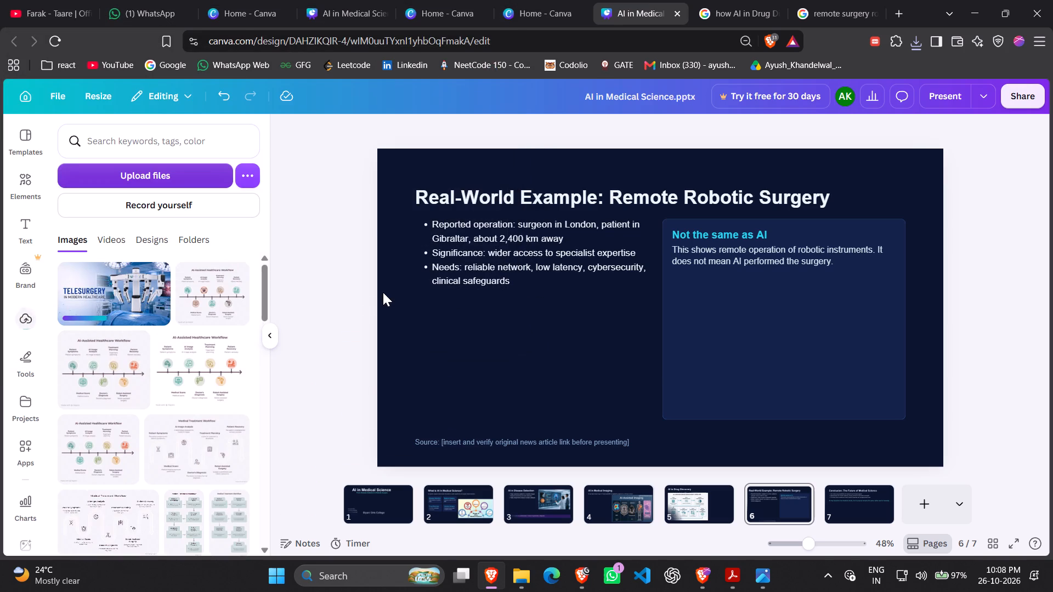
# Delete the "Not the same as AI" card with its body text and heading from the Remote Robotic Surgery slide.
pyautogui.click(817, 310)
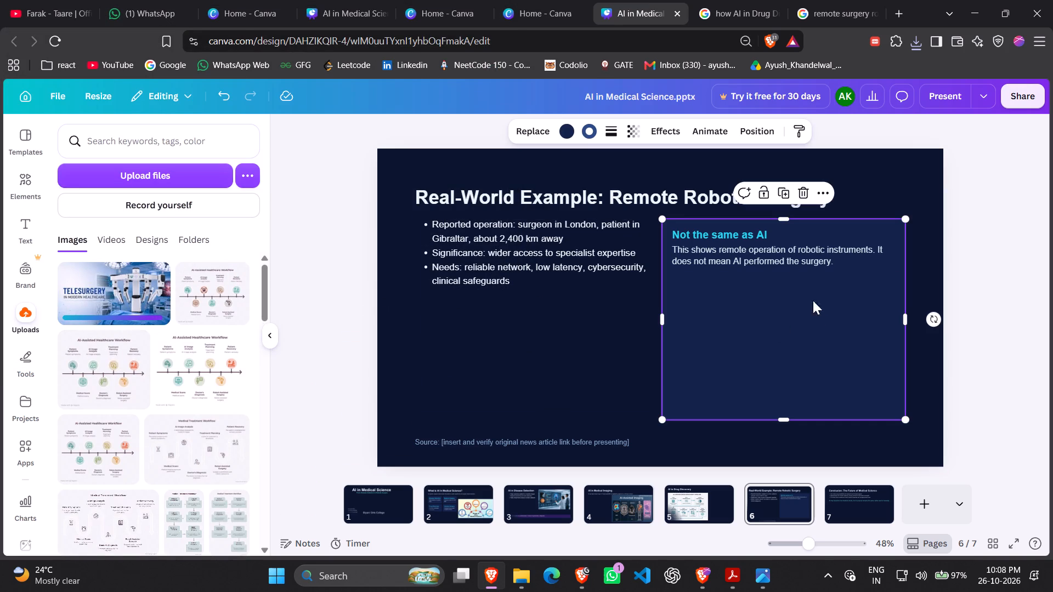
pyautogui.press('Delete')
pyautogui.click(782, 253)
pyautogui.press('Delete')
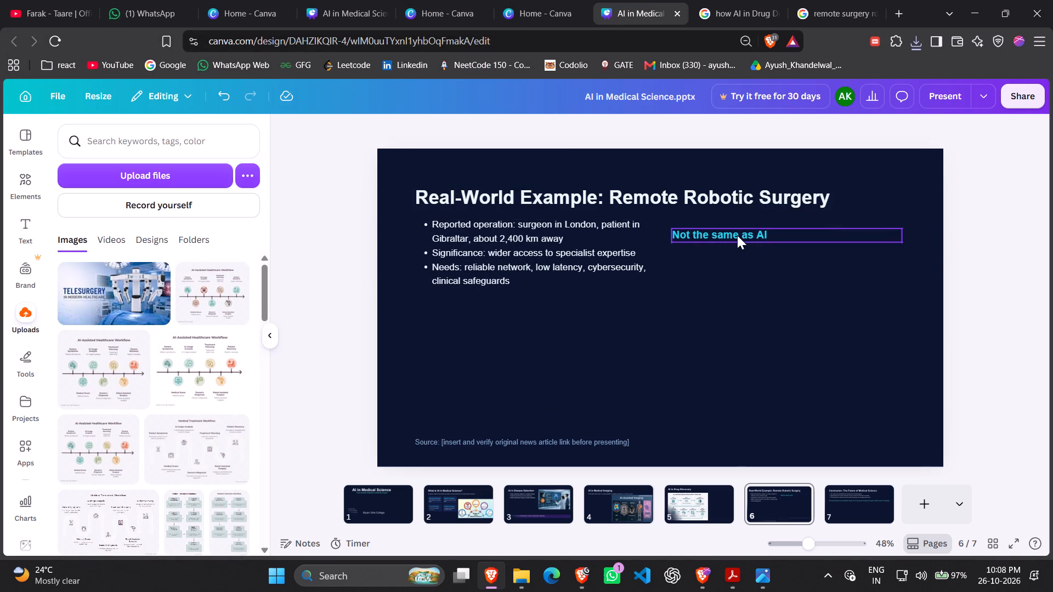
pyautogui.click(737, 235)
pyautogui.press('Delete')
# Insert the uploaded telesurgery image on the slide, add the recently used picture frame and place the image inside the frame.
pyautogui.click(98, 301)
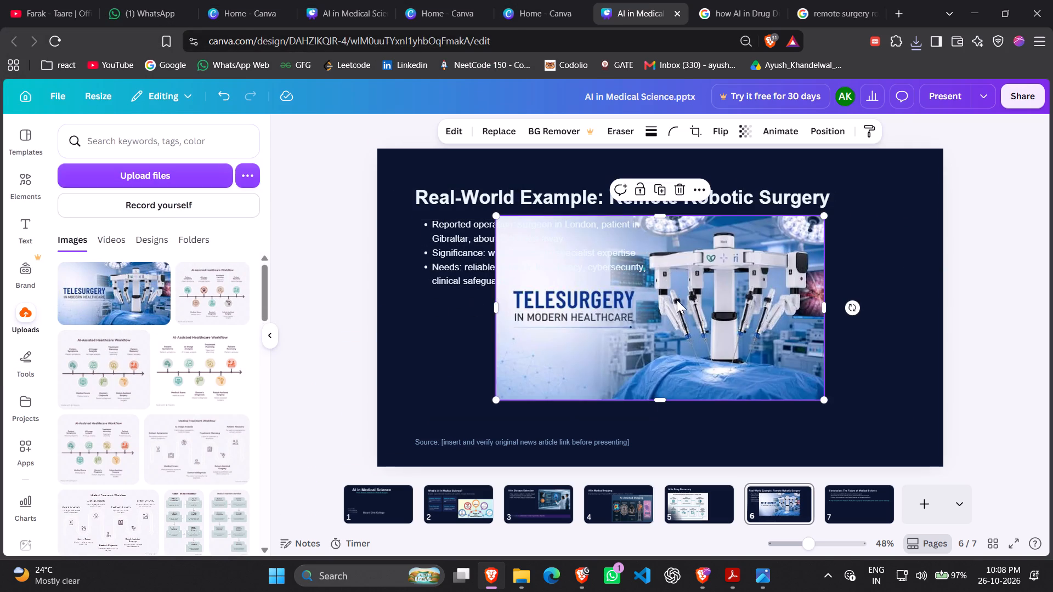
pyautogui.moveTo(682, 304); pyautogui.dragTo(812, 345)
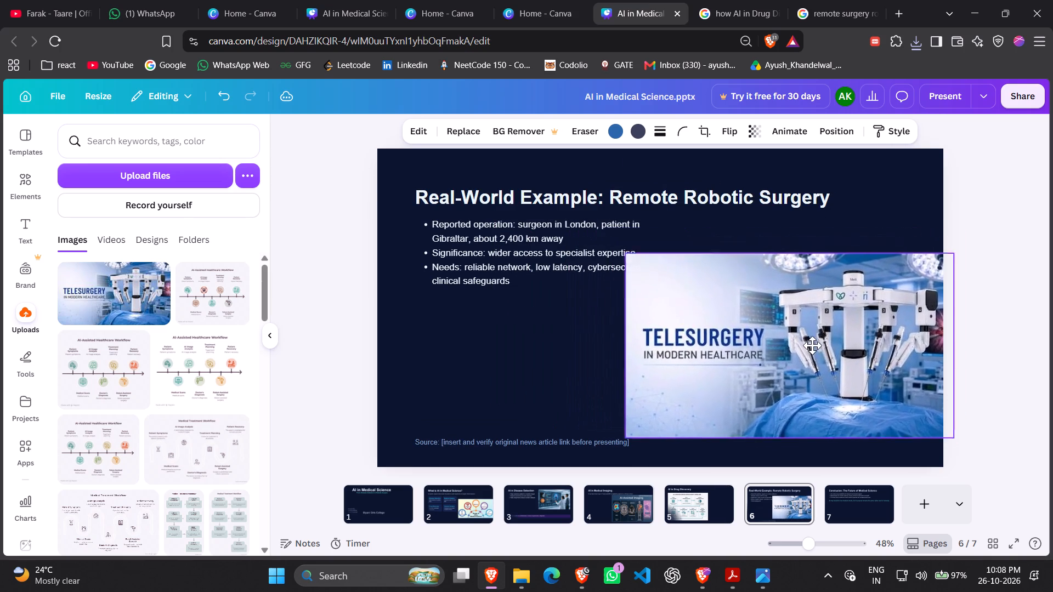
pyautogui.moveTo(812, 345); pyautogui.dragTo(810, 324)
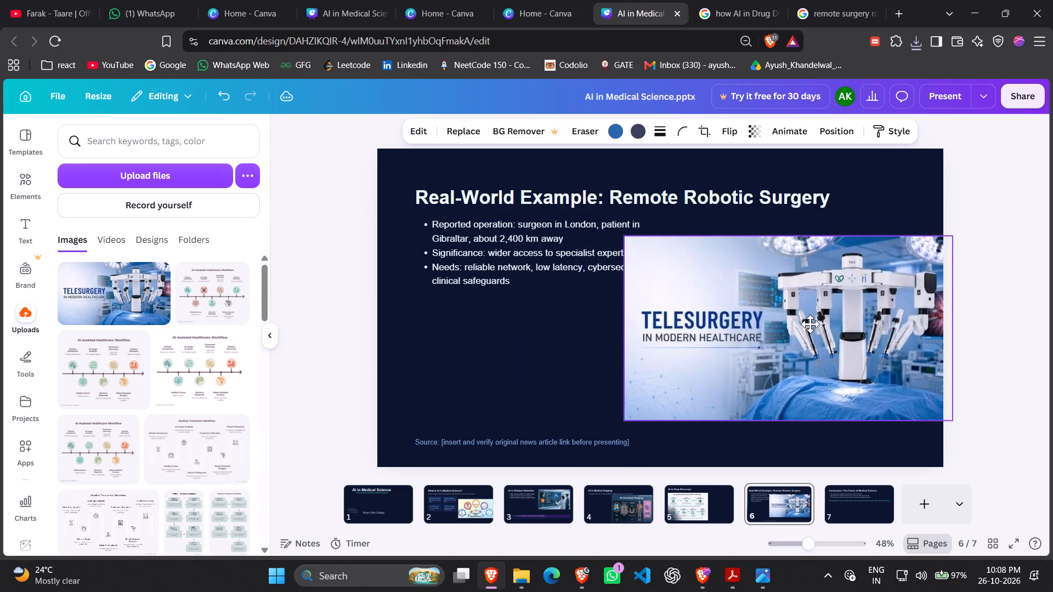
pyautogui.moveTo(810, 324); pyautogui.dragTo(809, 324)
pyautogui.click(24, 186)
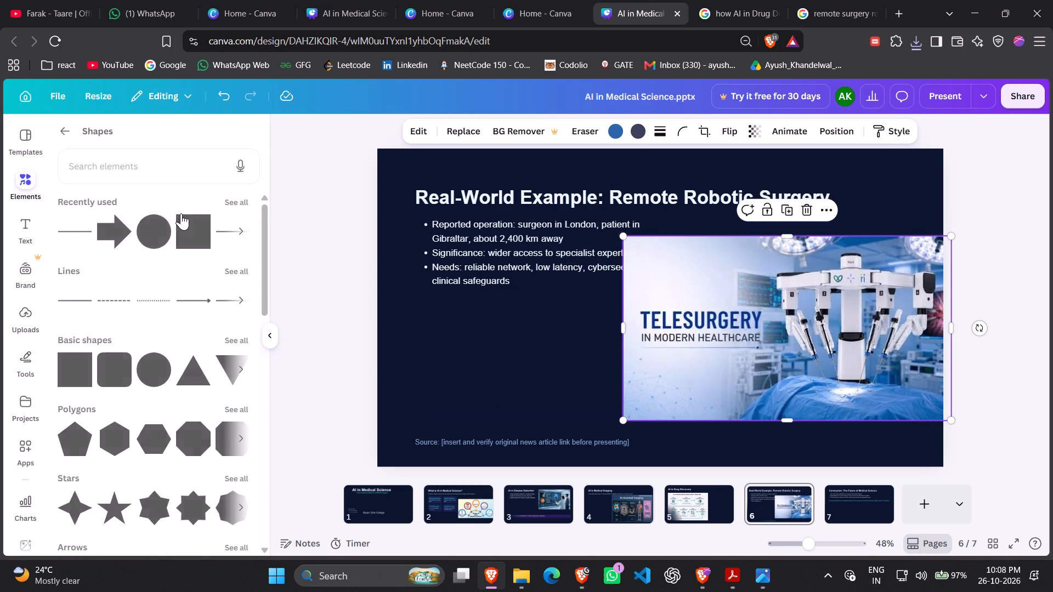
pyautogui.click(70, 126)
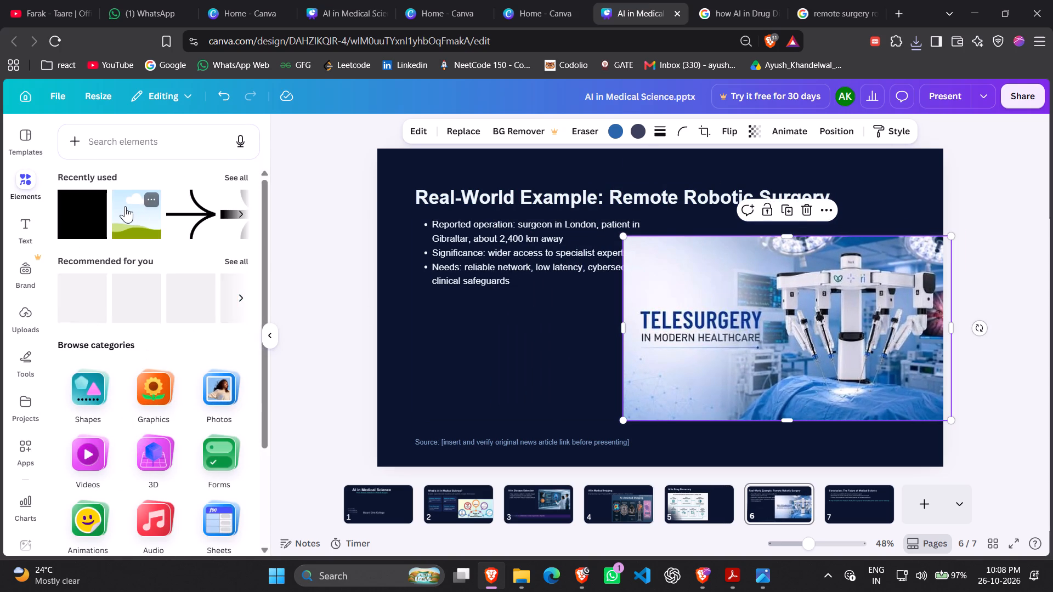
pyautogui.click(125, 206)
pyautogui.moveTo(810, 319); pyautogui.dragTo(654, 304)
# Move the framed telesurgery image beside the bullet list and stretch the frame into a wide rectangle showing the whole picture.
pyautogui.moveTo(667, 312); pyautogui.dragTo(805, 332)
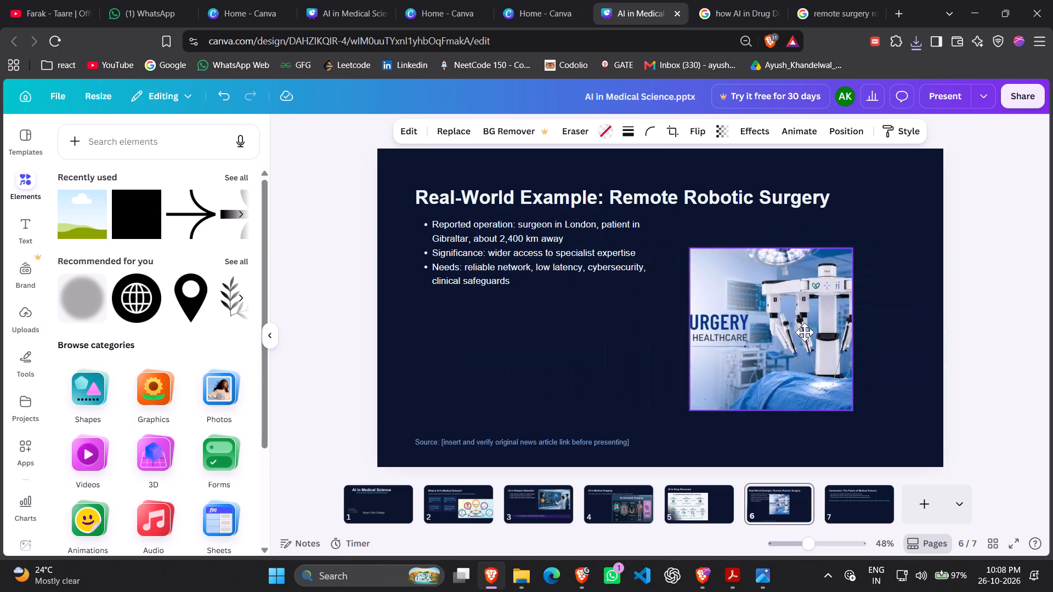
pyautogui.moveTo(805, 332); pyautogui.dragTo(795, 327)
pyautogui.moveTo(865, 321); pyautogui.dragTo(955, 332)
pyautogui.moveTo(832, 399); pyautogui.dragTo(833, 417)
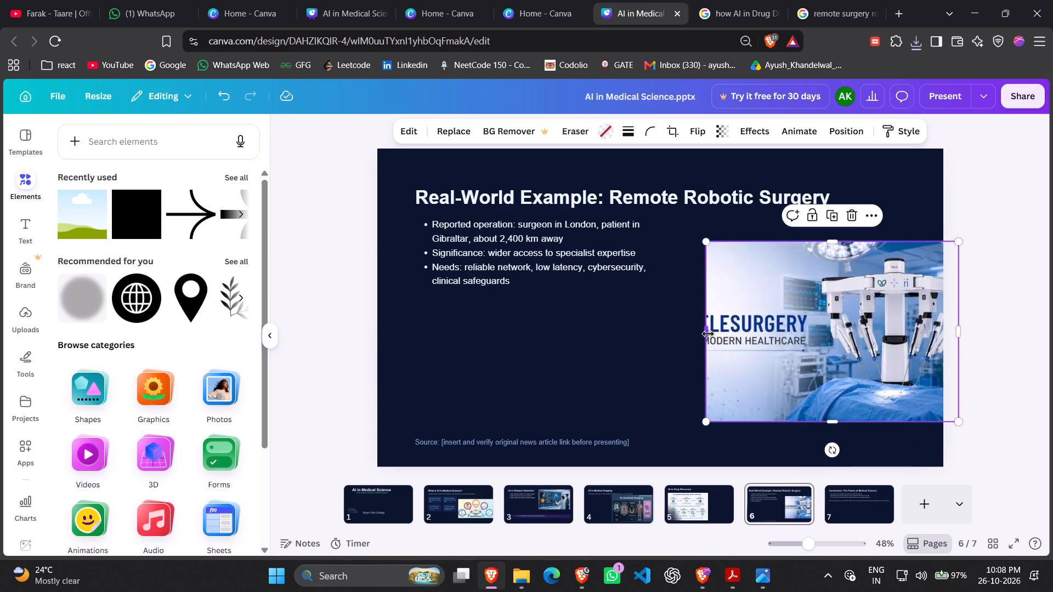
pyautogui.moveTo(708, 334); pyautogui.dragTo(613, 333)
pyautogui.moveTo(771, 340); pyautogui.dragTo(775, 354)
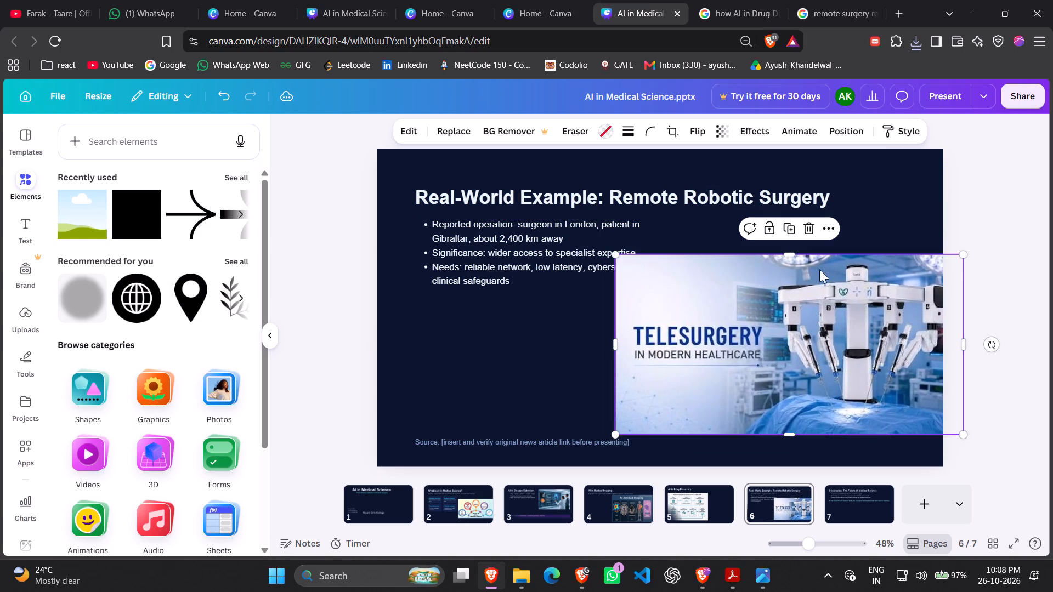
pyautogui.moveTo(788, 257); pyautogui.dragTo(794, 271)
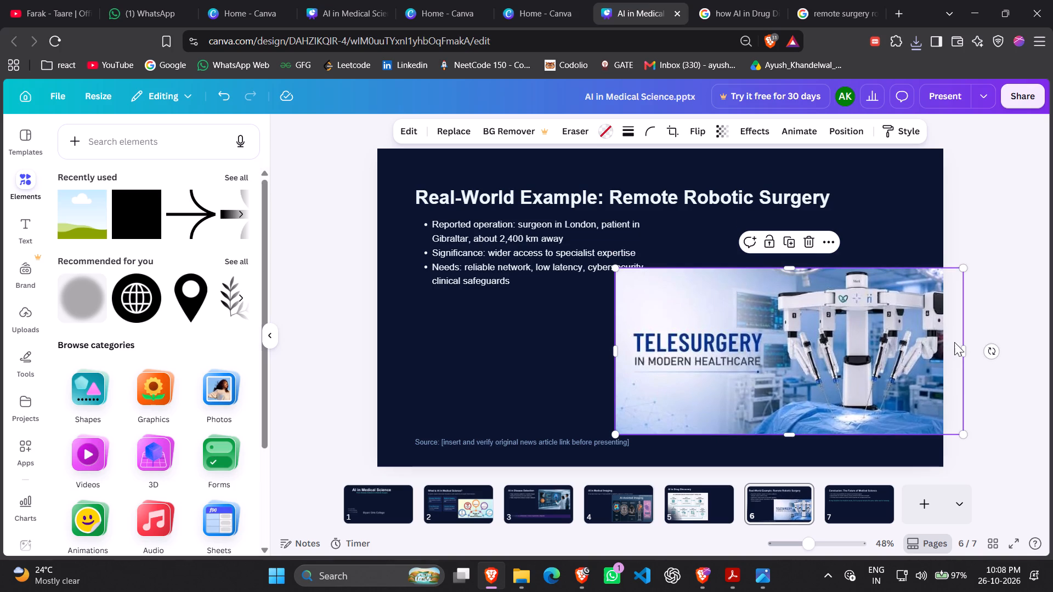
pyautogui.moveTo(964, 348); pyautogui.dragTo(919, 360)
# Narrow the framed image and arrange it and the bullet list side by side under the slide title without overlap.
pyautogui.moveTo(808, 362); pyautogui.dragTo(847, 317)
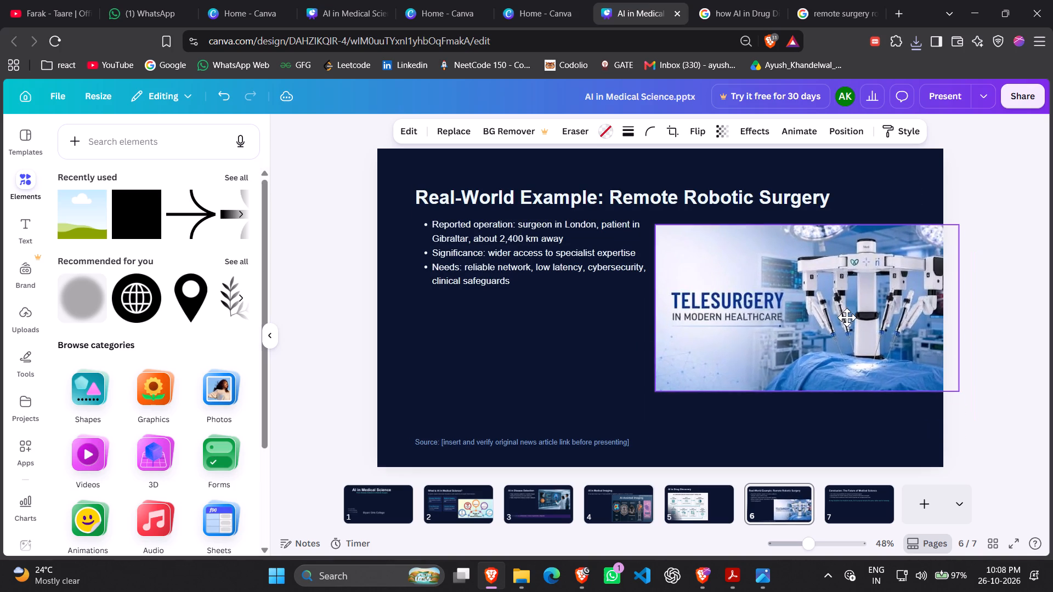
pyautogui.moveTo(847, 317); pyautogui.dragTo(835, 315)
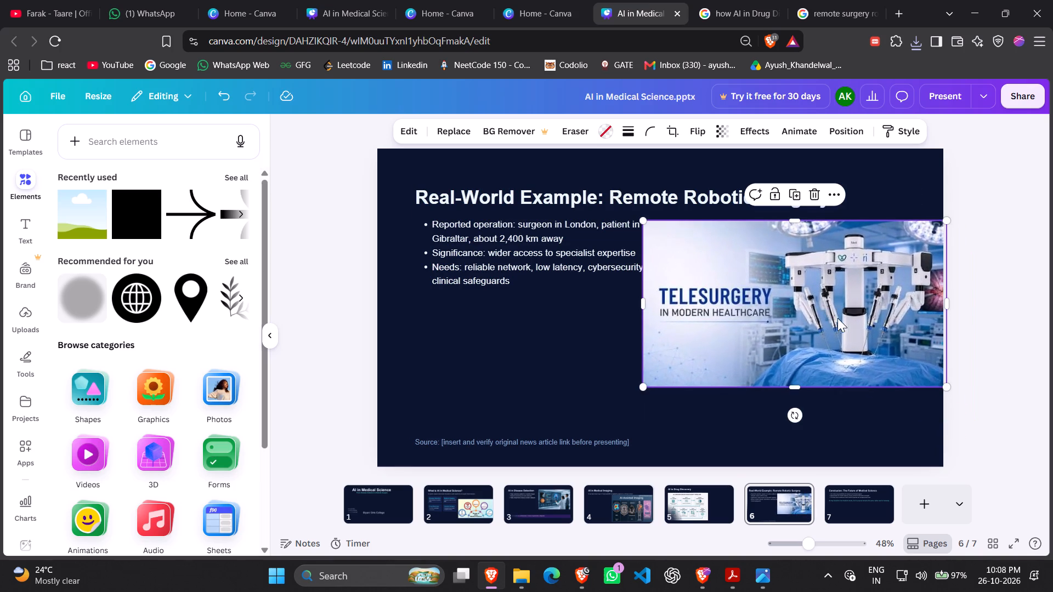
pyautogui.moveTo(837, 318); pyautogui.dragTo(815, 317)
pyautogui.moveTo(622, 301); pyautogui.dragTo(641, 300)
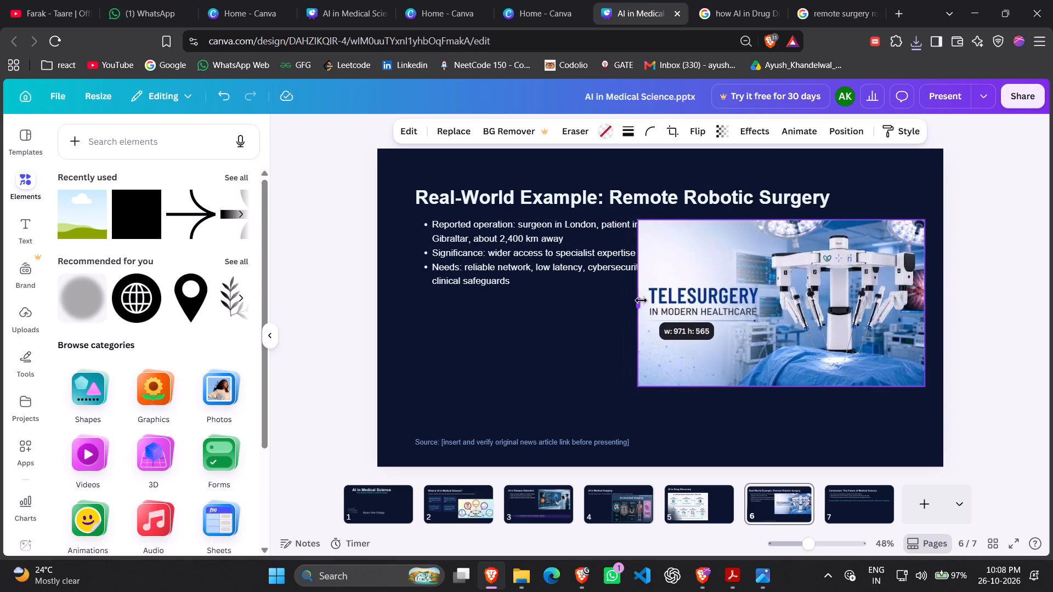
pyautogui.moveTo(641, 300); pyautogui.dragTo(653, 301)
pyautogui.moveTo(614, 315); pyautogui.dragTo(627, 317)
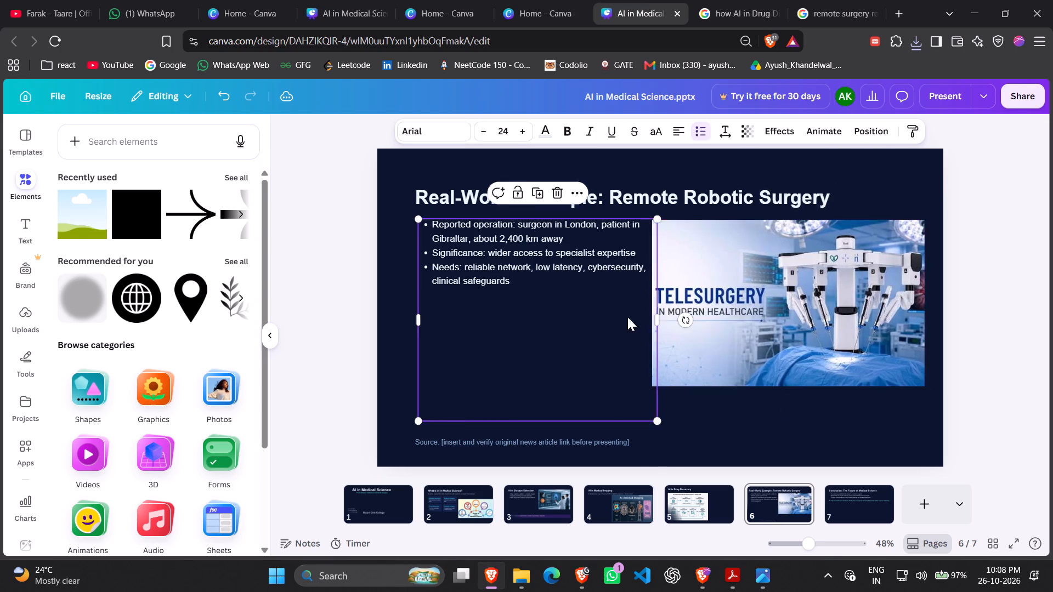
pyautogui.moveTo(627, 317); pyautogui.dragTo(649, 317)
pyautogui.moveTo(834, 314); pyautogui.dragTo(845, 315)
pyautogui.moveTo(602, 264); pyautogui.dragTo(562, 259)
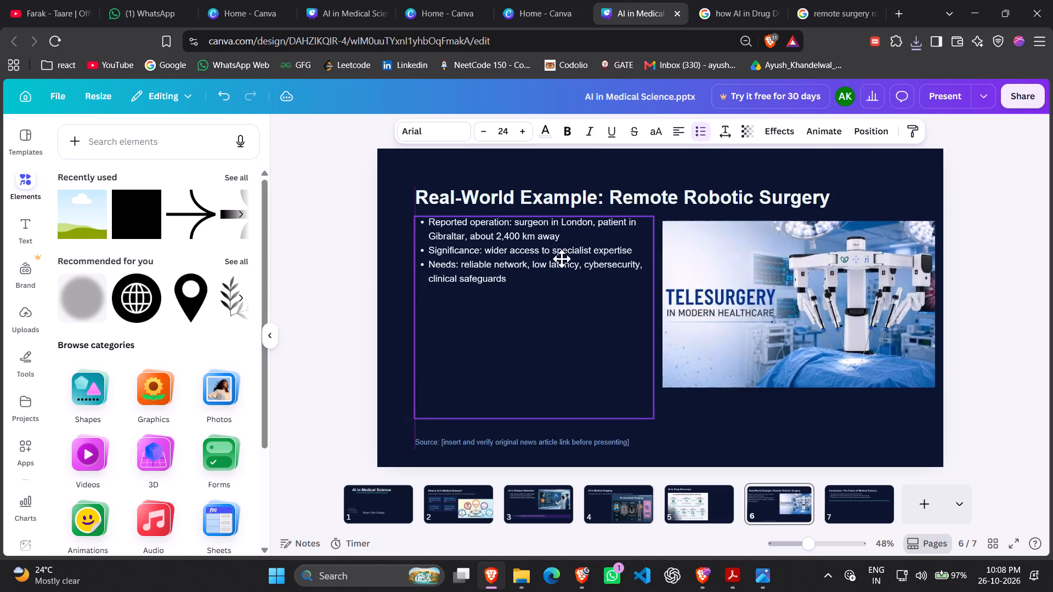
pyautogui.moveTo(562, 259); pyautogui.dragTo(561, 265)
# Delete the "Source: [insert and verify original news article link before presenting]" placeholder from the slide.
pyautogui.click(553, 442)
pyautogui.press('Delete')
# Nudge the telesurgery image up and toward the bullet list so it sits directly next to the text.
pyautogui.moveTo(816, 322); pyautogui.dragTo(814, 319)
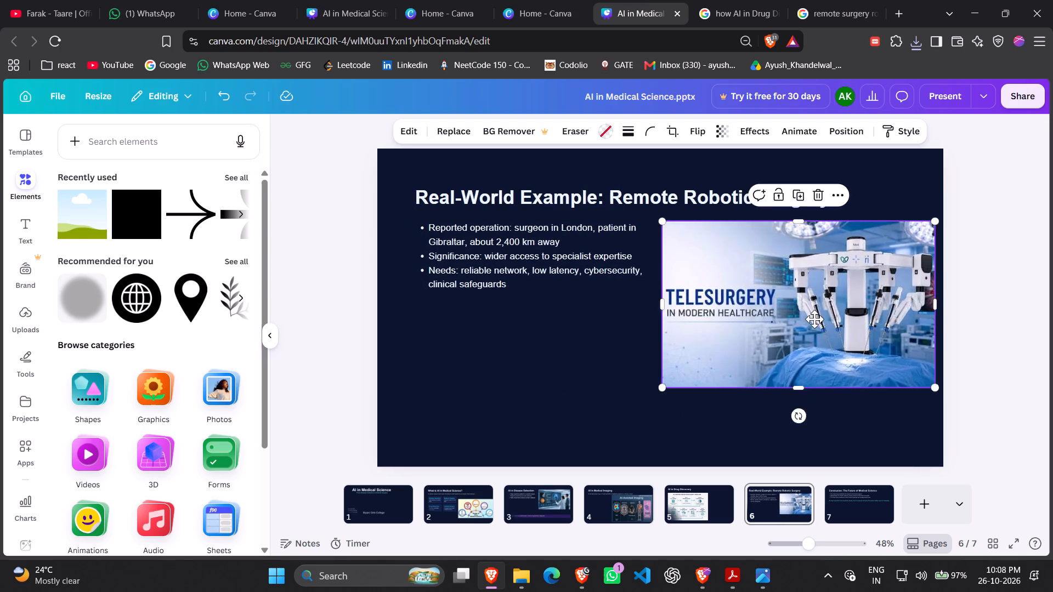
pyautogui.moveTo(814, 319); pyautogui.dragTo(805, 318)
pyautogui.click(558, 397)
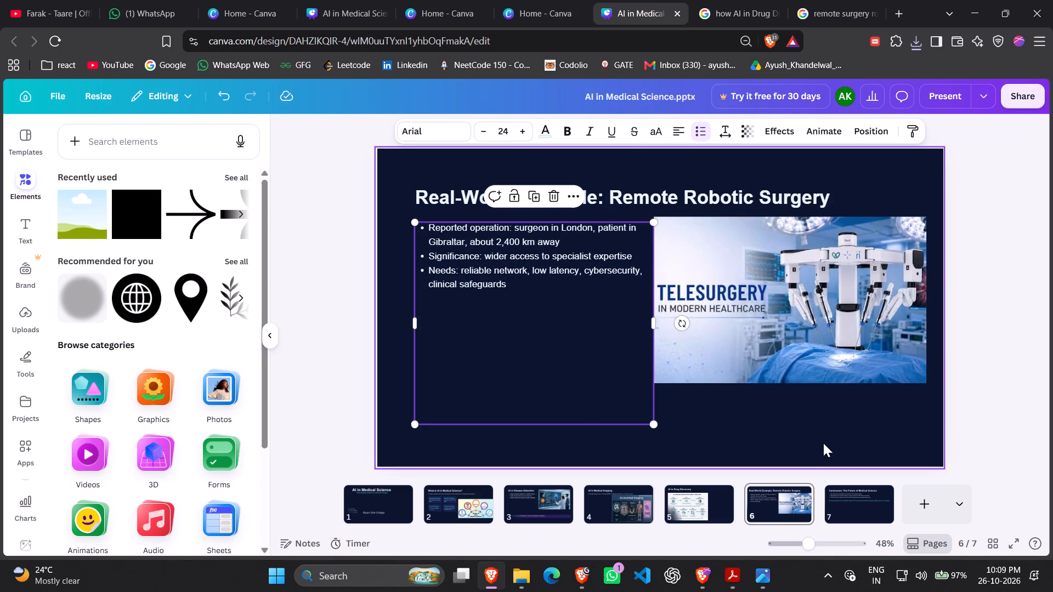
pyautogui.click(823, 443)
# Duplicate the "Real-World Example: Remote Robotic Surgery" slide so the copy sits before the Conclusion slide.
pyautogui.click(704, 499)
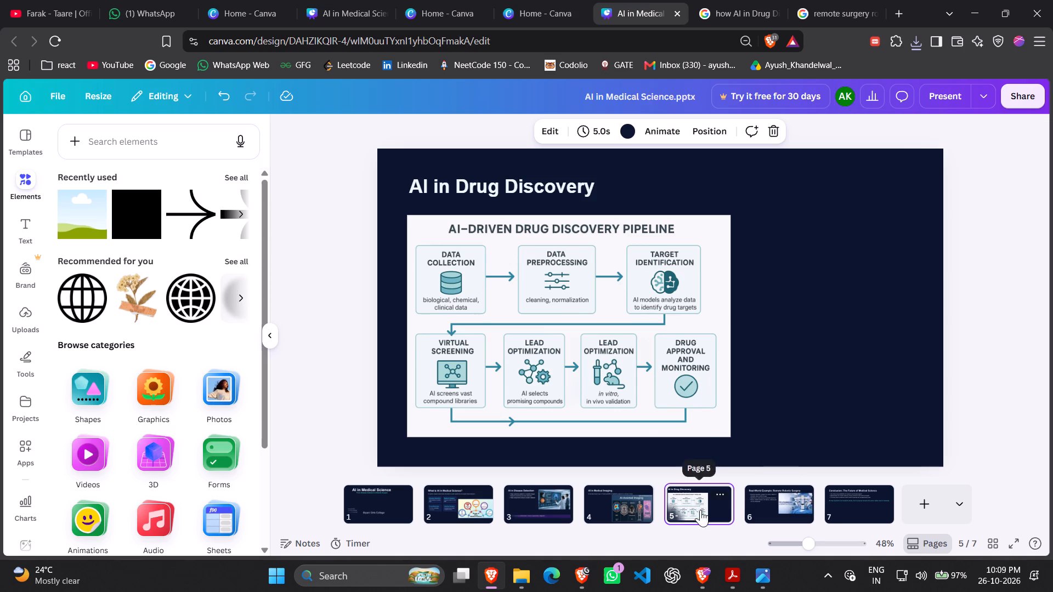
pyautogui.click(838, 498)
pyautogui.click(768, 499)
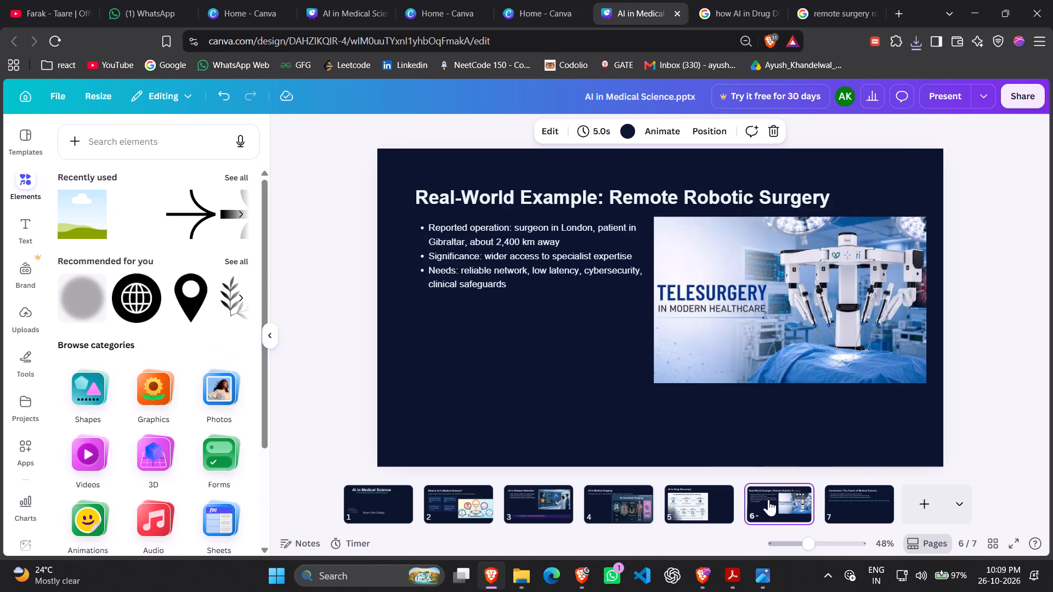
pyautogui.hotkey('ctrl', 'c')
pyautogui.hotkey('ctrl', 'v')
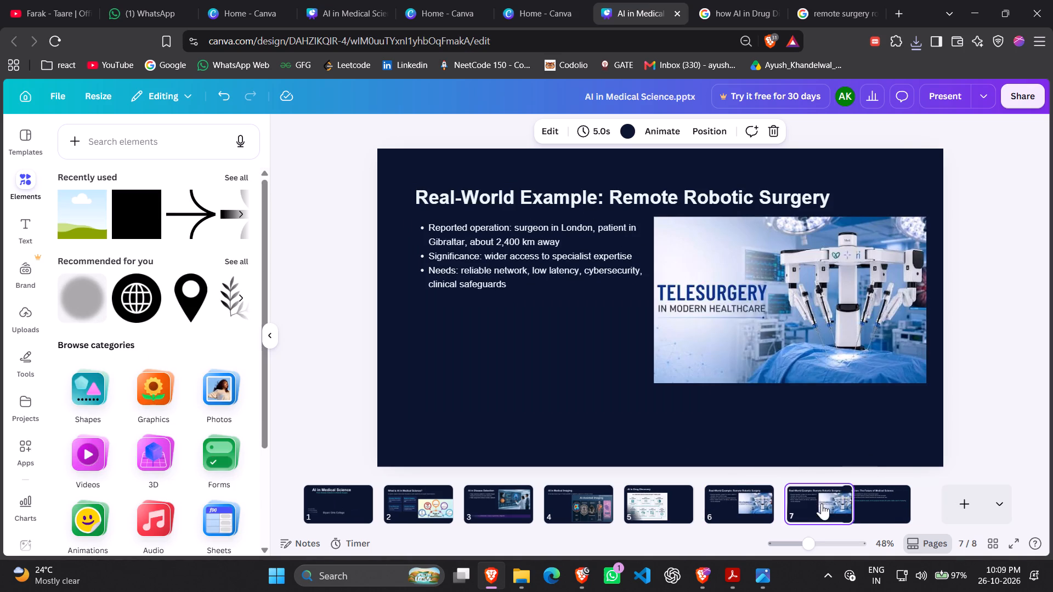
# Replace the title of the duplicated slide with "AI Tools Used:".
pyautogui.click(813, 502)
pyautogui.doubleClick(624, 187)
pyautogui.write('AI Tools Used:')
pyautogui.press('space')
# Delete the telesurgery image and its empty frame from the "AI Tools Used:" slide and shift the bullet list inward.
pyautogui.click(764, 269)
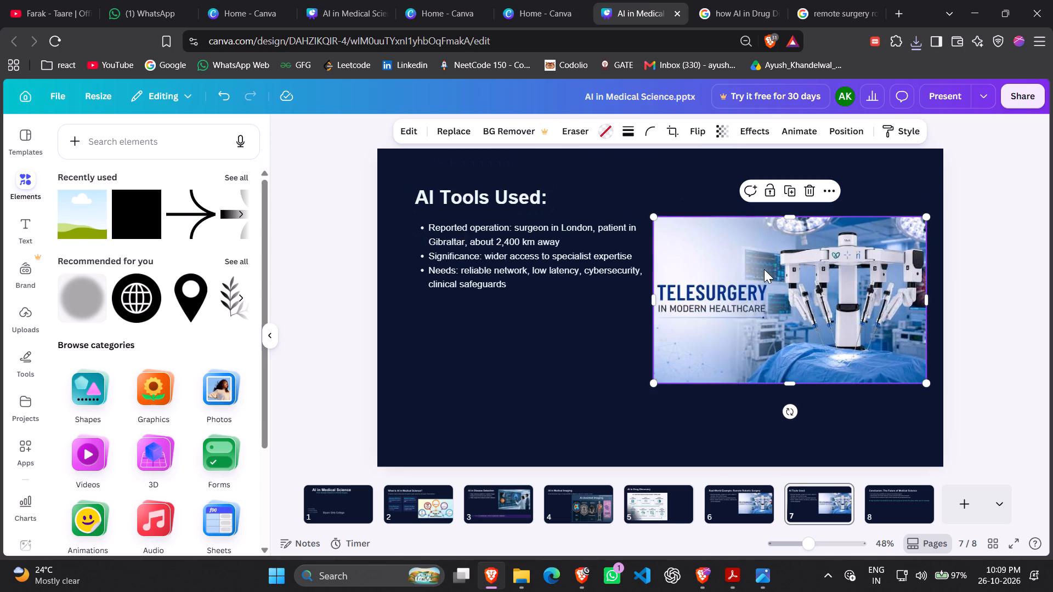
pyautogui.press('Delete')
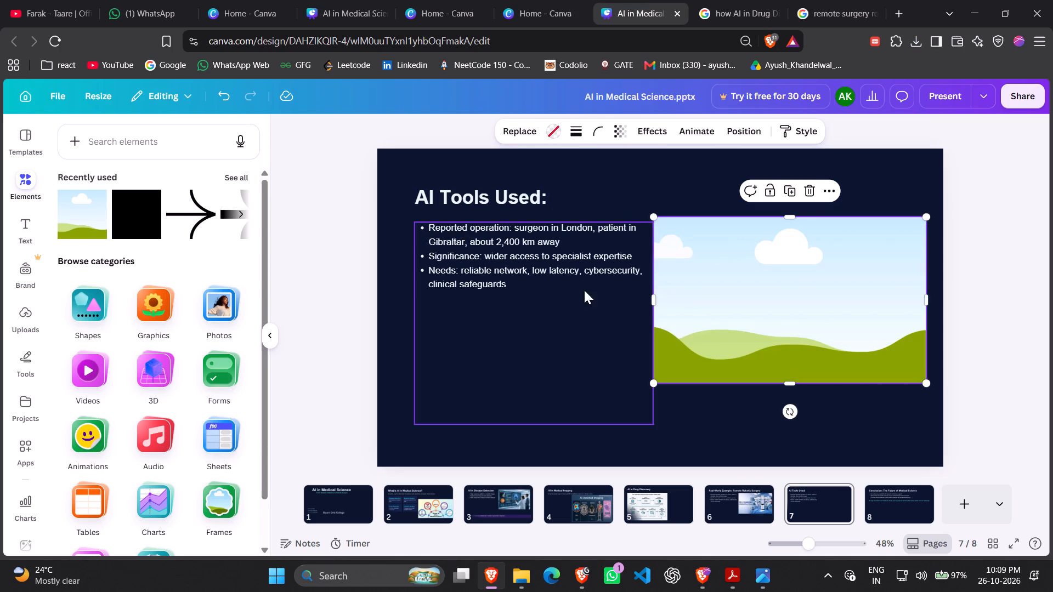
pyautogui.click(722, 278)
pyautogui.press('Delete')
pyautogui.moveTo(614, 287); pyautogui.dragTo(649, 284)
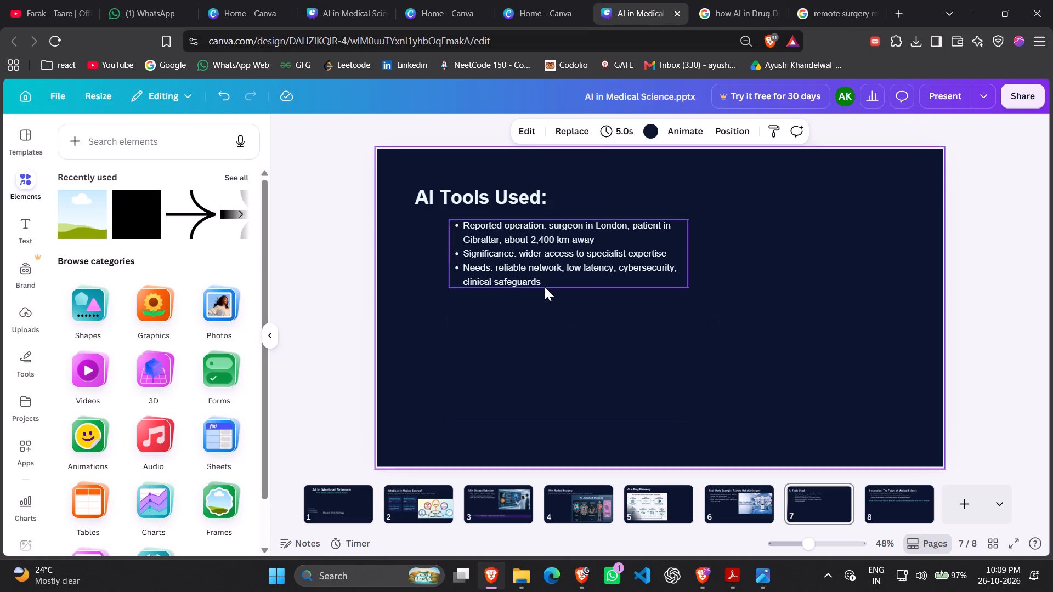
# Replace the bullet text under "AI Tools Used:" with the copied list of six AI tools, from ChatGPT to Napkin AI.
pyautogui.tripleClick(545, 287)
pyautogui.moveTo(544, 284); pyautogui.dragTo(463, 229)
pyautogui.hotkey('ctrl', 'v')
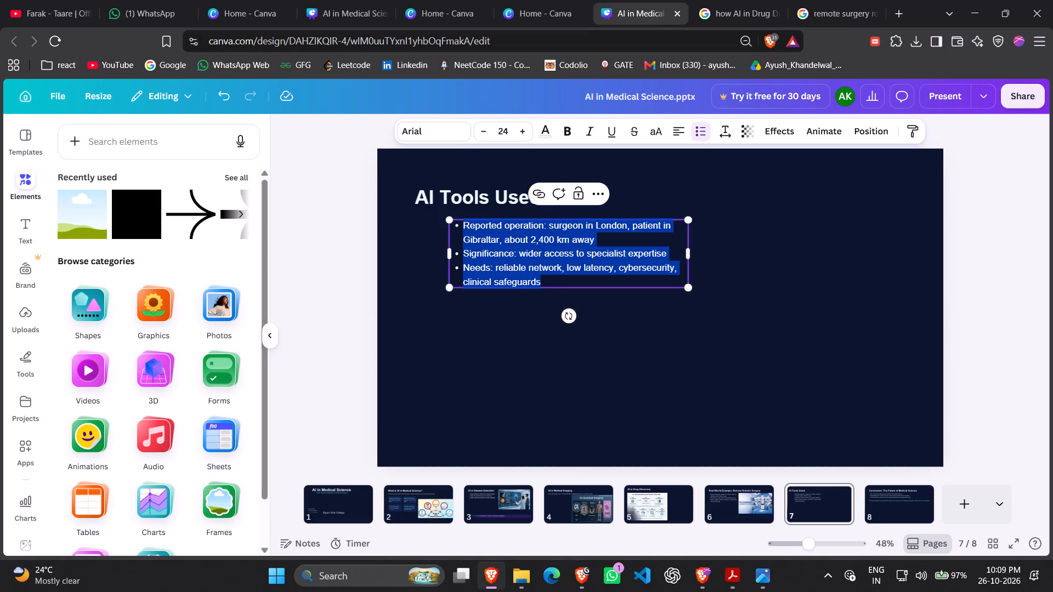
pyautogui.moveTo(628, 326); pyautogui.dragTo(590, 339)
pyautogui.click(750, 314)
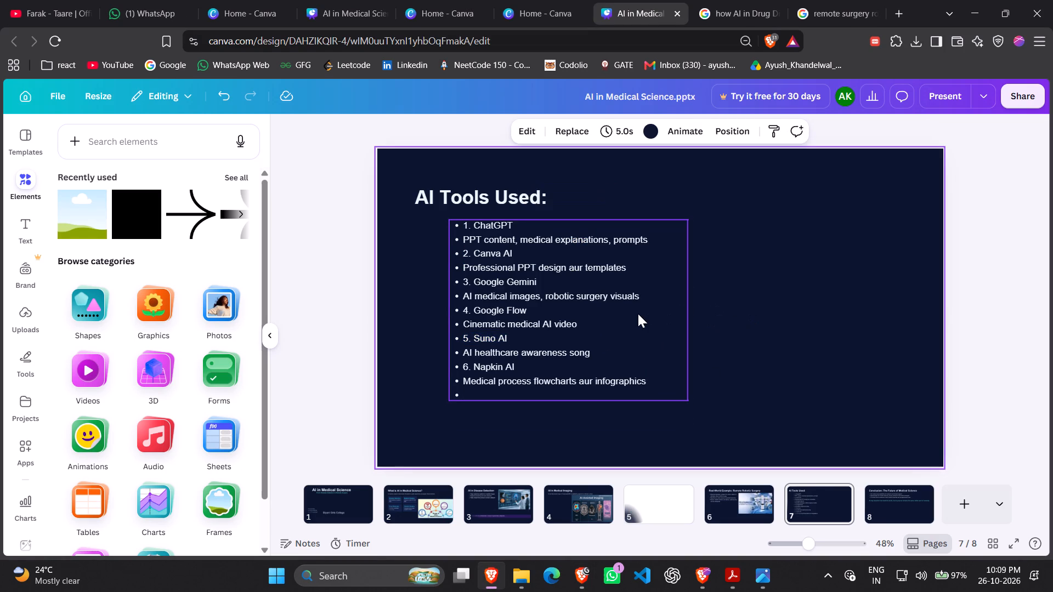
# Move the tools list slightly lower and in line with the start of the slide title, and remove its empty last bullet.
pyautogui.moveTo(637, 339); pyautogui.dragTo(618, 348)
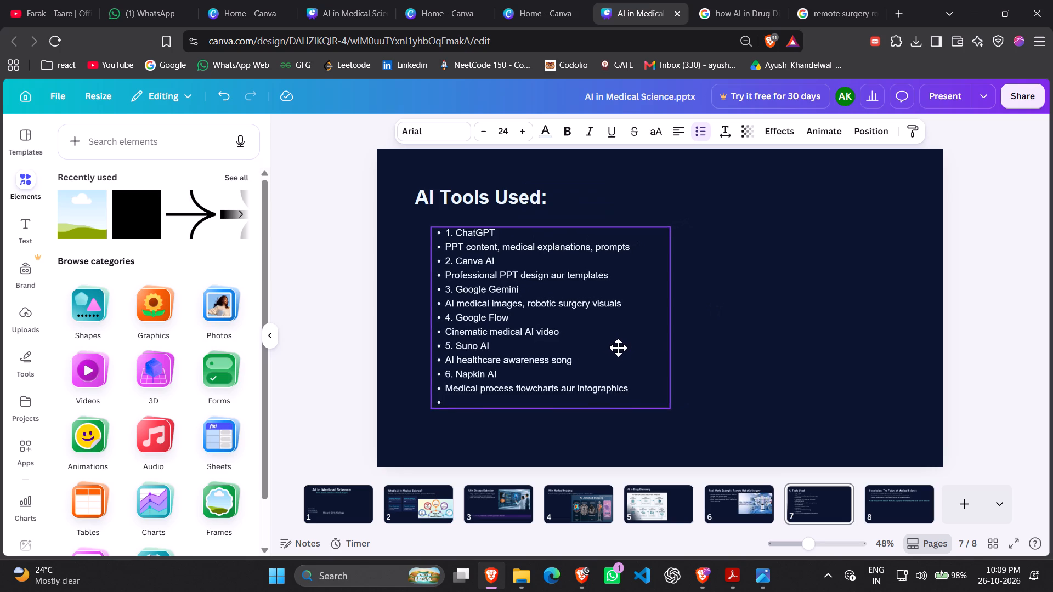
pyautogui.moveTo(618, 348); pyautogui.dragTo(611, 352)
pyautogui.click(438, 405)
pyautogui.click(438, 405)
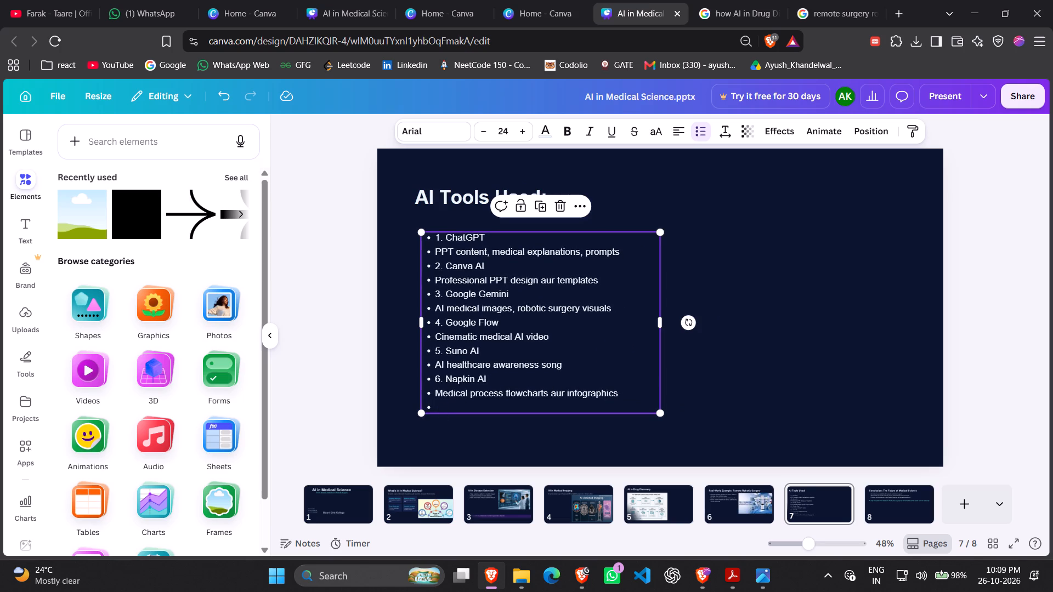
pyautogui.press('BackSpace')
pyautogui.click(803, 339)
pyautogui.moveTo(631, 328); pyautogui.dragTo(623, 332)
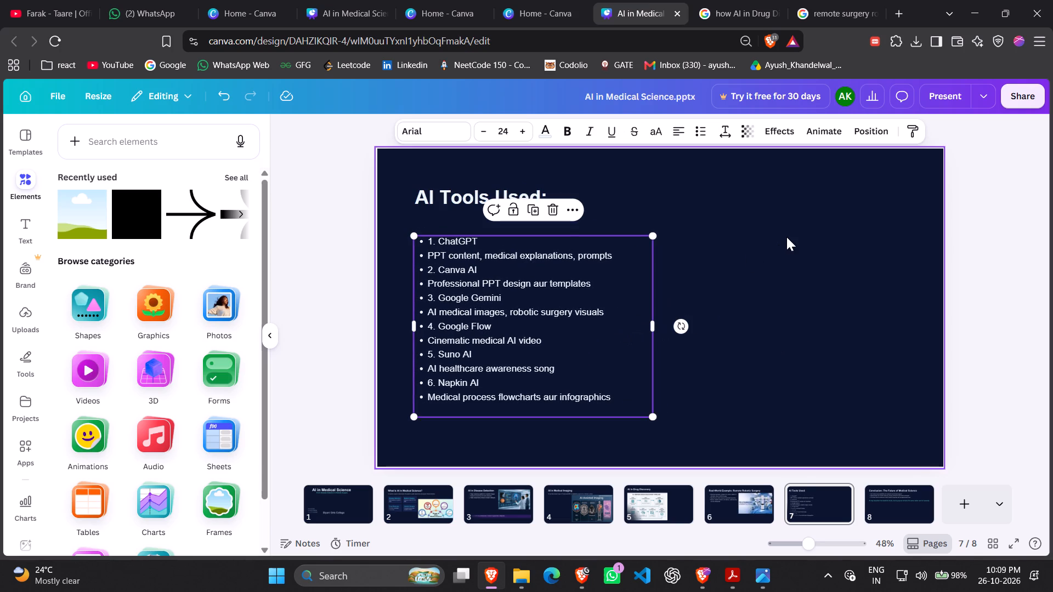
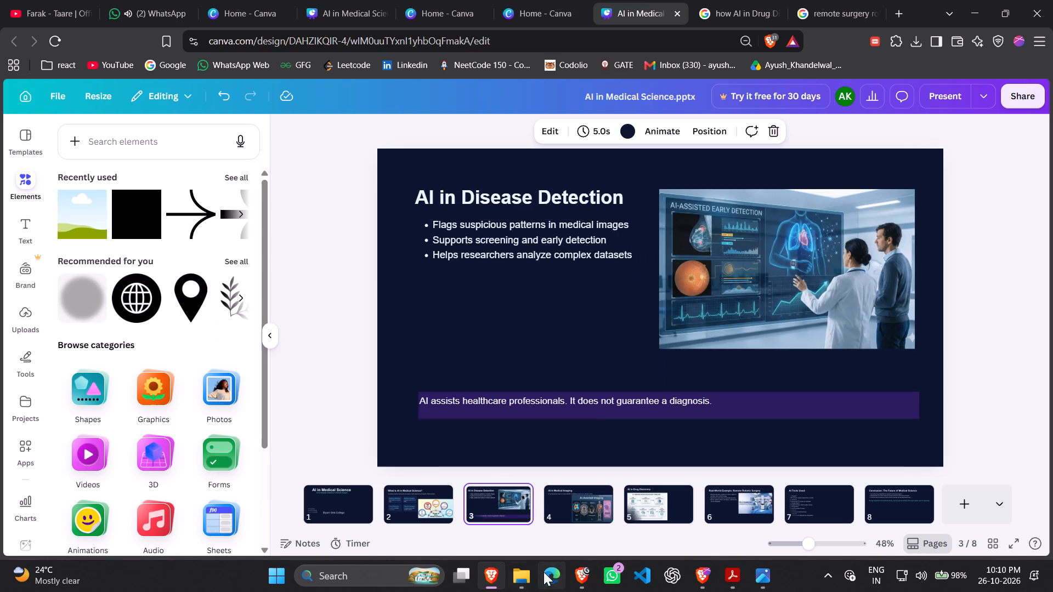
# Switch to File Explorer to view the files in the Downloads folder.
pyautogui.click(526, 572)
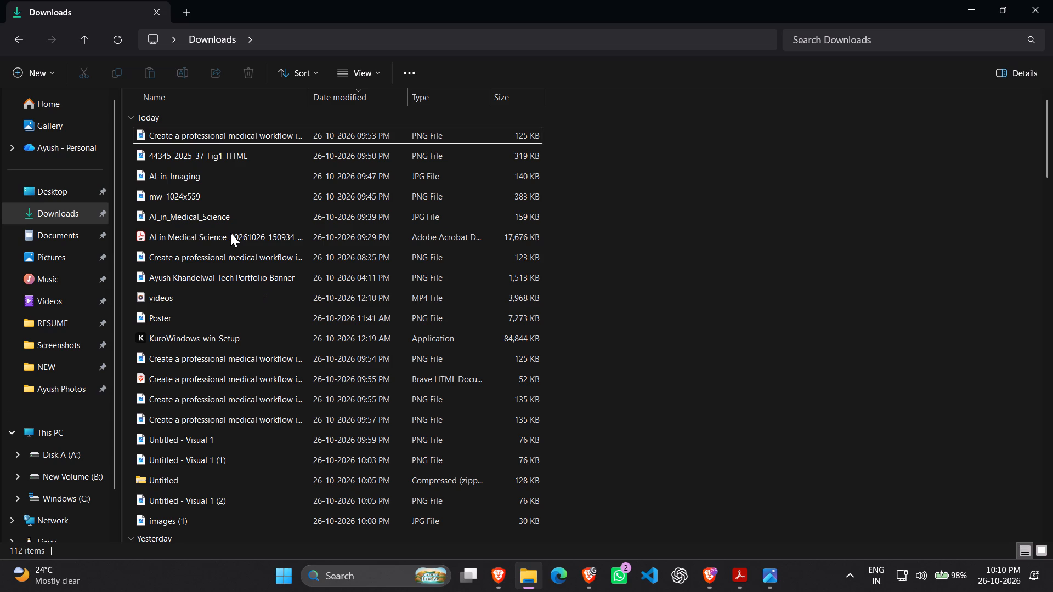
# Preview the "videos" MP4 from the Downloads folder and close the player.
pyautogui.scroll(-3, 317, 435)
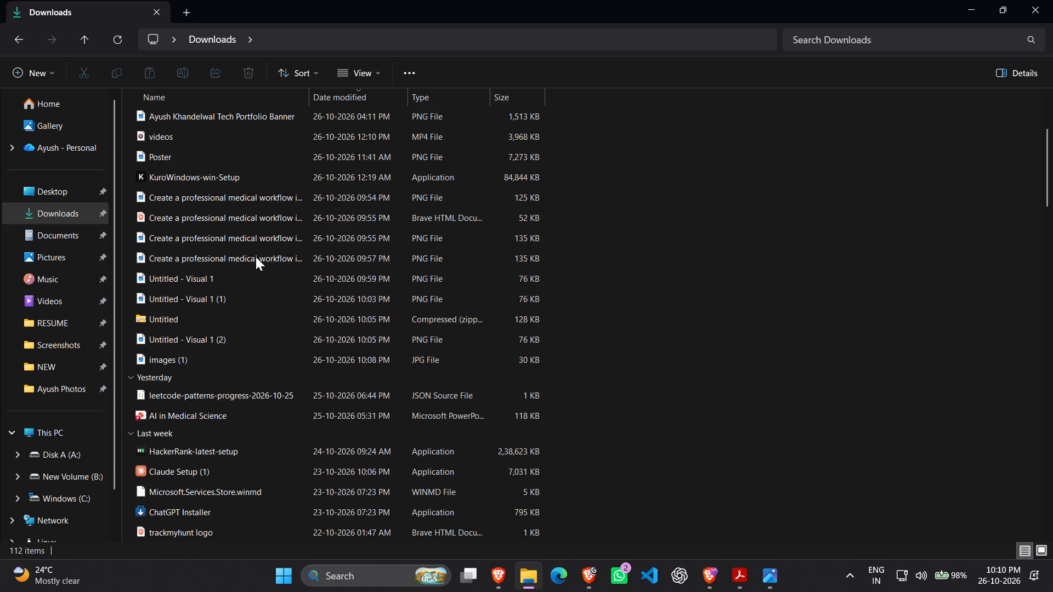
pyautogui.doubleClick(234, 141)
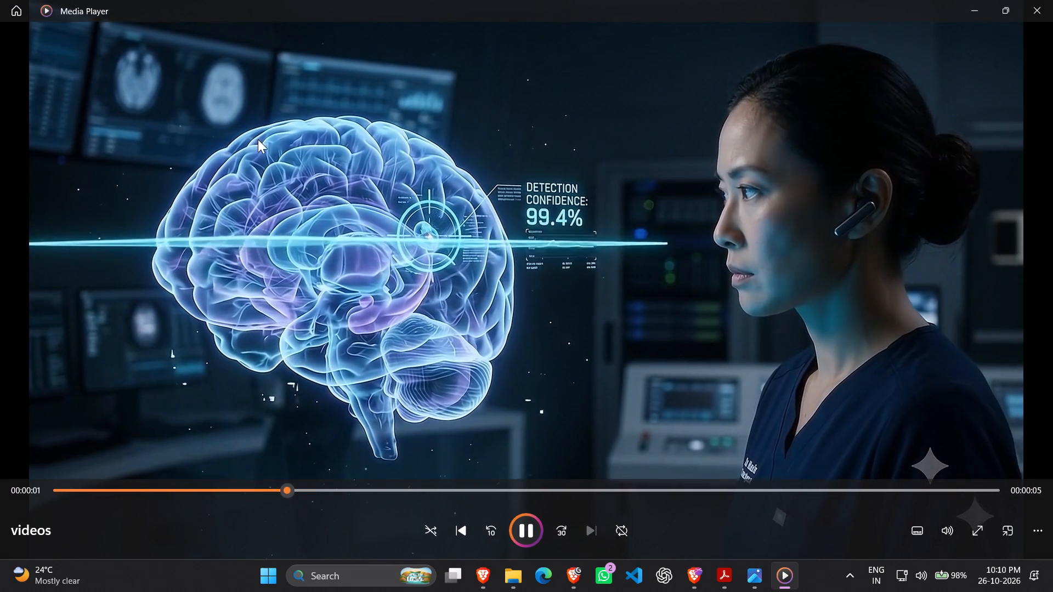
pyautogui.click(1043, 1)
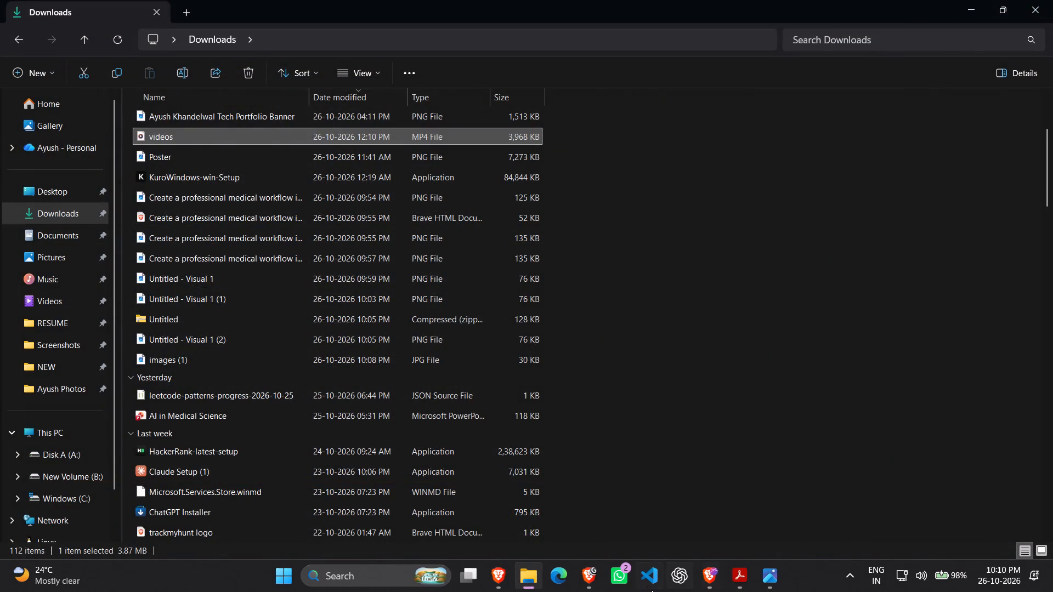
# Switch to the Canva presentation and delete the "AI assists healthcare professionals" note from slide 3.
pyautogui.click(595, 577)
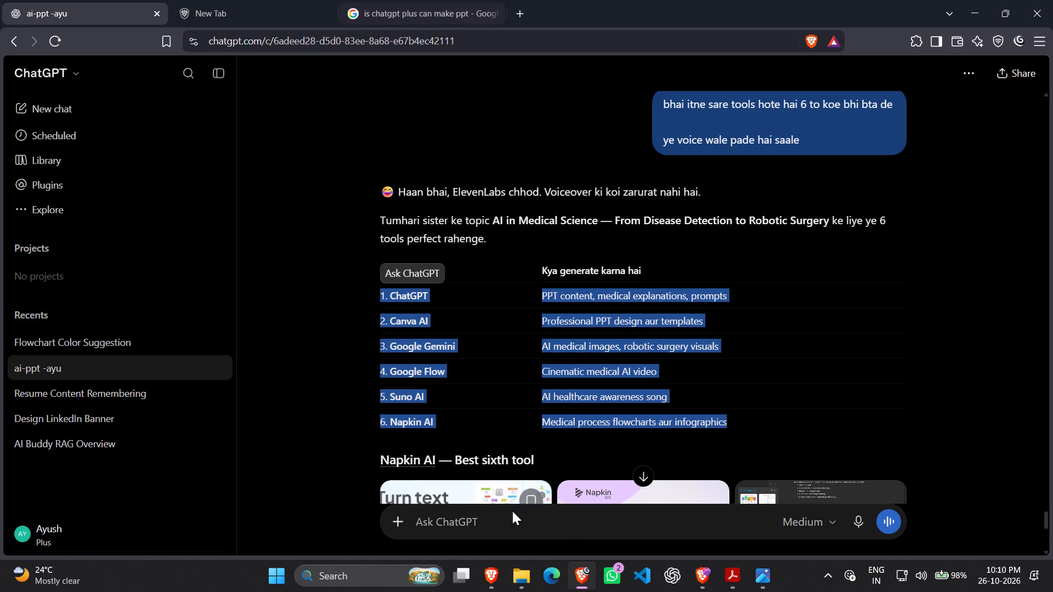
pyautogui.click(496, 582)
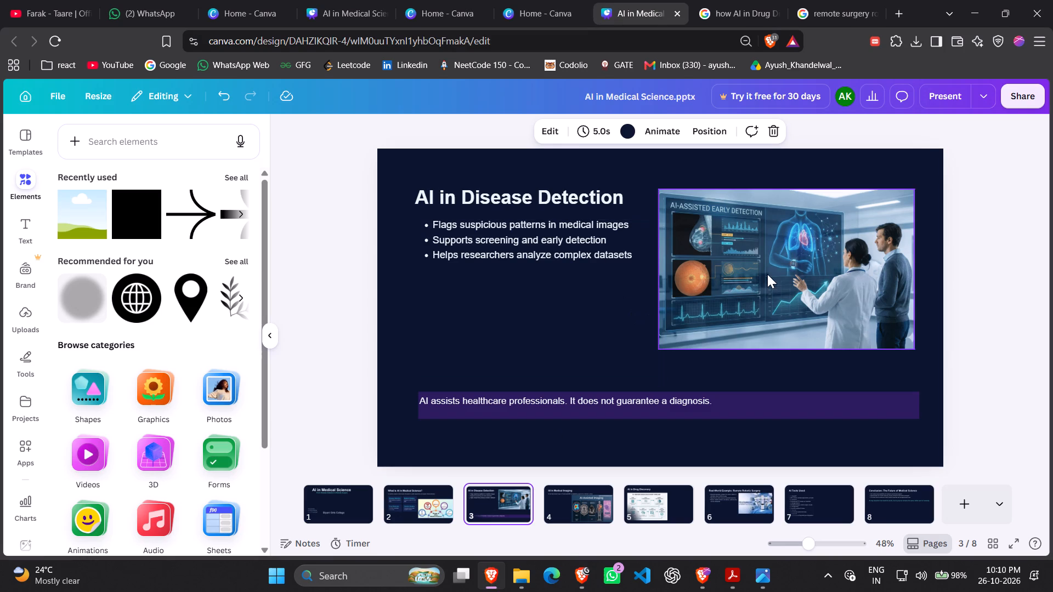
pyautogui.click(718, 408)
pyautogui.press('Delete')
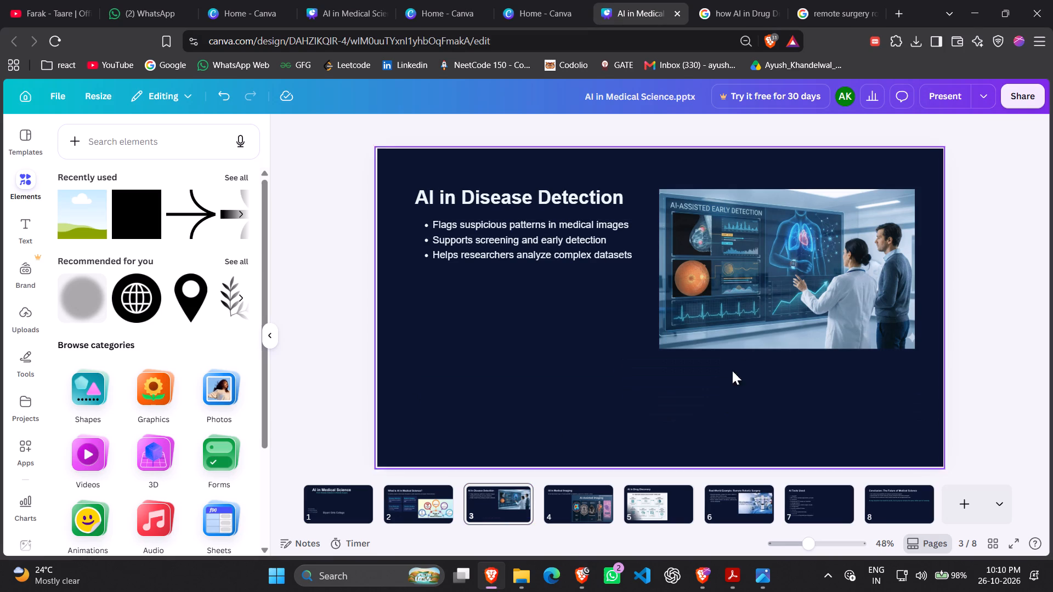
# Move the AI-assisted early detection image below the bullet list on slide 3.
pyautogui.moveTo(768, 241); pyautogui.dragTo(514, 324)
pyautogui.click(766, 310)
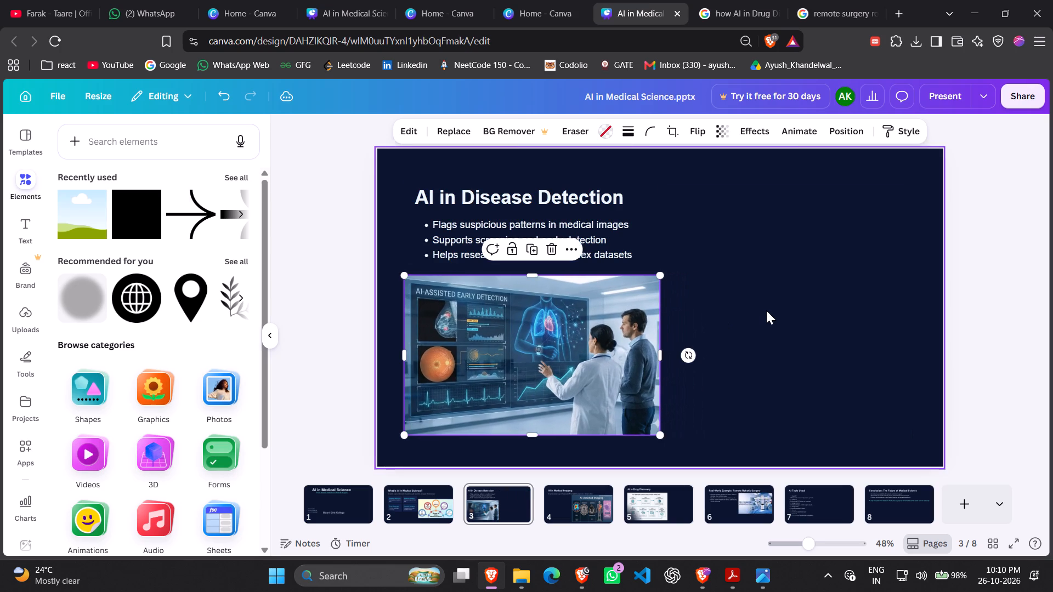
# Place a landscape picture frame in the empty right half of slide 3.
pyautogui.moveTo(86, 225); pyautogui.dragTo(737, 244)
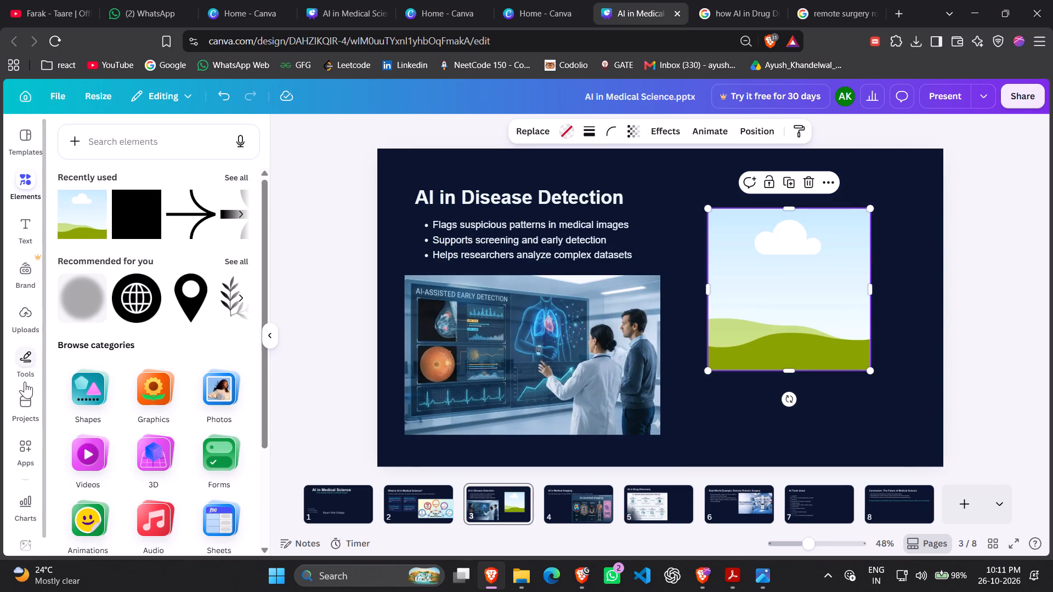
# Upload the "videos" MP4 from Downloads to the Canva uploads.
pyautogui.click(33, 327)
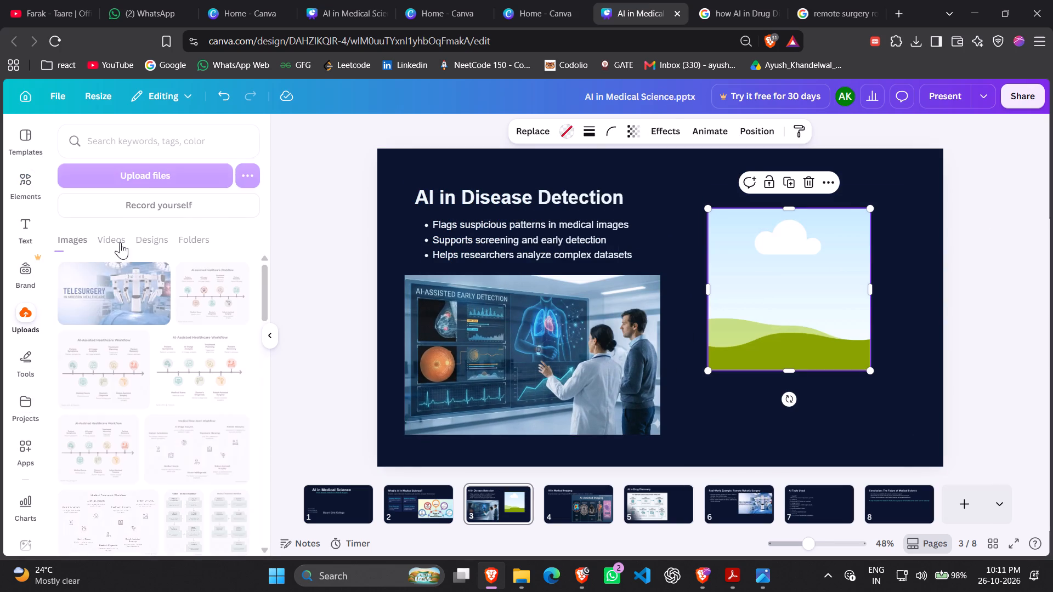
pyautogui.click(138, 177)
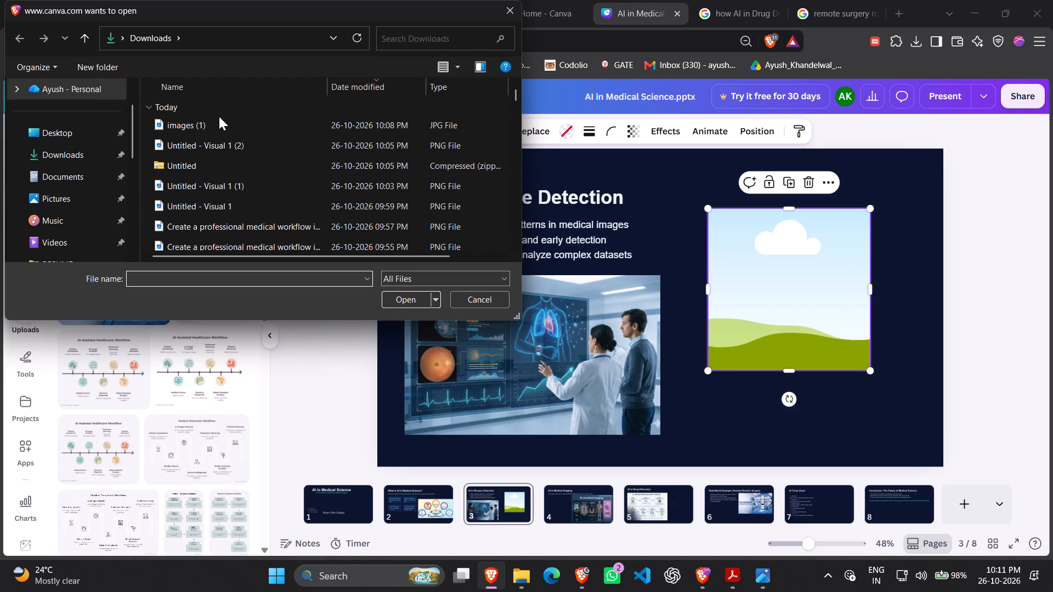
pyautogui.scroll(-4, 219, 214)
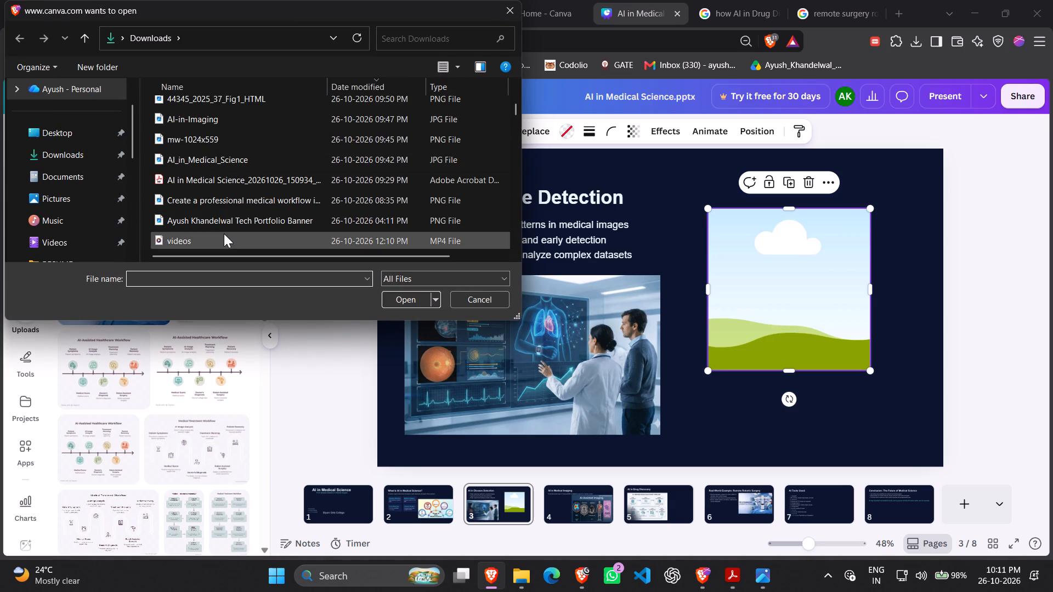
pyautogui.click(224, 234)
pyautogui.click(391, 298)
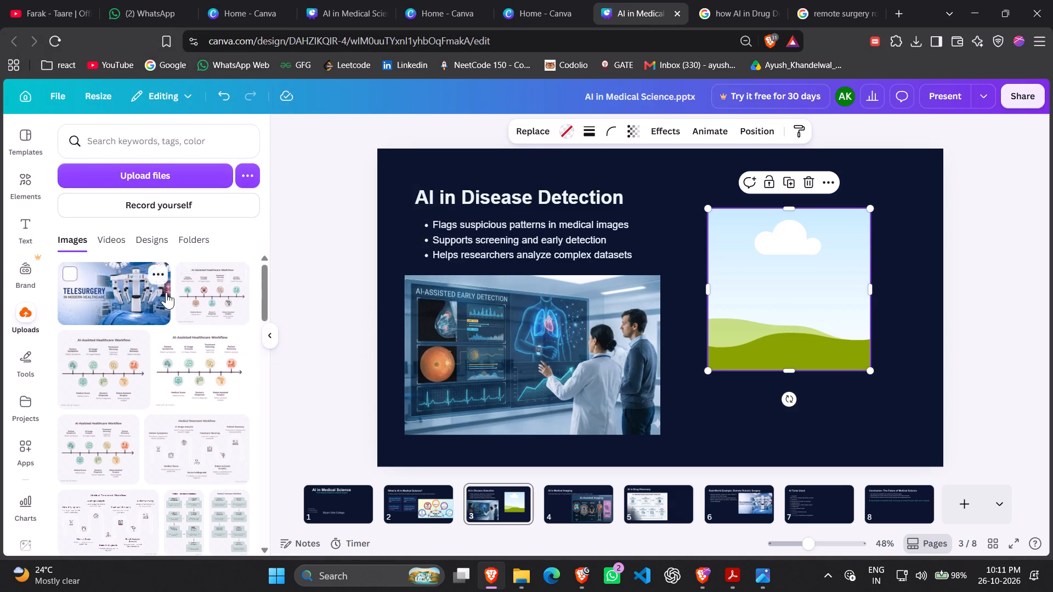
# Fill the frame with the uploaded brain scan video and widen it on both sides to about 1,011 by 551.
pyautogui.moveTo(111, 290); pyautogui.dragTo(767, 237)
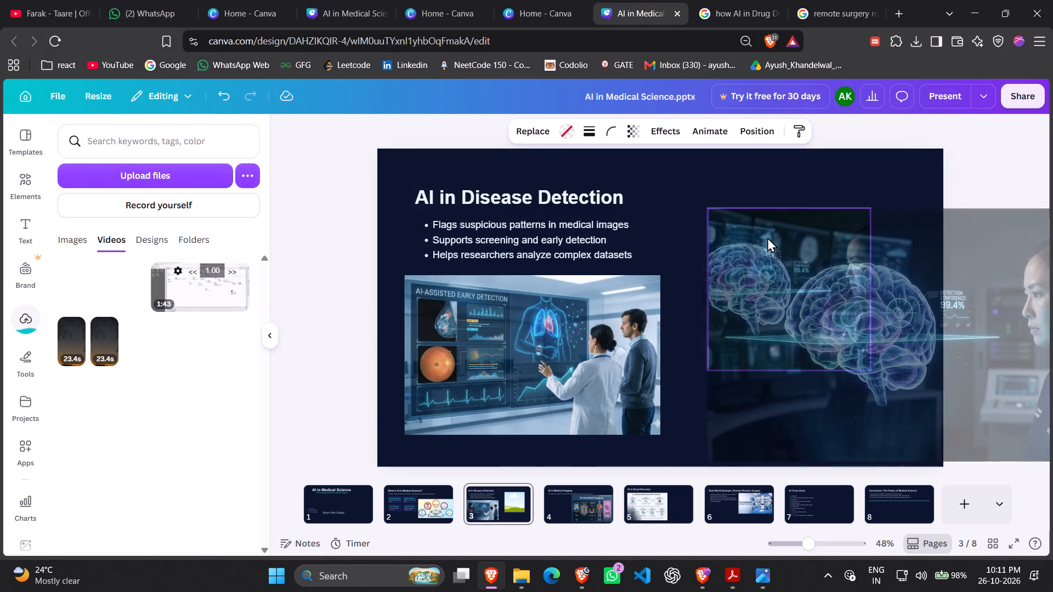
pyautogui.moveTo(767, 237); pyautogui.dragTo(733, 221)
pyautogui.moveTo(874, 287); pyautogui.dragTo(933, 298)
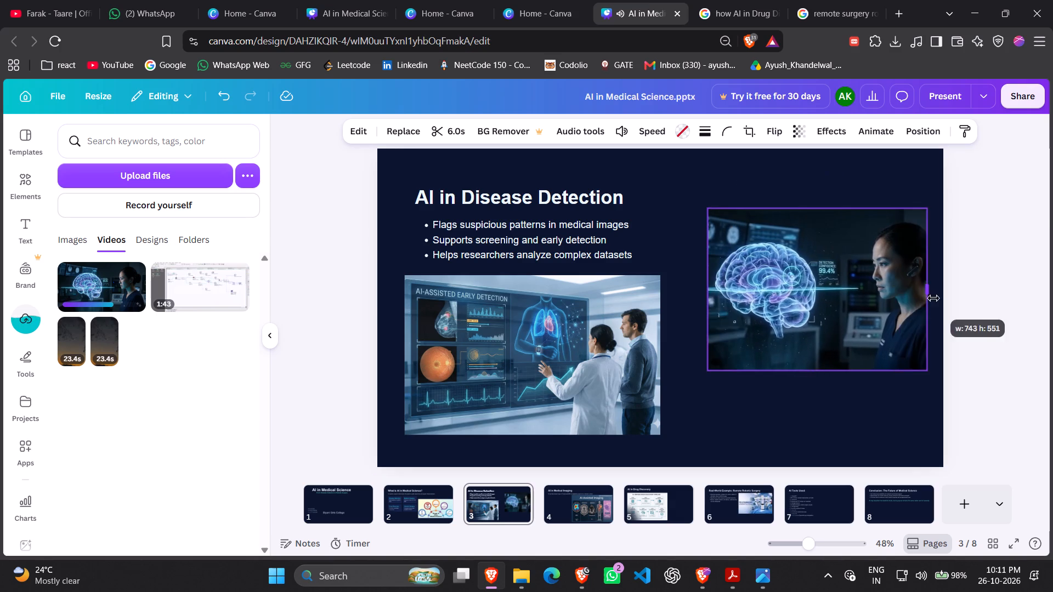
pyautogui.moveTo(933, 298); pyautogui.dragTo(957, 298)
pyautogui.moveTo(711, 293); pyautogui.dragTo(657, 293)
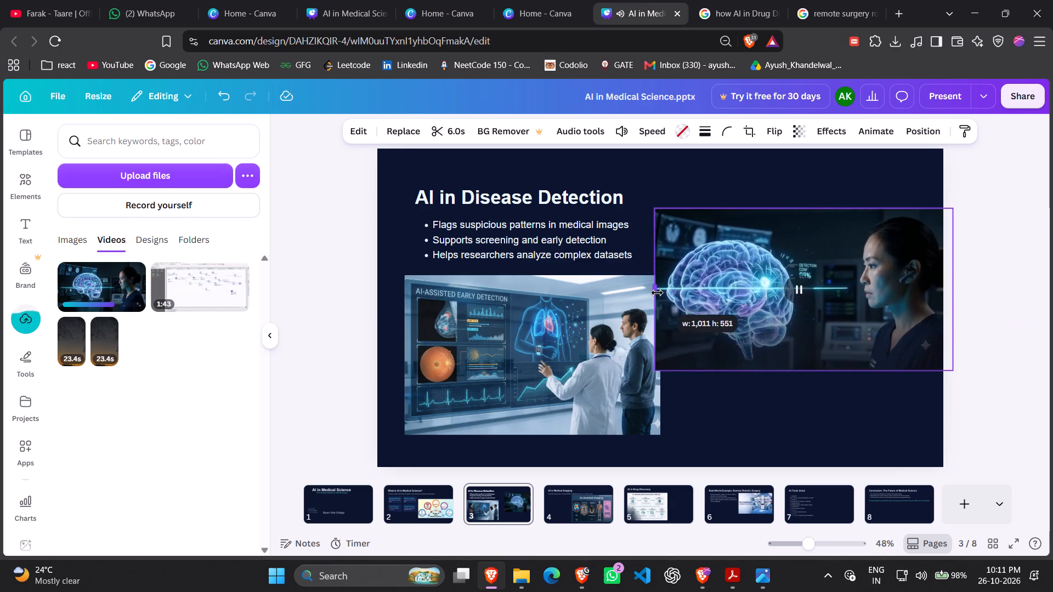
pyautogui.moveTo(657, 293); pyautogui.dragTo(656, 292)
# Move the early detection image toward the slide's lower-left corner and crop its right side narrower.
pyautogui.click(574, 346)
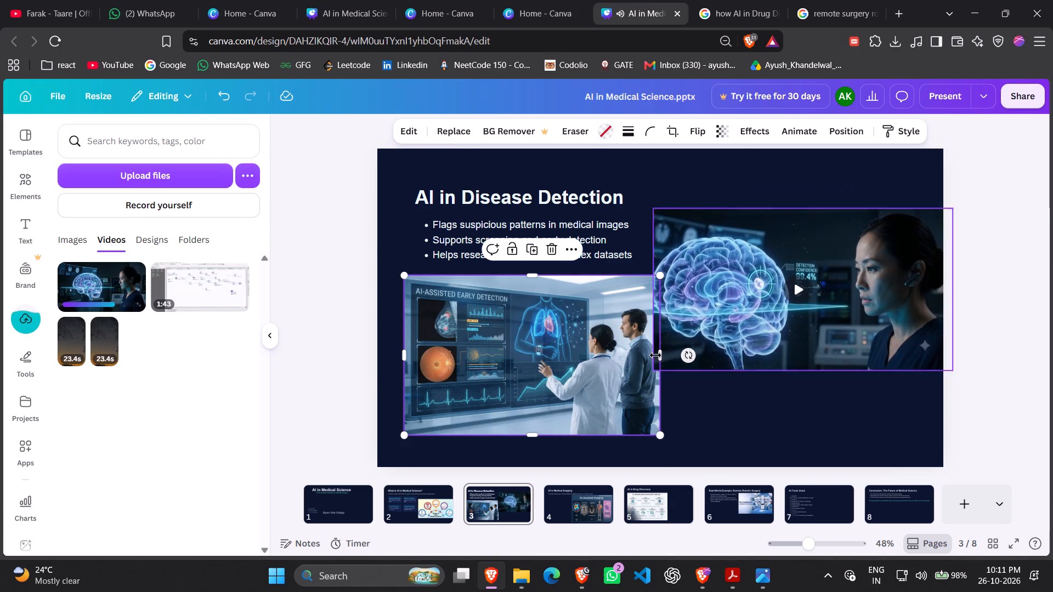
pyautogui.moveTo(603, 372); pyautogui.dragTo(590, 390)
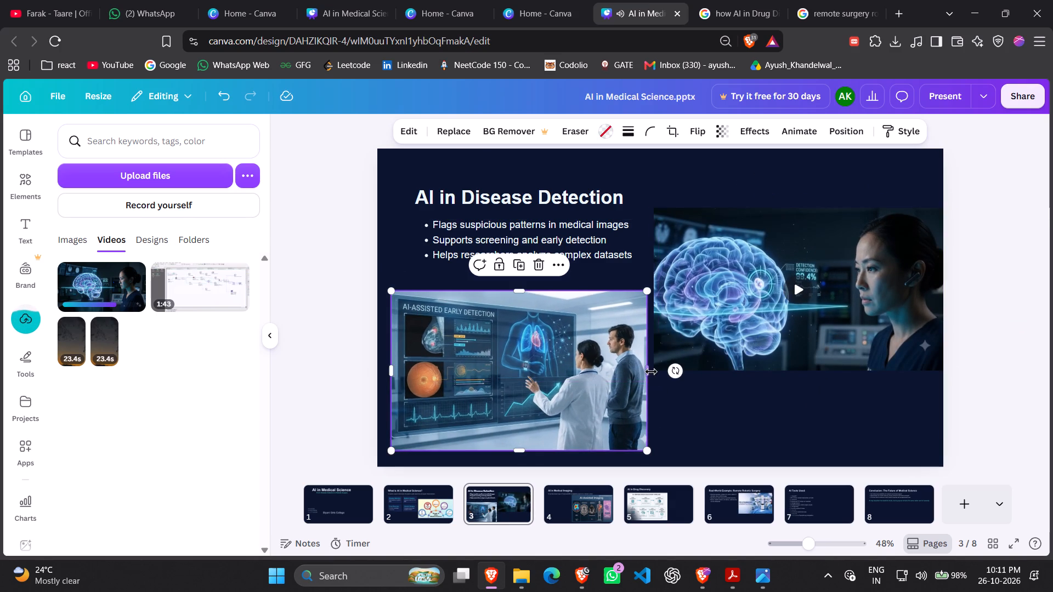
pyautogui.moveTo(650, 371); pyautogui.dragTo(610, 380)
# Delete the AI-assisted early detection image from slide 3.
pyautogui.click(576, 378)
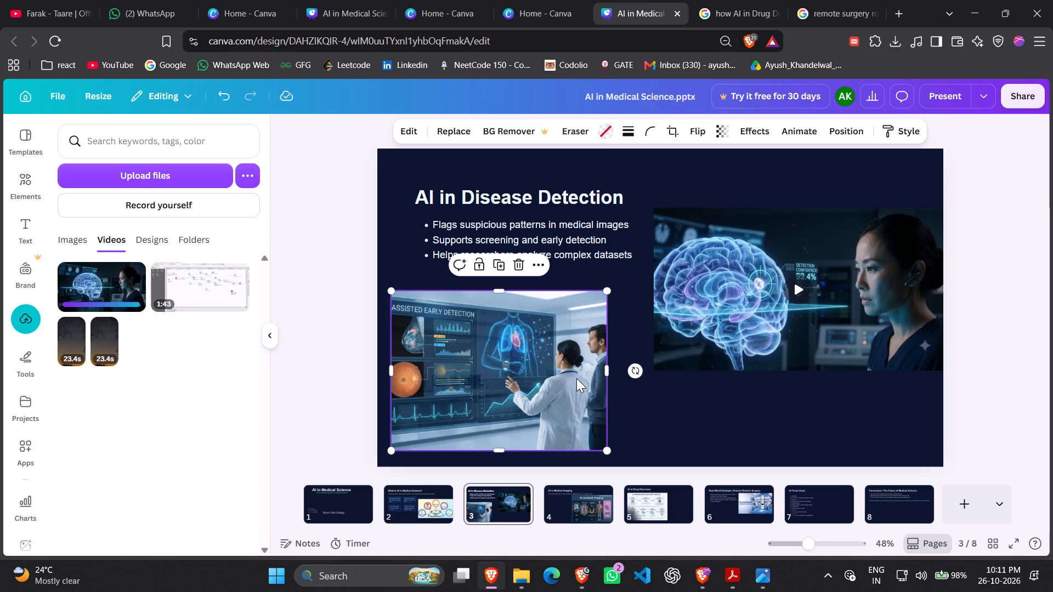
pyautogui.press('Delete')
pyautogui.click(559, 340)
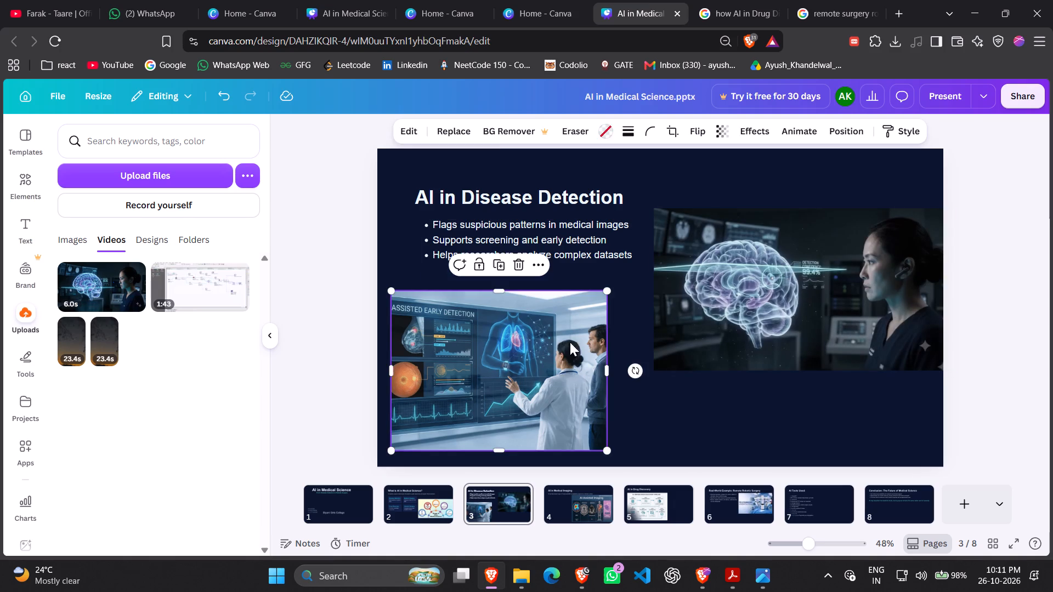
pyautogui.press('Delete')
pyautogui.click(778, 310)
pyautogui.click(585, 330)
pyautogui.press('Delete')
# Move the brain scan video to the lower right of slide 3, below the bullet text and inside the slide edges.
pyautogui.moveTo(841, 314); pyautogui.dragTo(812, 324)
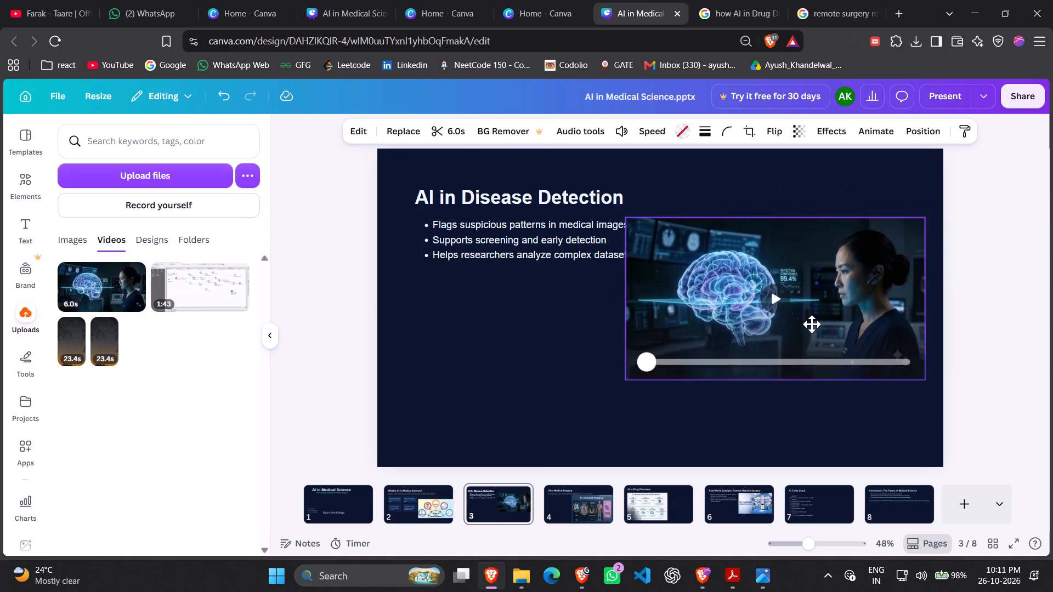
pyautogui.moveTo(812, 324); pyautogui.dragTo(818, 364)
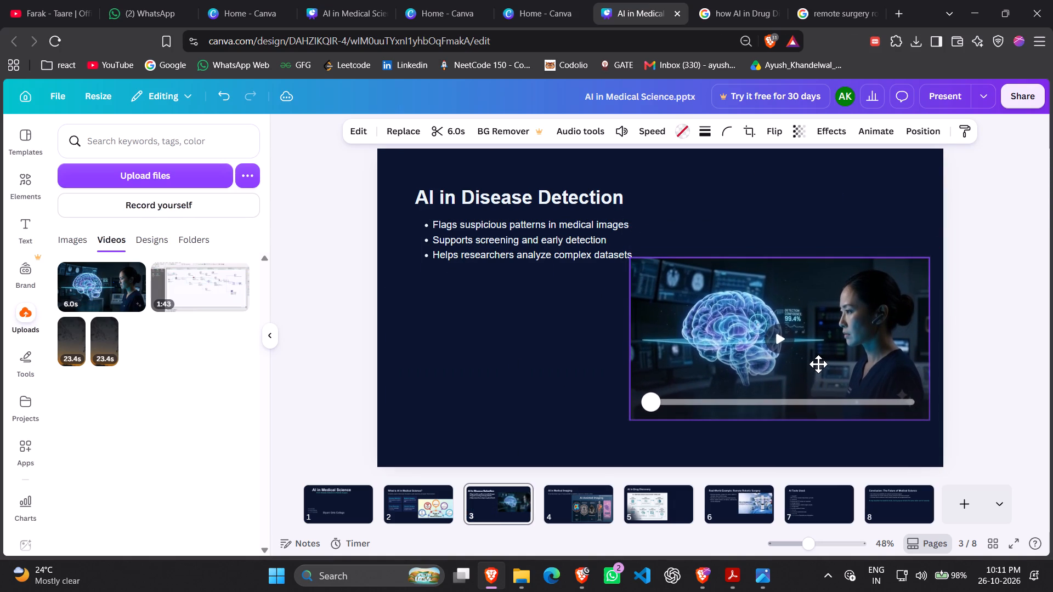
pyautogui.moveTo(818, 364); pyautogui.dragTo(821, 366)
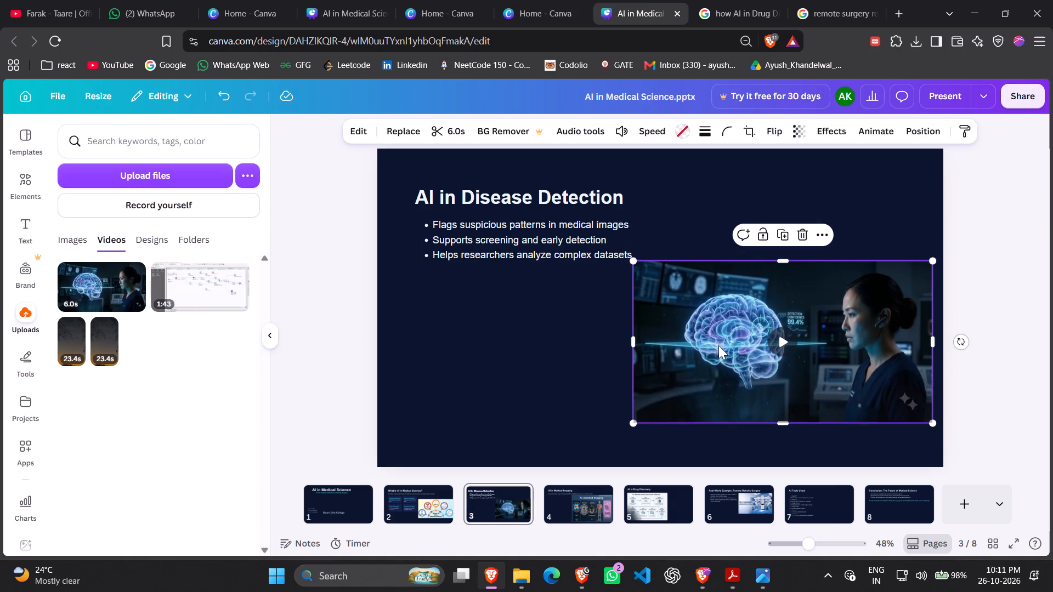
pyautogui.moveTo(719, 346); pyautogui.dragTo(715, 358)
# Play the brain scan video on the slide to check it.
pyautogui.click(783, 357)
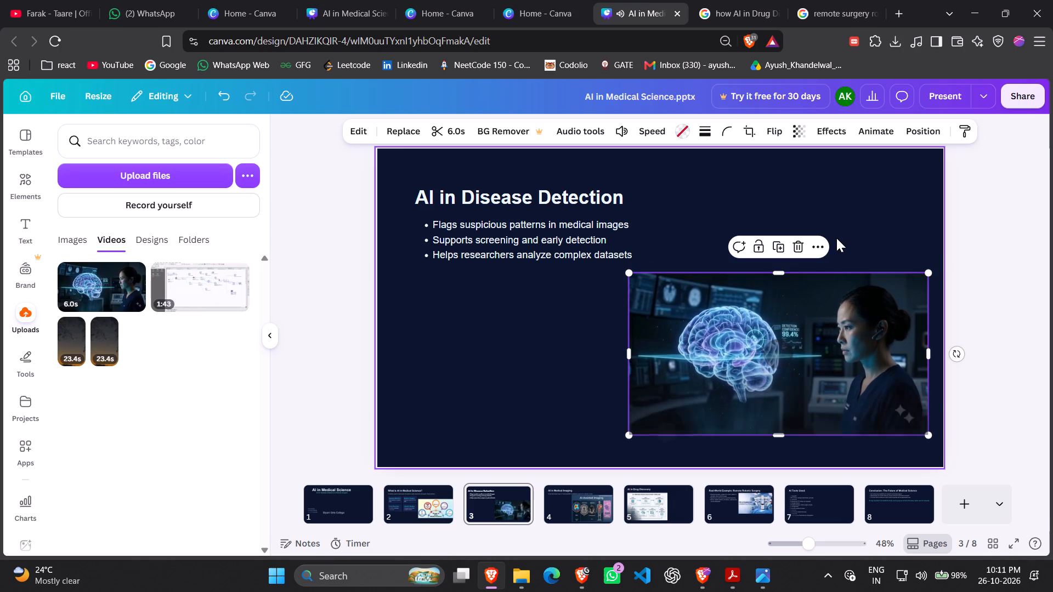
pyautogui.click(838, 237)
pyautogui.click(771, 350)
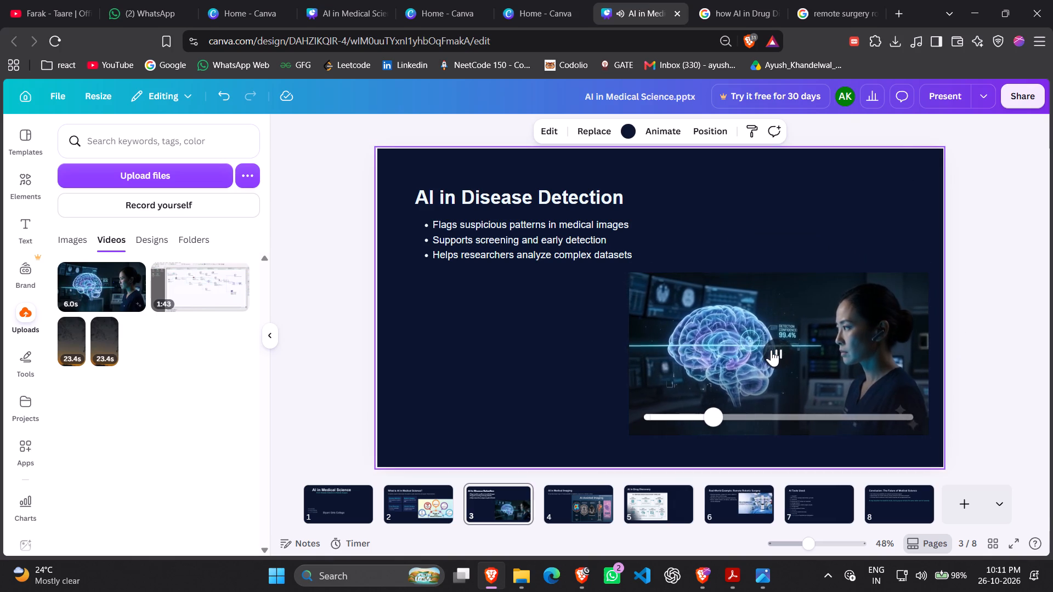
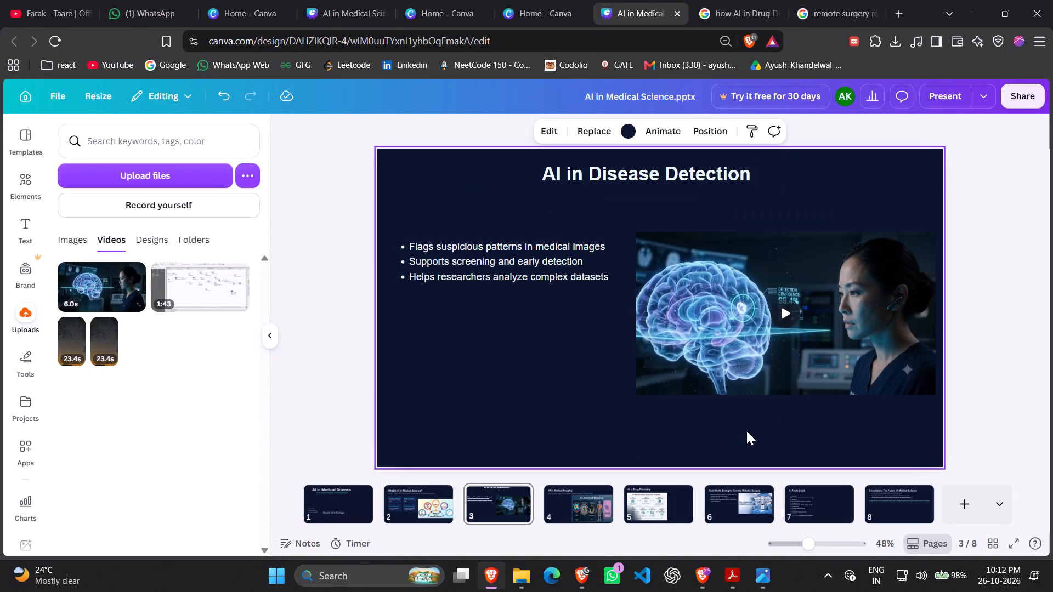
# Duplicate the bullet text box on the disease detection slide.
pyautogui.click(485, 252)
pyautogui.hotkey('ctrl', 'c')
pyautogui.click(719, 430)
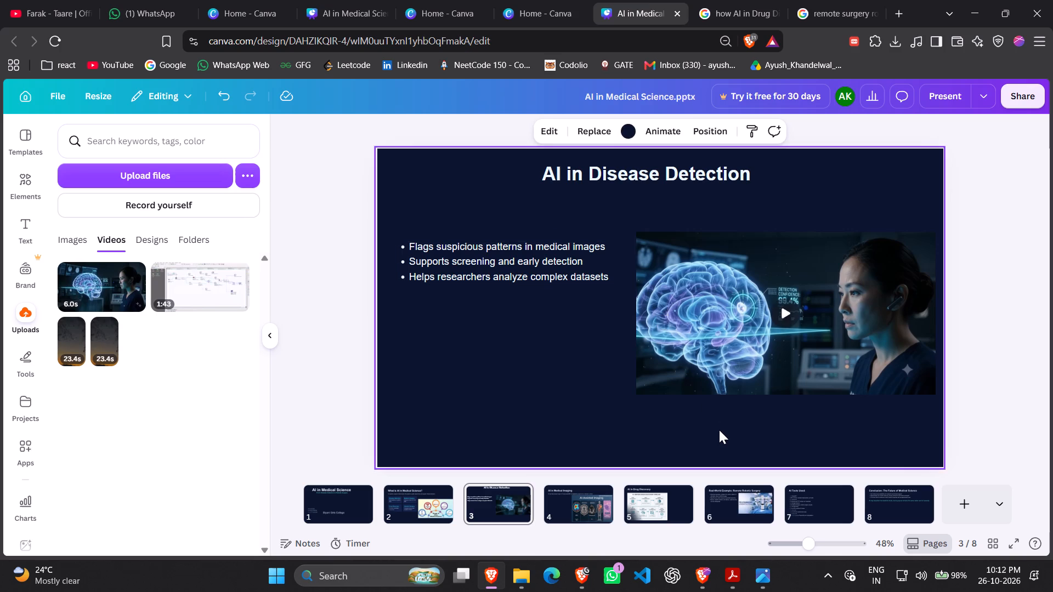
pyautogui.hotkey('ctrl', 'v')
# Move the original bullet text up so it sits closer beneath the slide title.
pyautogui.moveTo(556, 339); pyautogui.dragTo(591, 401)
pyautogui.doubleClick(587, 373)
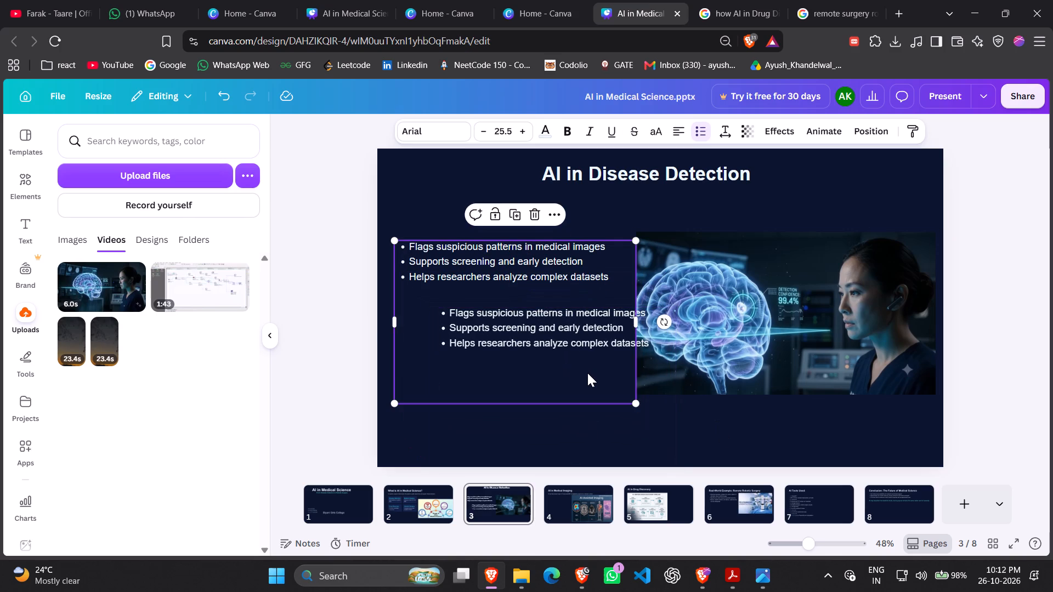
pyautogui.moveTo(587, 373); pyautogui.dragTo(584, 349)
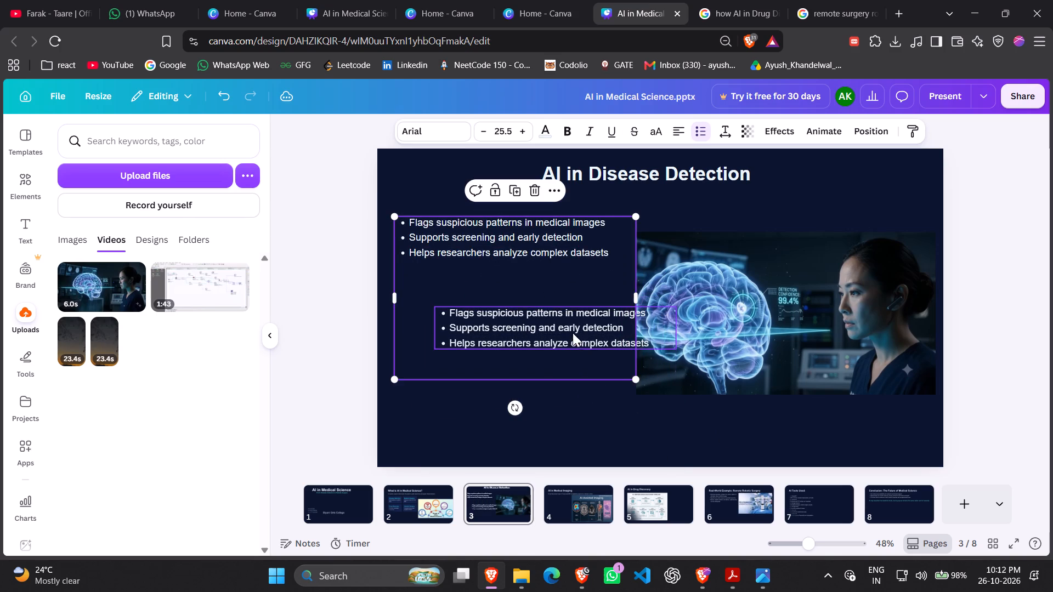
pyautogui.moveTo(569, 327); pyautogui.dragTo(573, 318)
# Move the duplicated bullet text to just below the brain scan video.
pyautogui.click(588, 340)
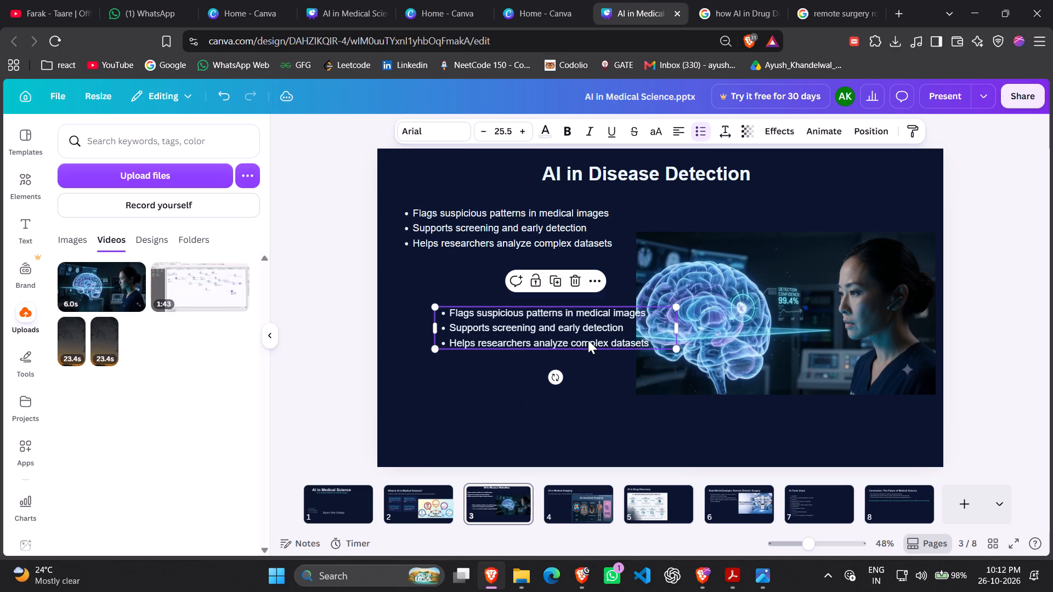
pyautogui.moveTo(586, 344); pyautogui.dragTo(698, 436)
# Replace the duplicate's text with the previously copied "Rapid analysis of 3D MRI/CT scans for early anomaly detection" and remove its bullet.
pyautogui.doubleClick(698, 433)
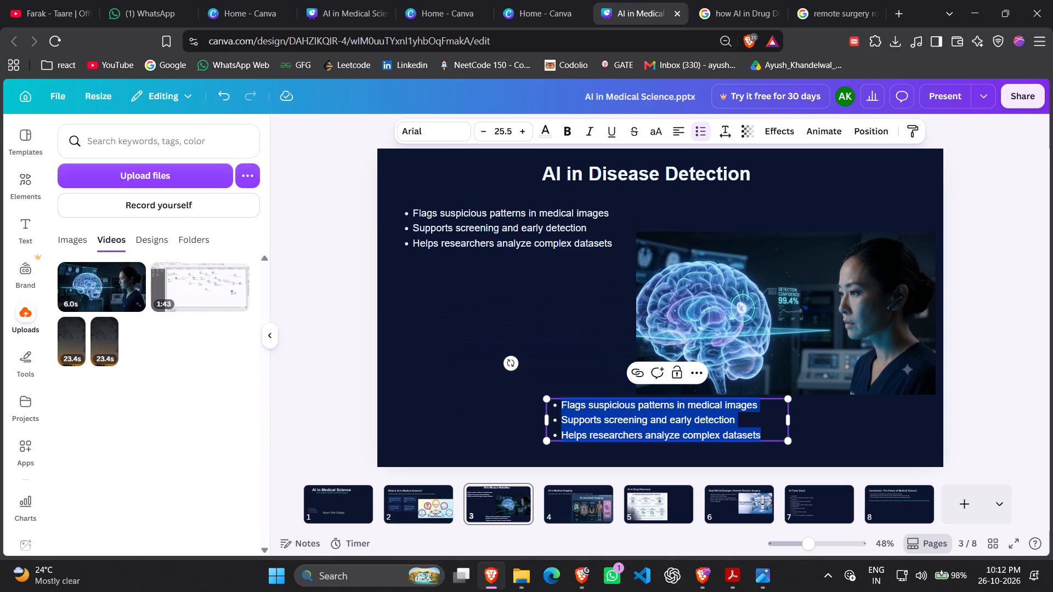
pyautogui.press('super+v')
pyautogui.click(656, 292)
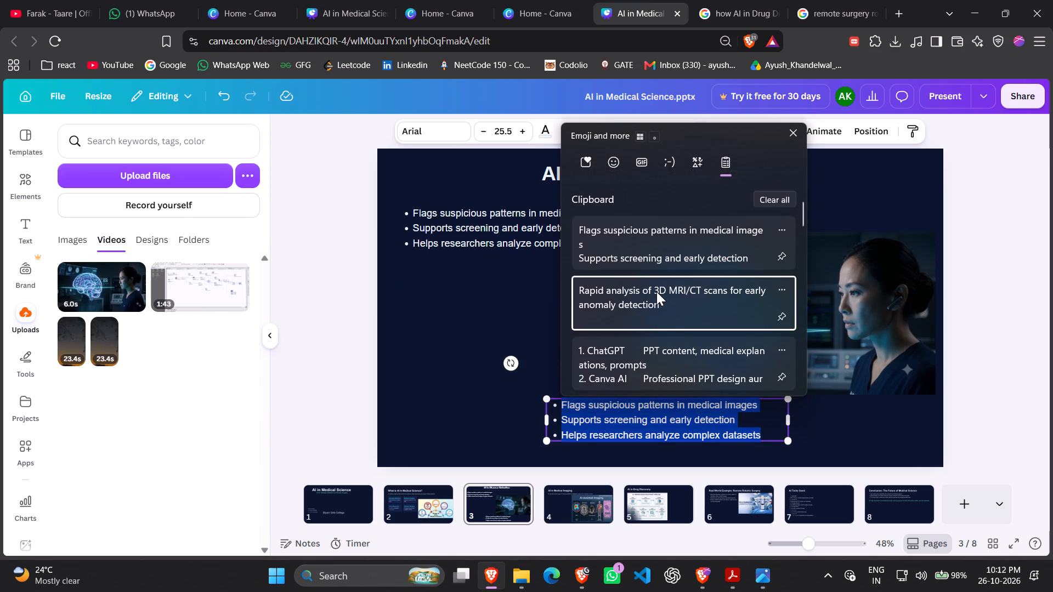
pyautogui.hotkey('ctrl', 'v')
pyautogui.moveTo(651, 416); pyautogui.dragTo(773, 419)
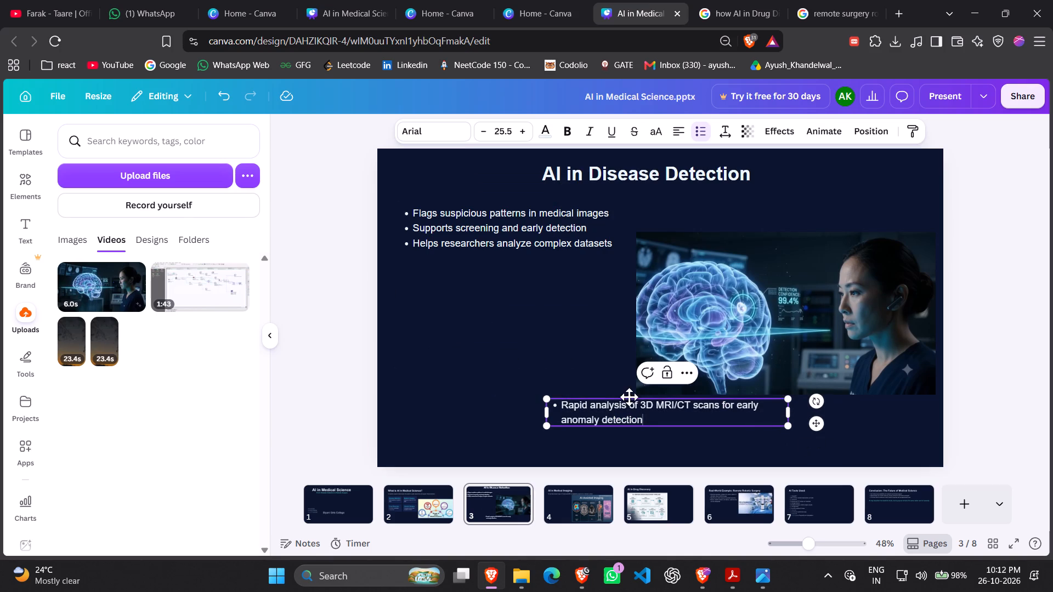
pyautogui.click(561, 404)
pyautogui.press('BackSpace')
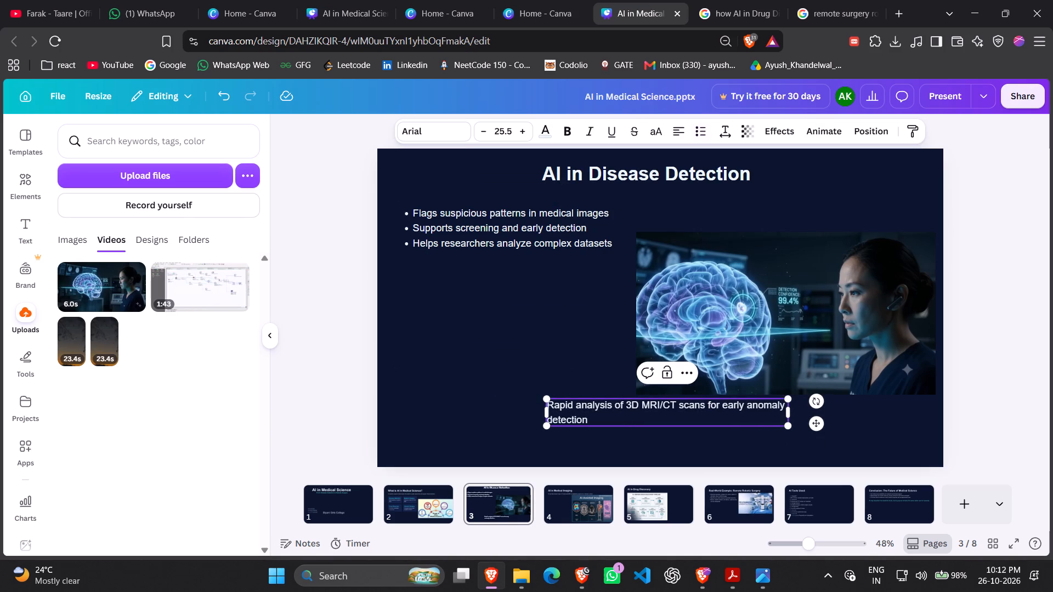
# Widen the caption box so the text fits on one line and place it directly beneath the brain scan video.
pyautogui.moveTo(788, 410); pyautogui.dragTo(848, 412)
pyautogui.moveTo(788, 432); pyautogui.dragTo(778, 429)
pyautogui.moveTo(682, 403); pyautogui.dragTo(775, 413)
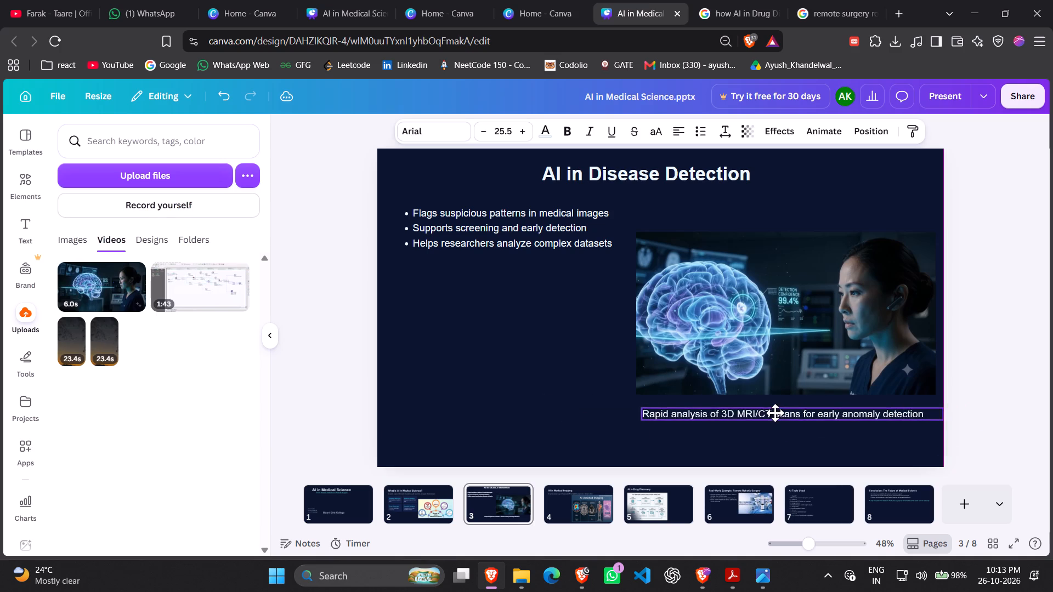
pyautogui.moveTo(775, 413); pyautogui.dragTo(777, 406)
pyautogui.click(798, 446)
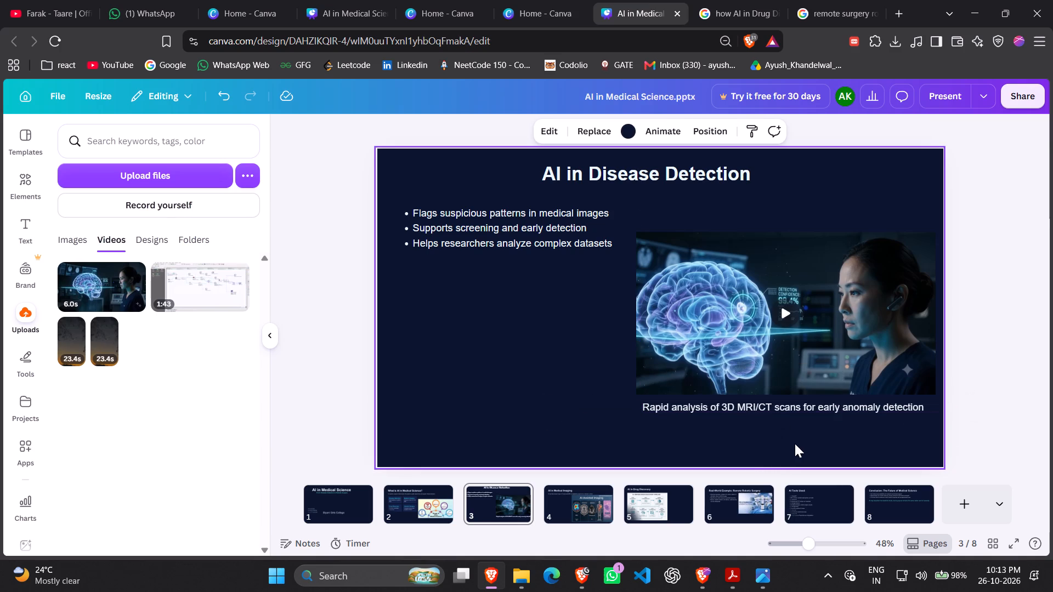
# Play the brain scan video on the slide to check it with its caption.
pyautogui.click(785, 312)
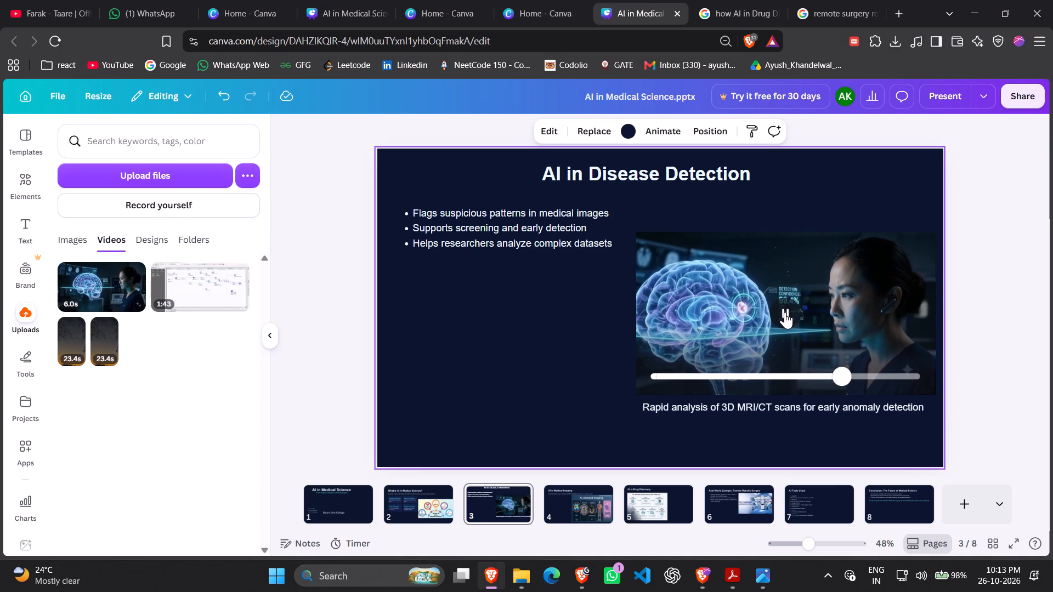
pyautogui.click(785, 312)
pyautogui.click(785, 312)
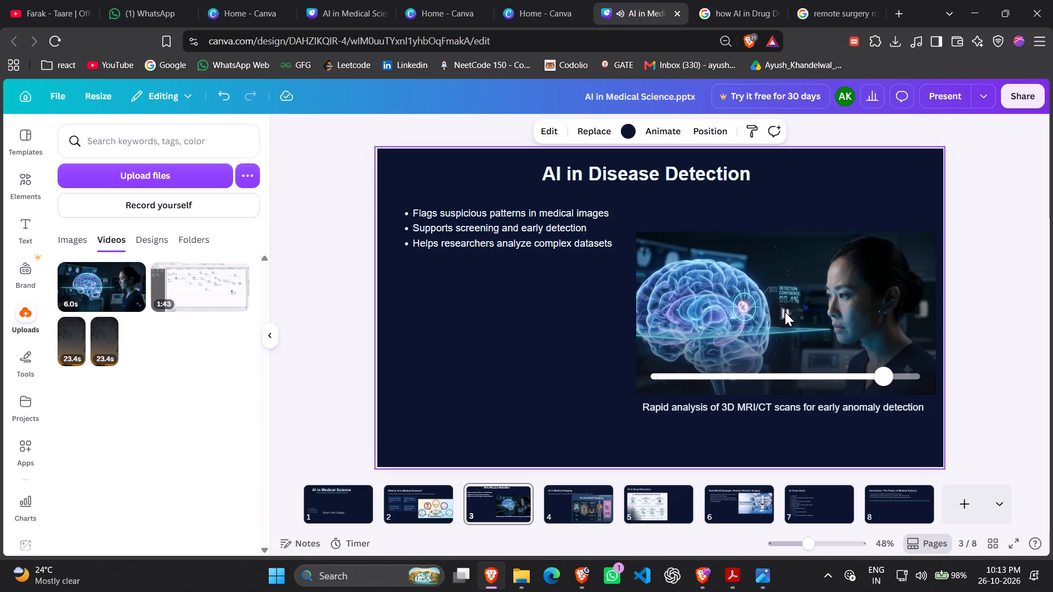
# Add a second line starting with "Generated using" to the caption below the video.
pyautogui.click(780, 403)
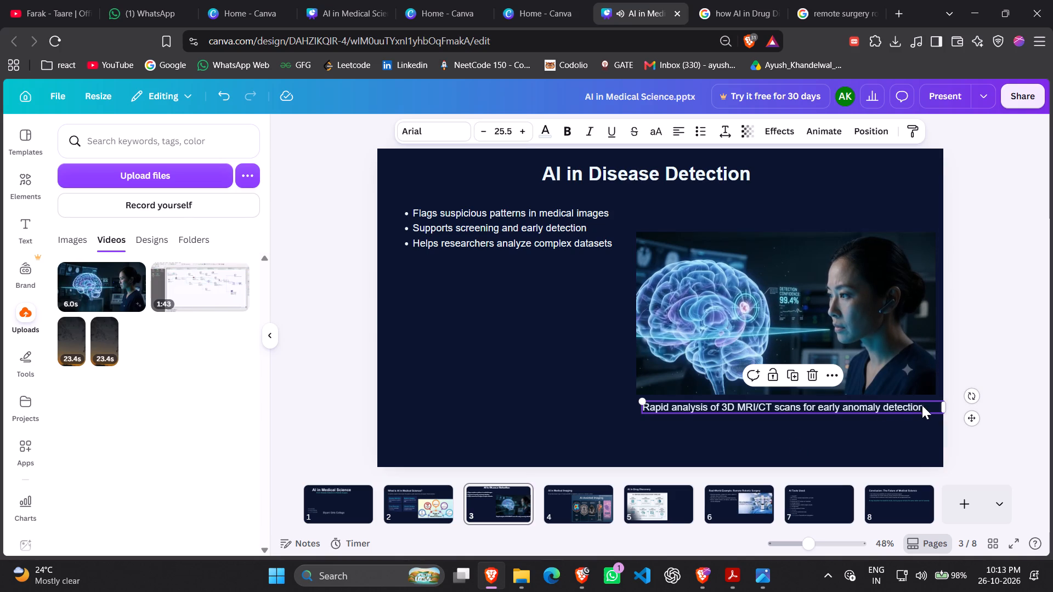
pyautogui.click(922, 405)
pyautogui.click(926, 407)
pyautogui.hotkey('shift', 'Return')
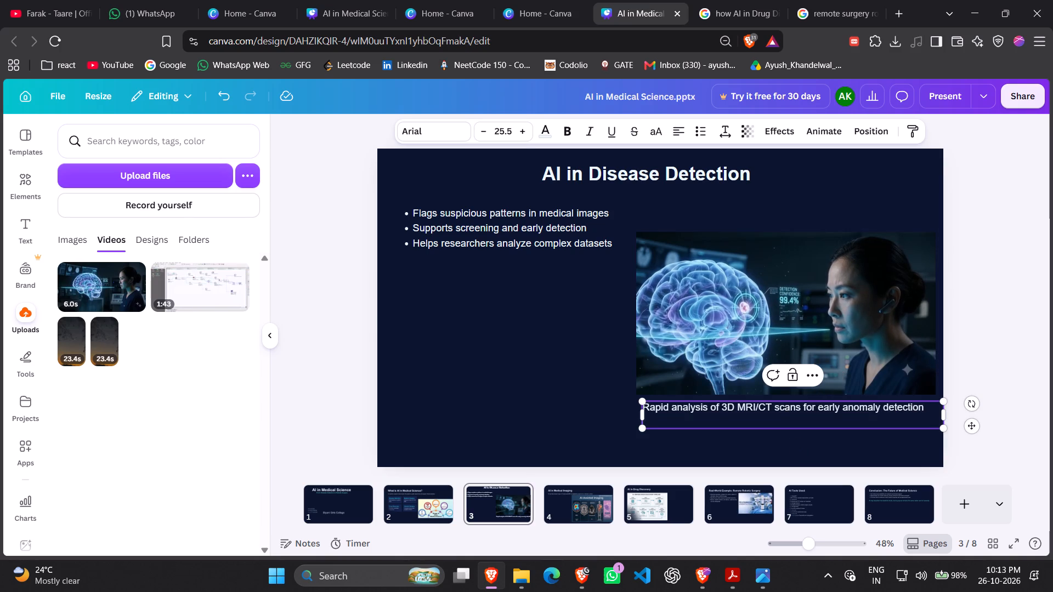
pyautogui.press('space')
pyautogui.write('Generated using')
pyautogui.press('space')
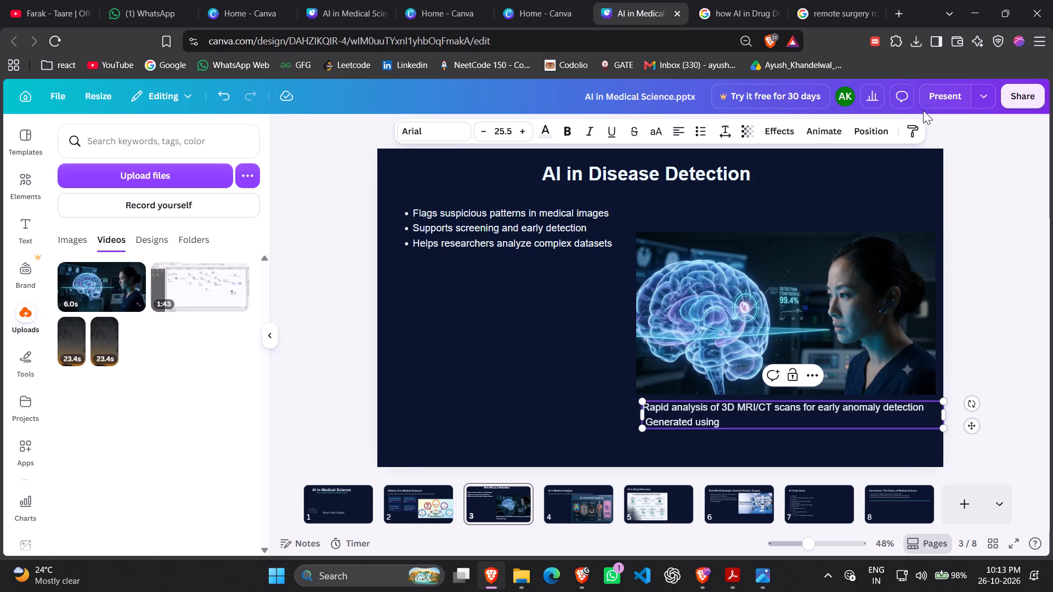
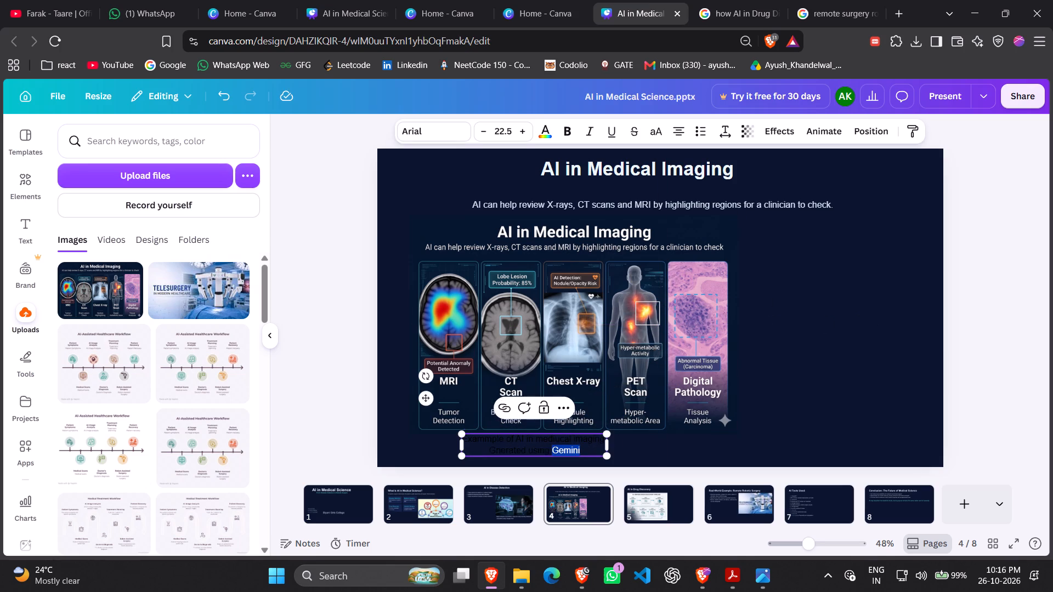
pyautogui.click(578, 445)
pyautogui.click(592, 448)
pyautogui.moveTo(597, 448); pyautogui.dragTo(511, 440)
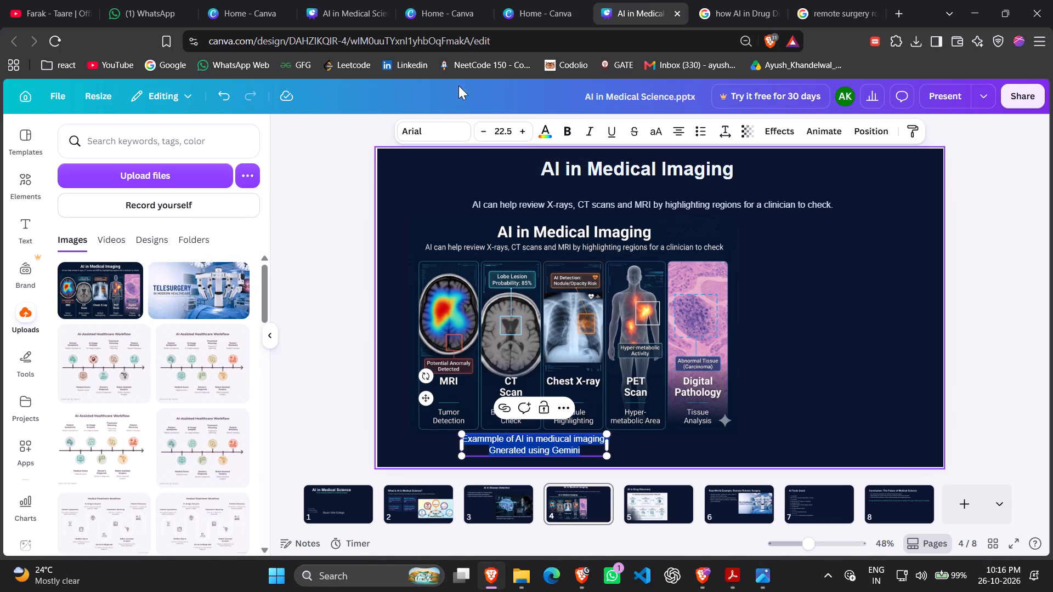
pyautogui.click(546, 130)
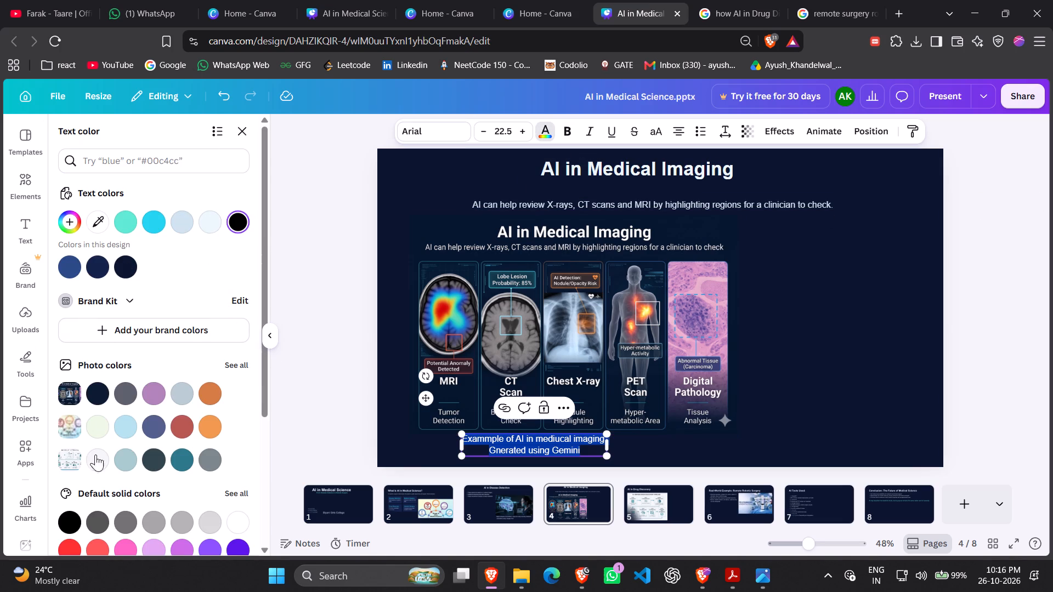
pyautogui.scroll(-1, 216, 498)
pyautogui.click(245, 460)
pyautogui.click(795, 418)
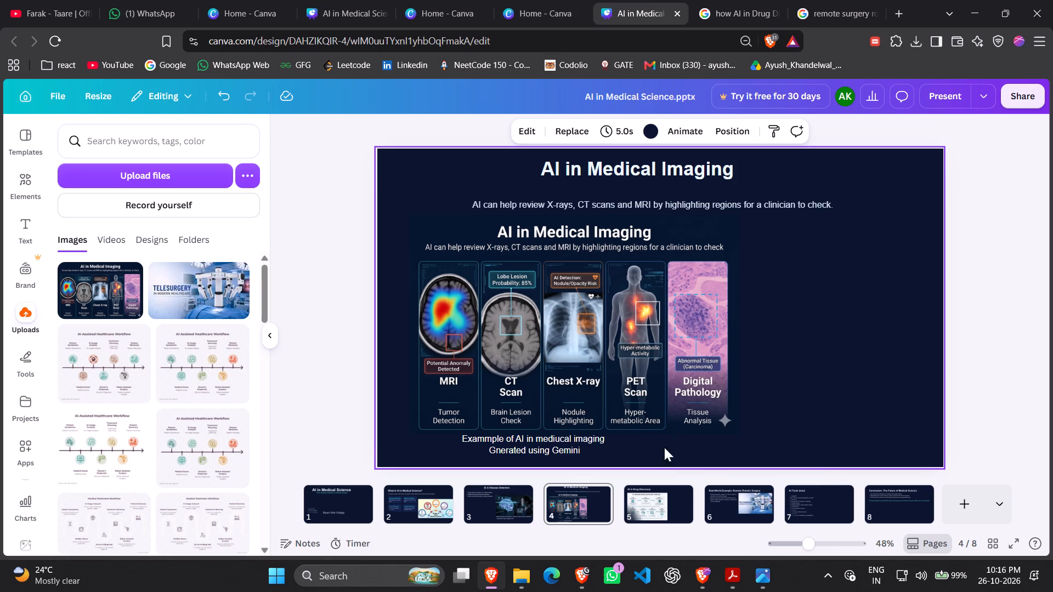
# Review slides 2, 3 and 6 and the "AI in Drug Discovery" slide for what still needs work.
pyautogui.click(489, 505)
pyautogui.click(436, 491)
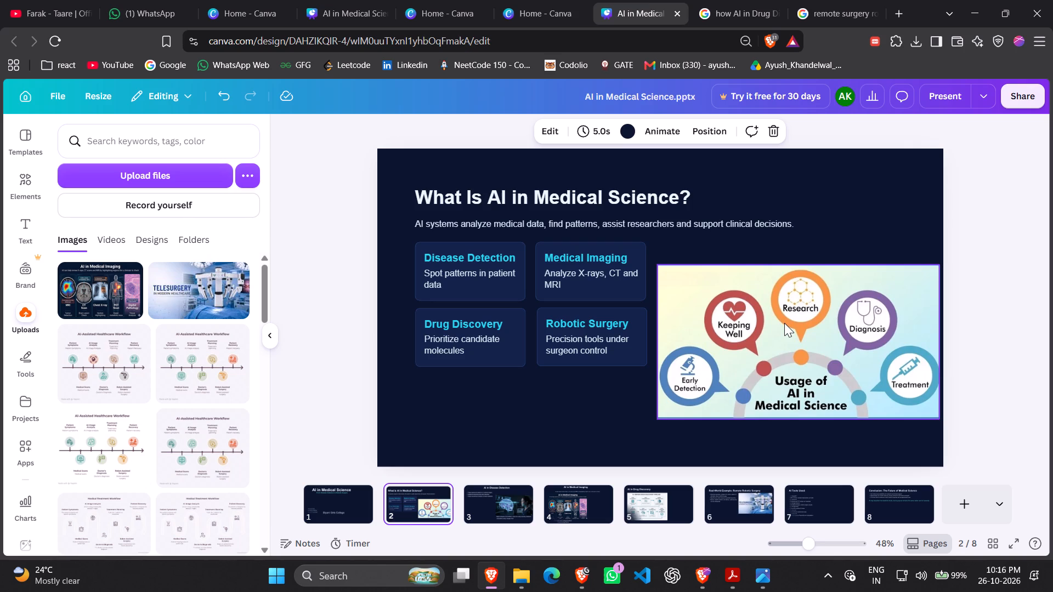
pyautogui.click(654, 497)
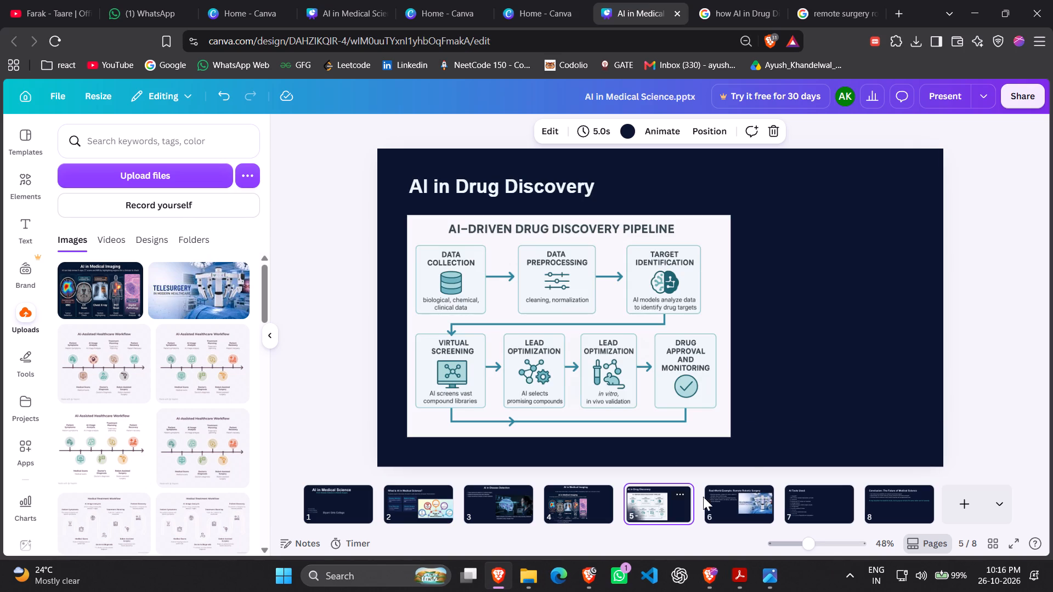
pyautogui.click(751, 498)
pyautogui.click(676, 498)
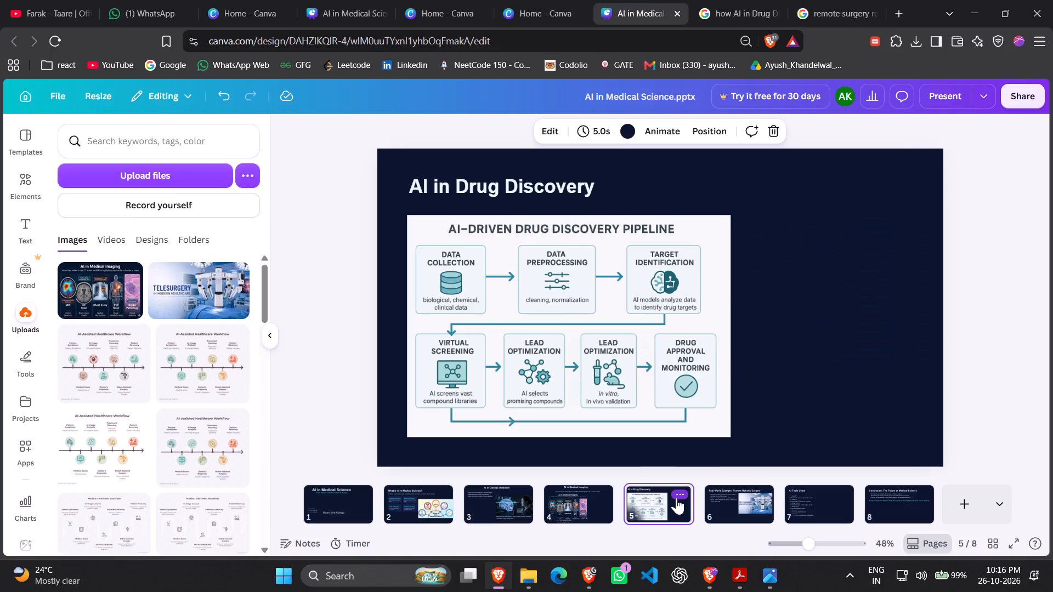
# Search the web in a new tab for "ai flowchart maker" and open Miro's AI Flowchart Generator page.
pyautogui.moveTo(821, 6); pyautogui.dragTo(827, 7)
pyautogui.click(895, 21)
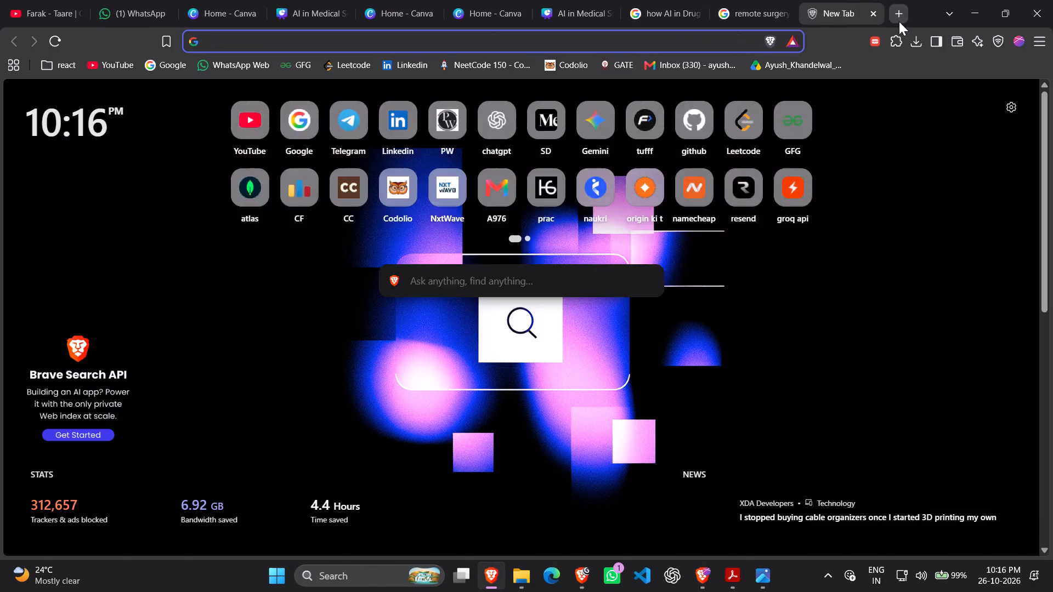
pyautogui.write('ai flowchart maker')
pyautogui.press('Return')
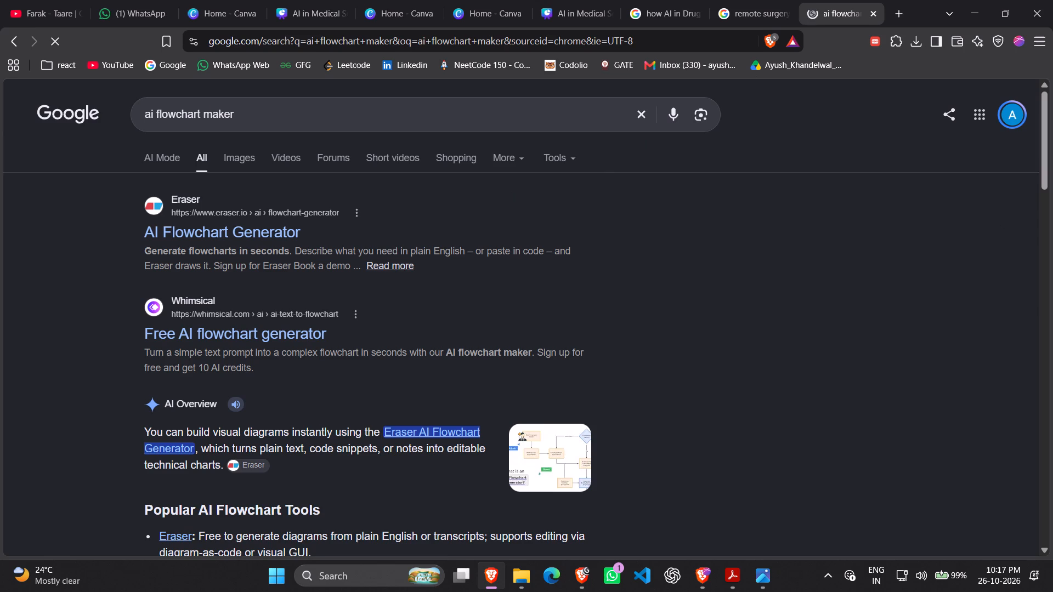
pyautogui.scroll(-7, 270, 341)
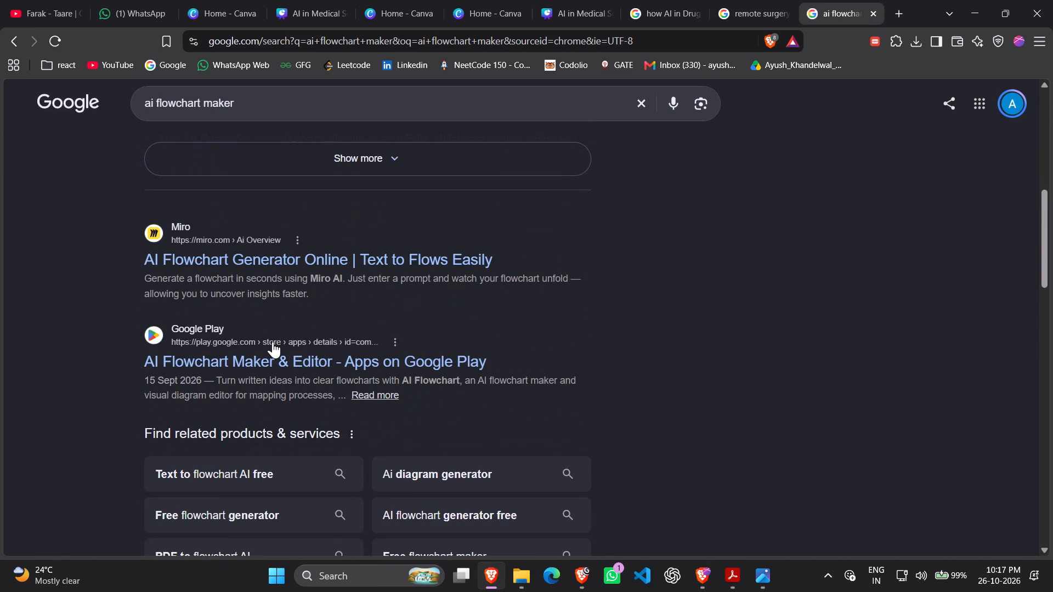
pyautogui.click(276, 269)
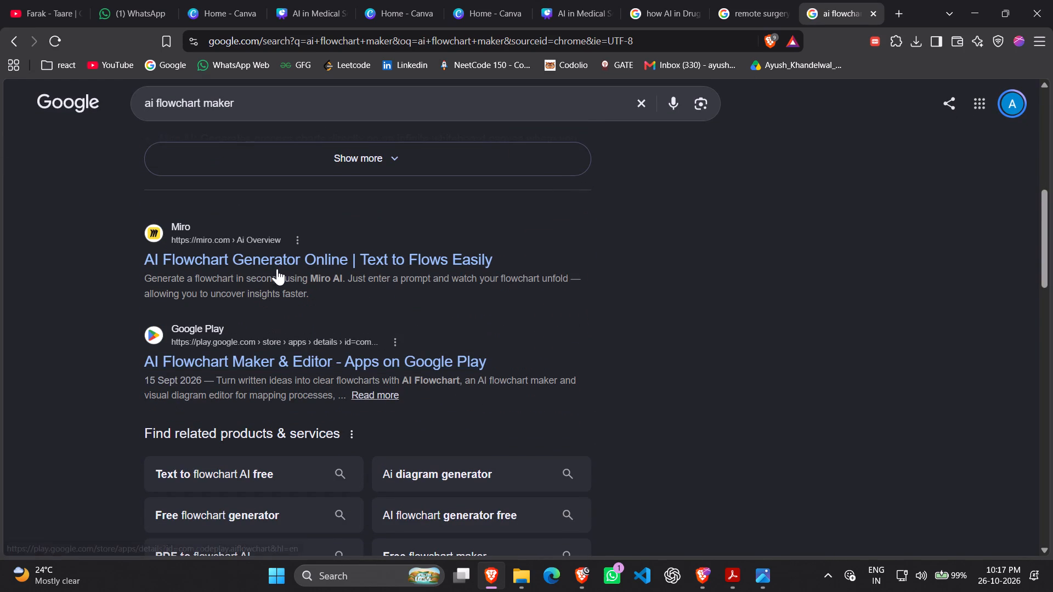
pyautogui.click(279, 265)
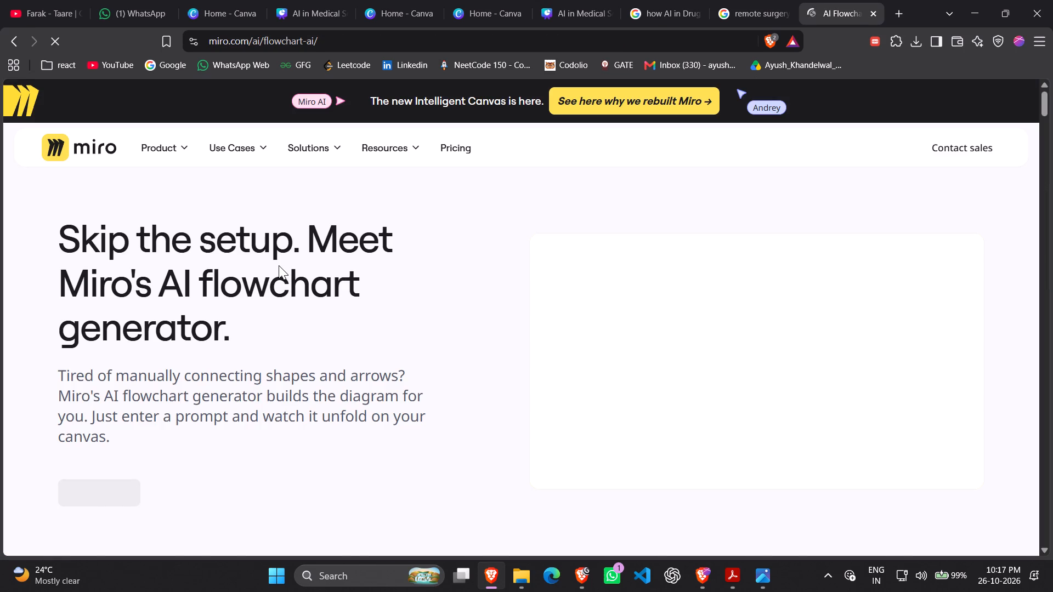
# Close the Miro flowchart page, check the AI drug discovery image results, and return to the AI in Medical Science presentation.
pyautogui.click(876, 13)
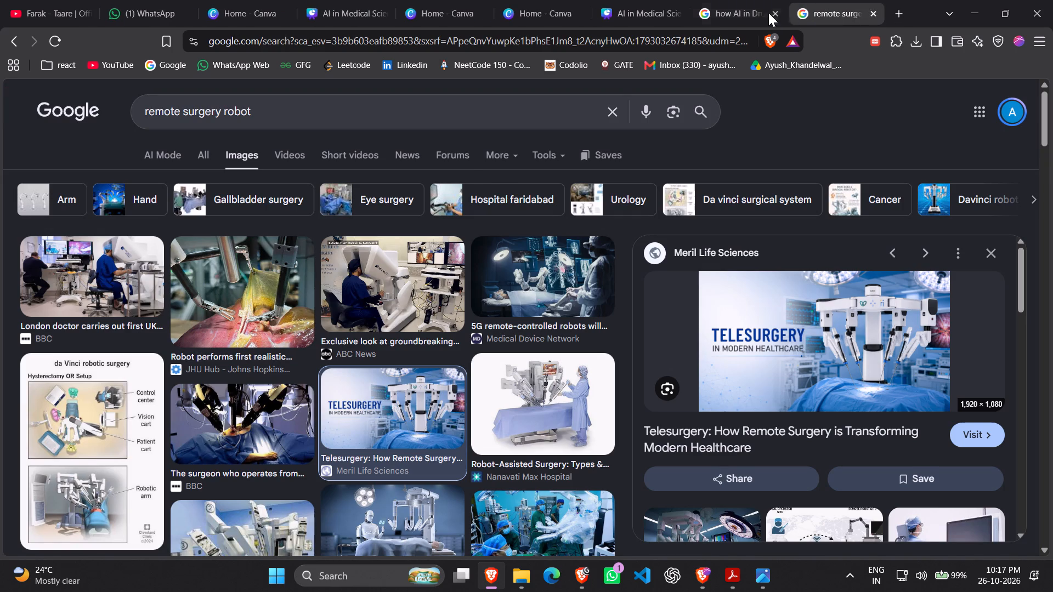
pyautogui.click(763, 13)
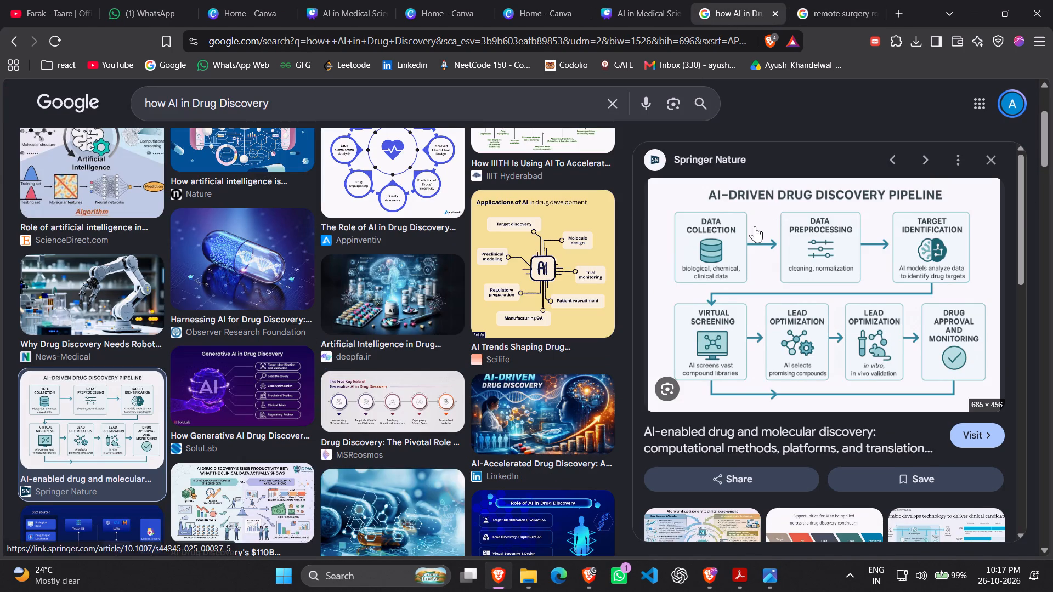
pyautogui.scroll(-3, 834, 383)
pyautogui.click(587, 571)
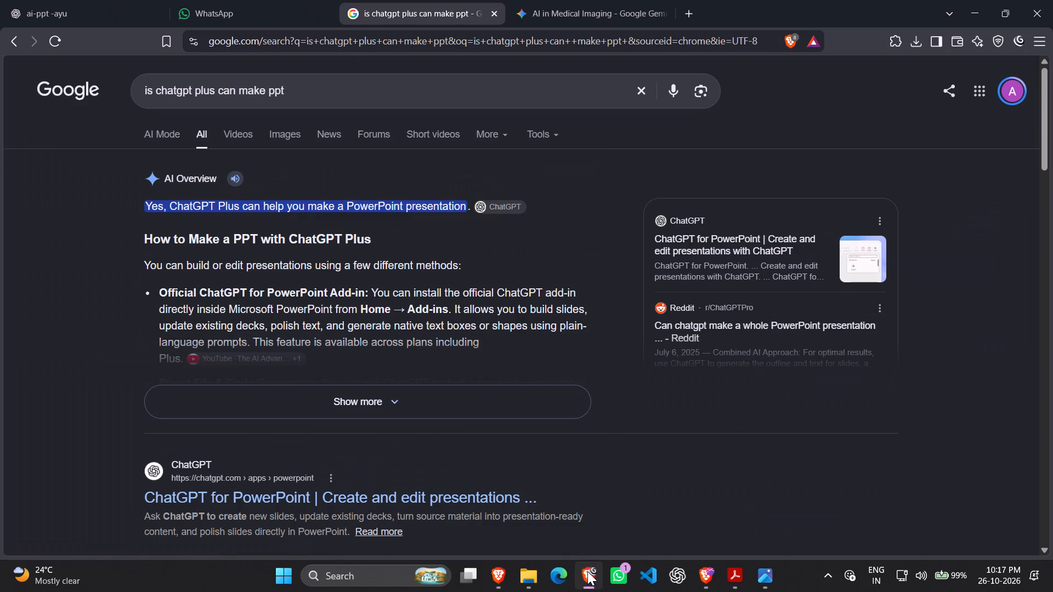
pyautogui.click(495, 571)
pyautogui.click(619, 0)
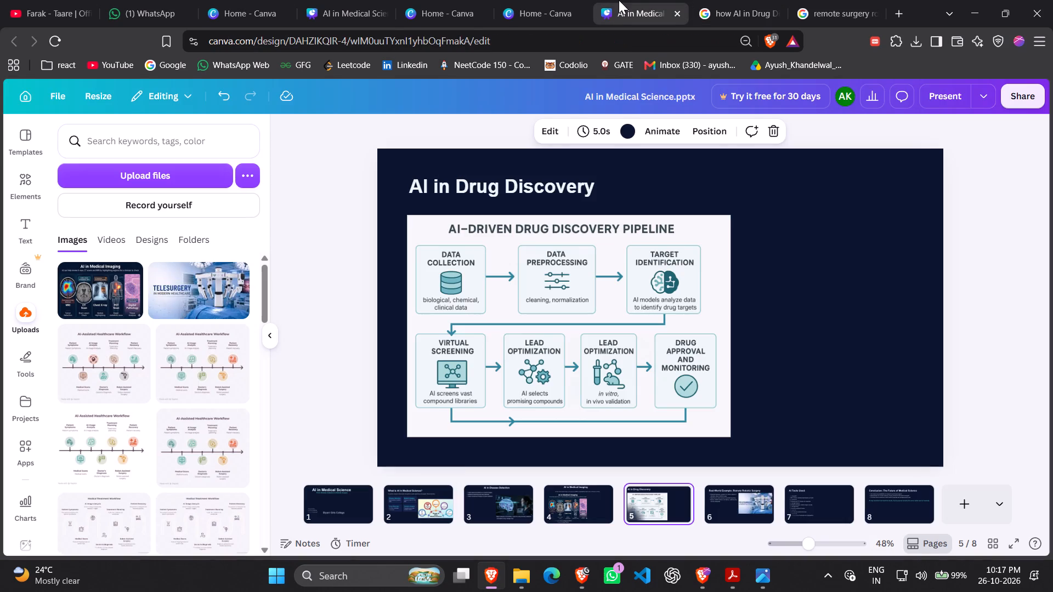
# Delete the "Usage of AI in Medical Science" picture from slide 2.
pyautogui.click(416, 499)
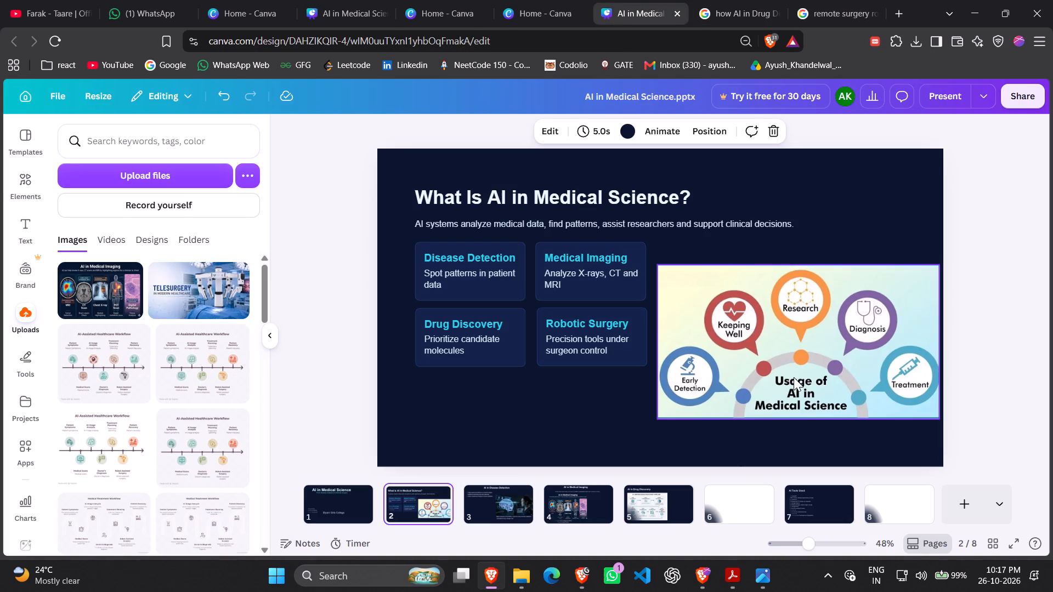
pyautogui.click(794, 377)
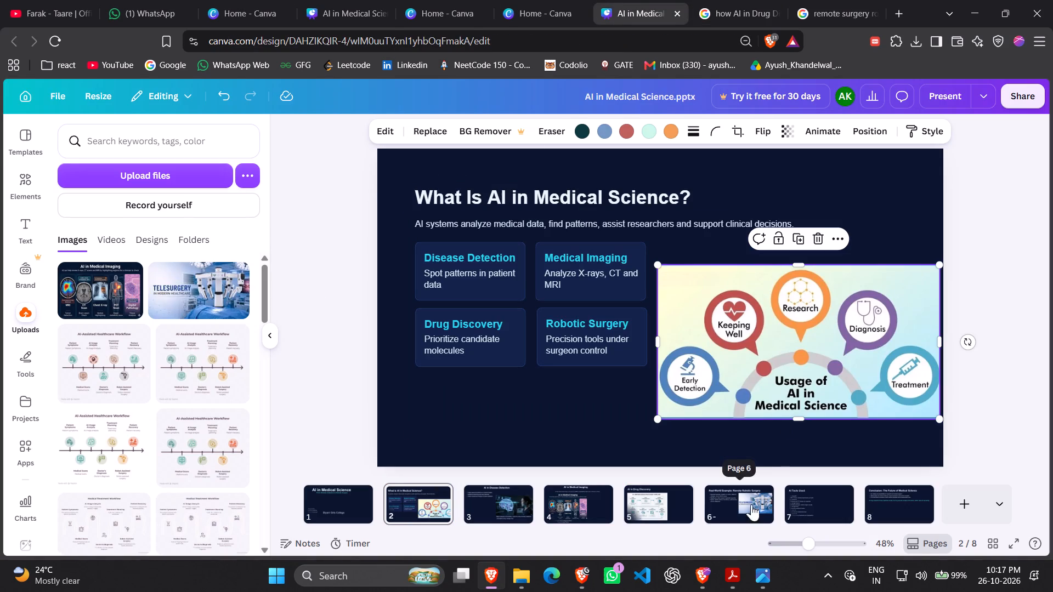
pyautogui.click(836, 342)
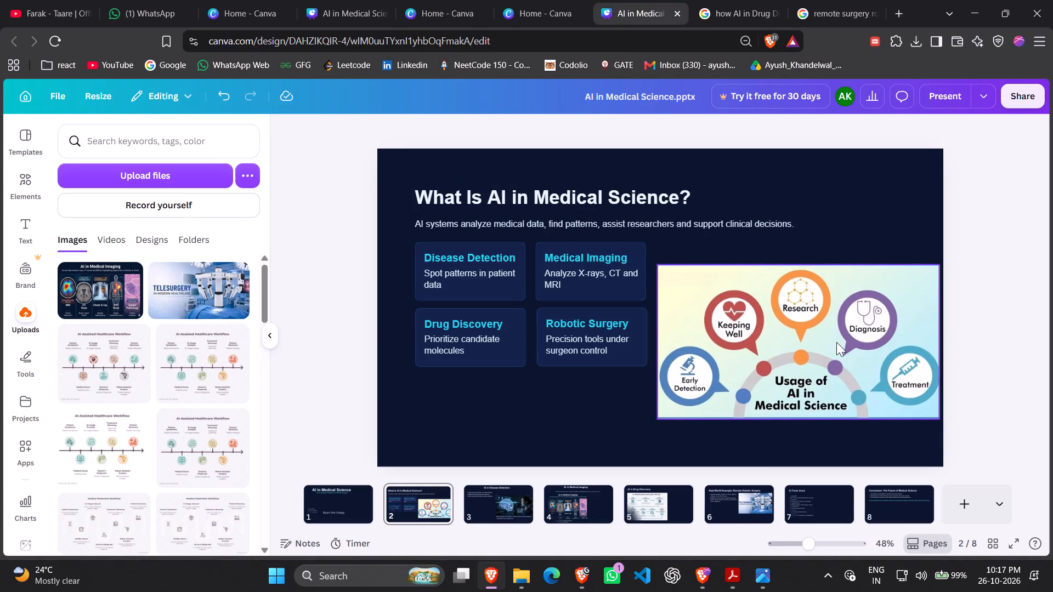
pyautogui.press('Delete')
pyautogui.click(743, 315)
pyautogui.press('Delete')
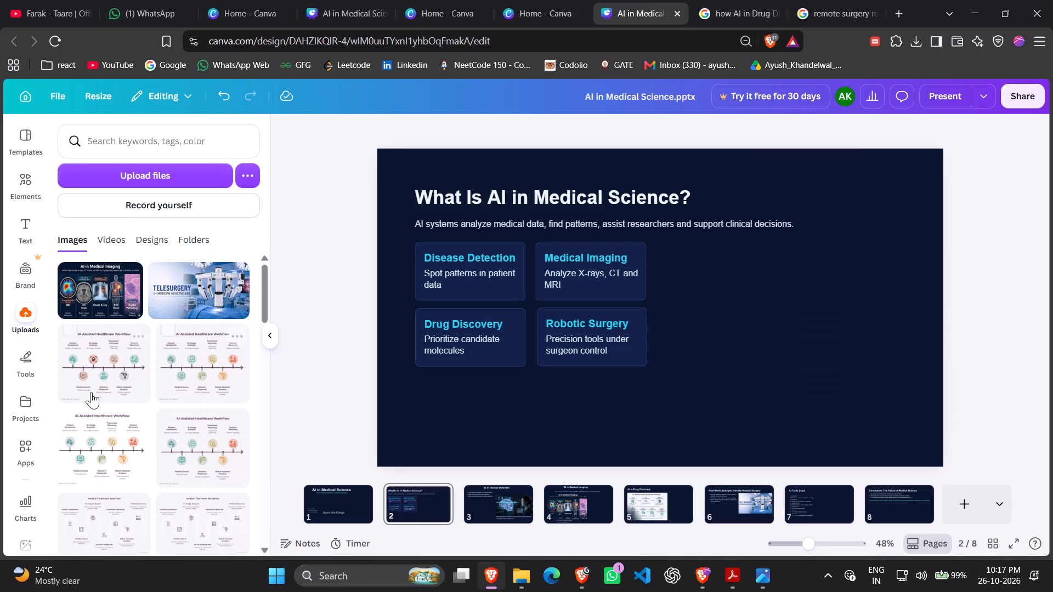
# Place the uploaded AI-Assisted Healthcare Workflow diagram on slide 2, to the right of the four topic cards.
pyautogui.moveTo(95, 373); pyautogui.dragTo(724, 309)
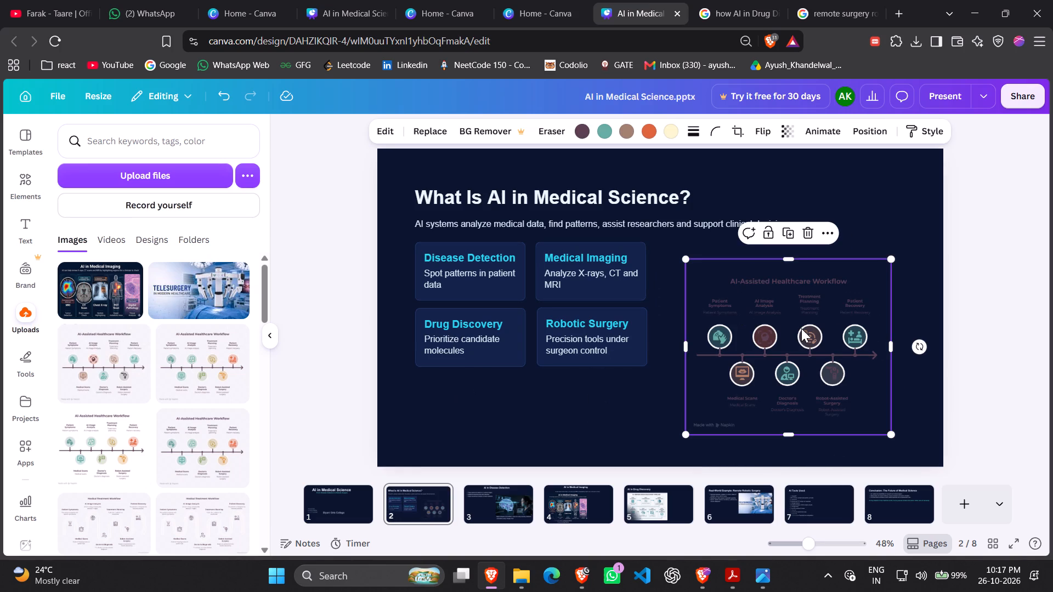
pyautogui.moveTo(801, 328); pyautogui.dragTo(858, 253)
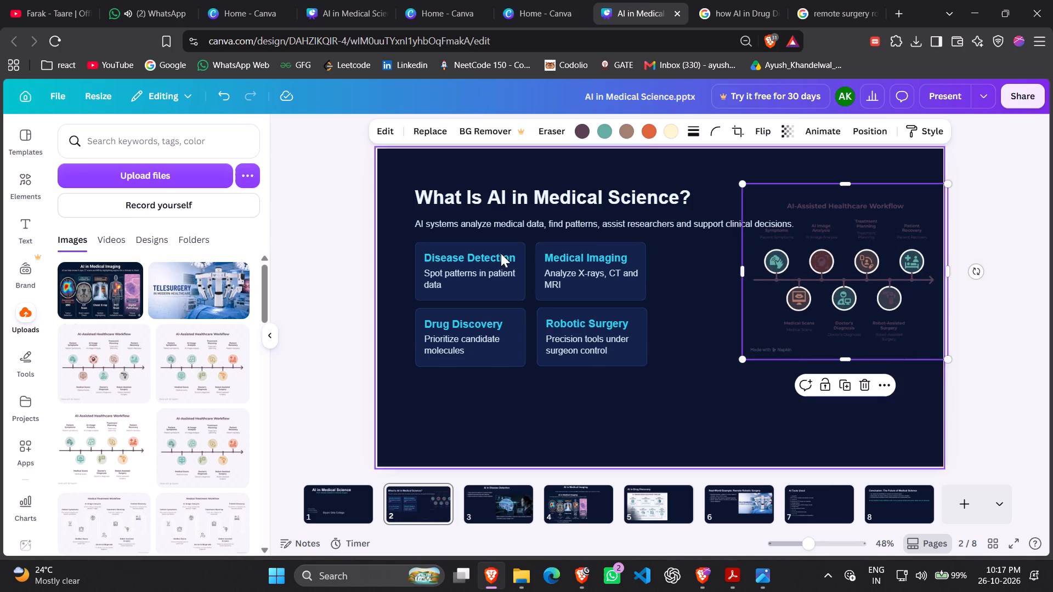
# Add a recently used picture frame to slide 2, fill it with the workflow diagram and place it right of the topic cards.
pyautogui.click(26, 180)
pyautogui.moveTo(68, 219); pyautogui.dragTo(70, 220)
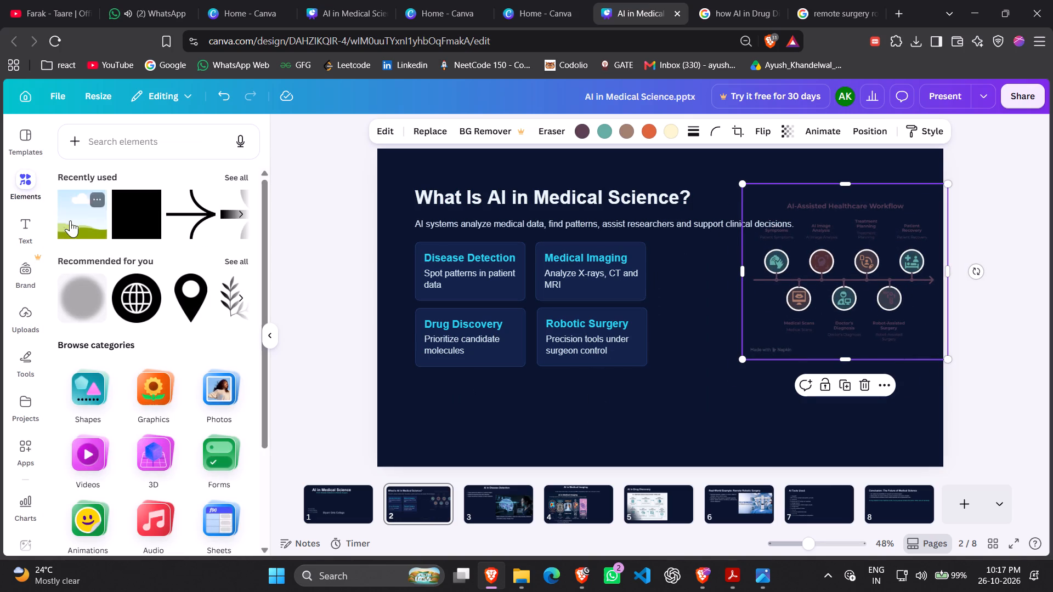
pyautogui.moveTo(70, 220); pyautogui.dragTo(709, 350)
pyautogui.moveTo(873, 266); pyautogui.dragTo(796, 367)
pyautogui.moveTo(799, 391); pyautogui.dragTo(790, 297)
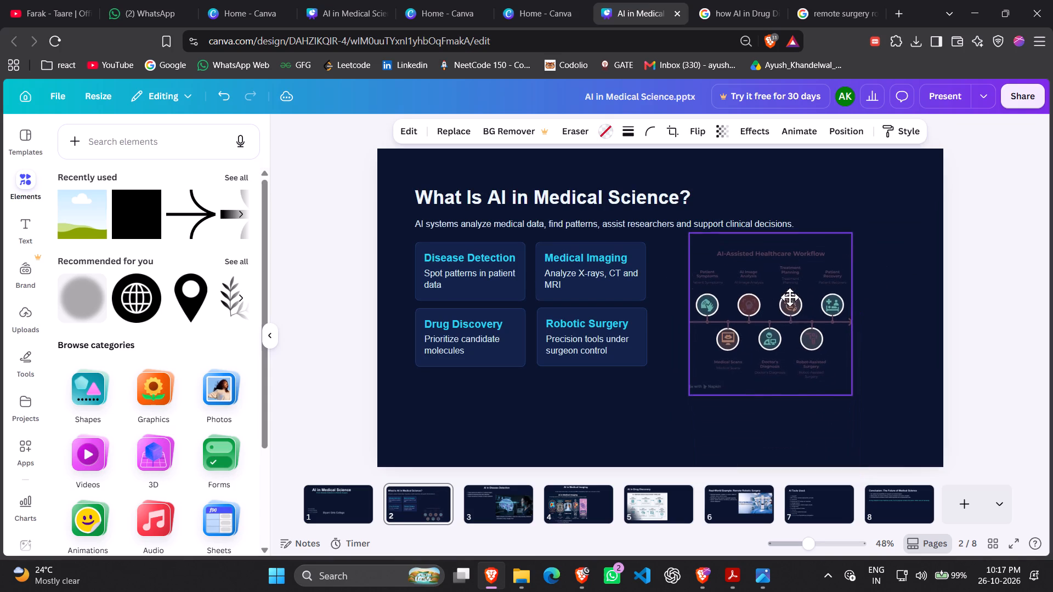
pyautogui.moveTo(790, 297); pyautogui.dragTo(790, 297)
pyautogui.moveTo(854, 309); pyautogui.dragTo(916, 315)
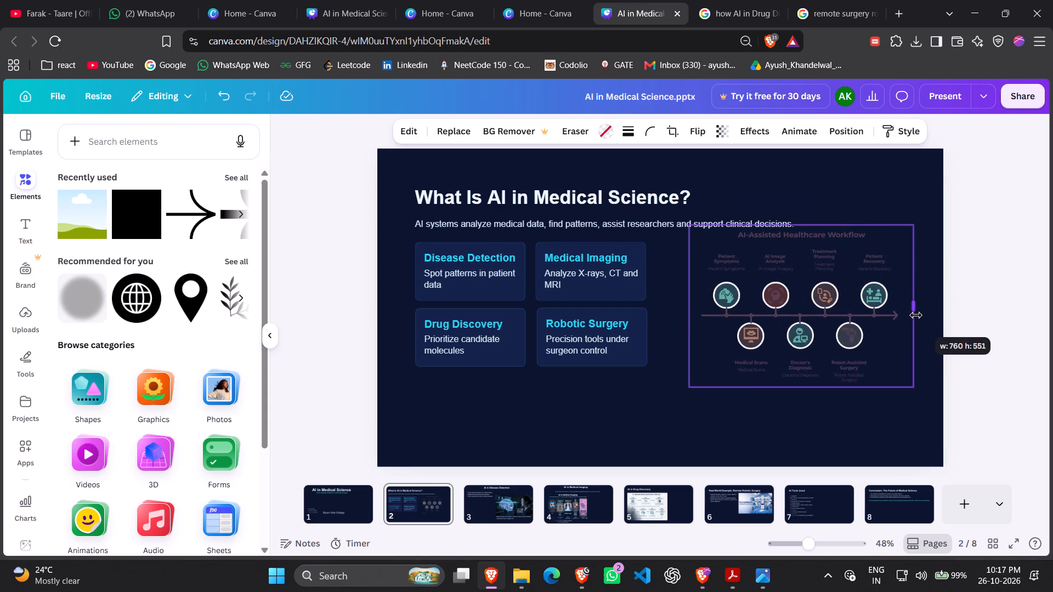
pyautogui.moveTo(916, 315); pyautogui.dragTo(861, 329)
pyautogui.moveTo(784, 326); pyautogui.dragTo(837, 325)
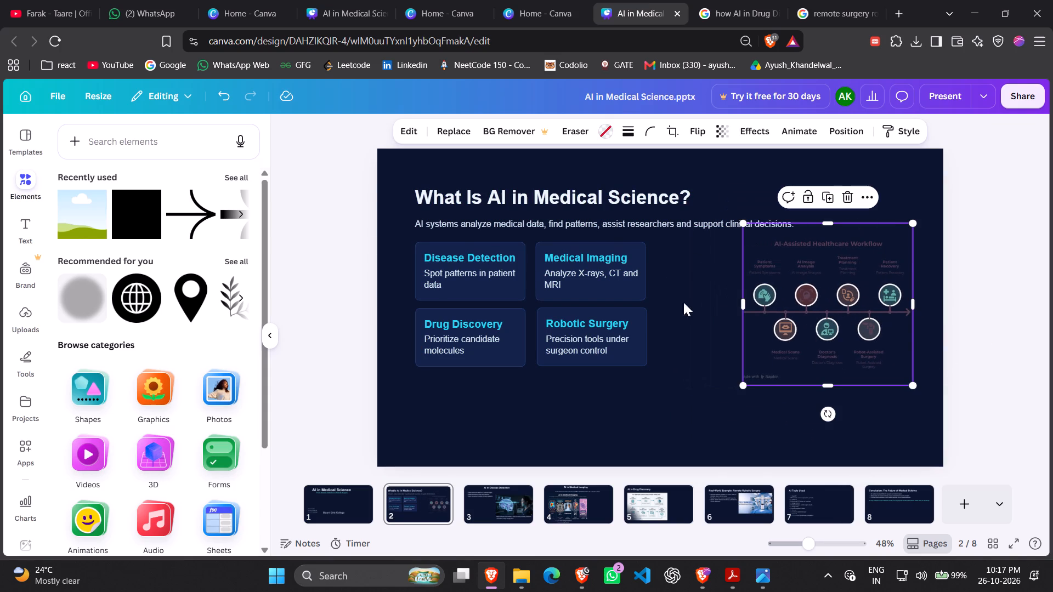
# Add a square shape to slide 2 near the Robotic Surgery card and fill it with white.
pyautogui.click(138, 212)
pyautogui.moveTo(659, 281); pyautogui.dragTo(664, 310)
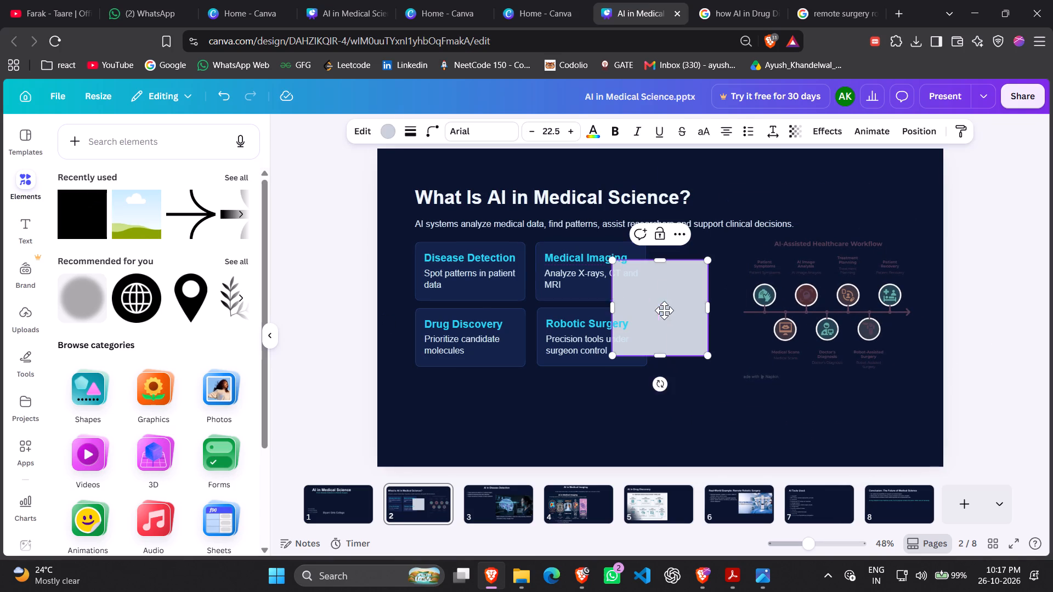
pyautogui.moveTo(664, 310); pyautogui.dragTo(678, 318)
pyautogui.moveTo(896, 310); pyautogui.dragTo(932, 310)
pyautogui.click(681, 352)
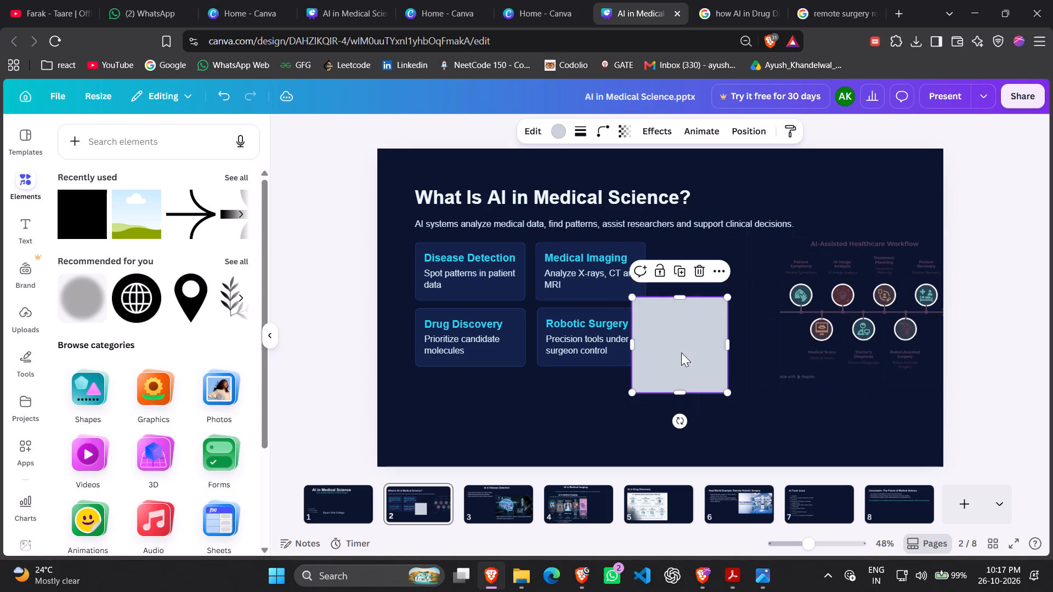
pyautogui.click(563, 134)
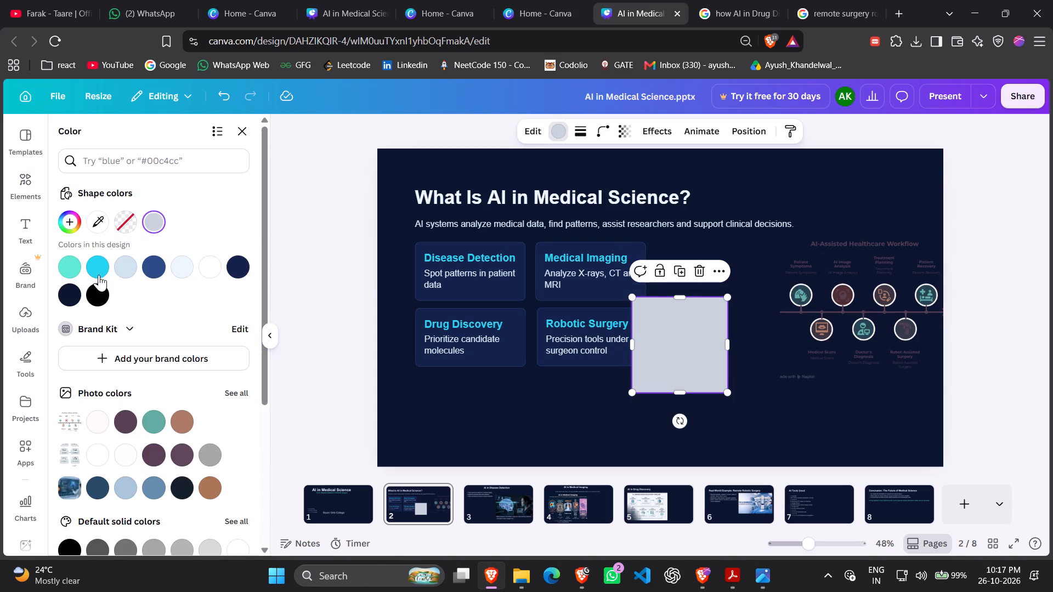
pyautogui.click(206, 266)
# Move the framed workflow diagram aside and stretch the white square into a larger rectangle, wider and taller.
pyautogui.moveTo(870, 310); pyautogui.dragTo(961, 323)
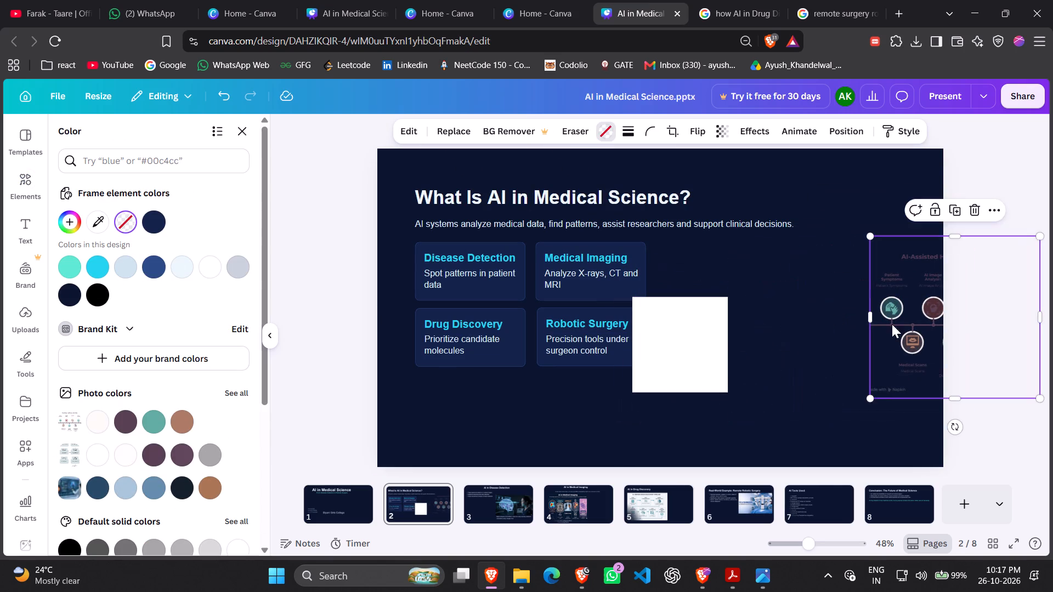
pyautogui.click(678, 328)
pyautogui.moveTo(728, 347); pyautogui.dragTo(856, 351)
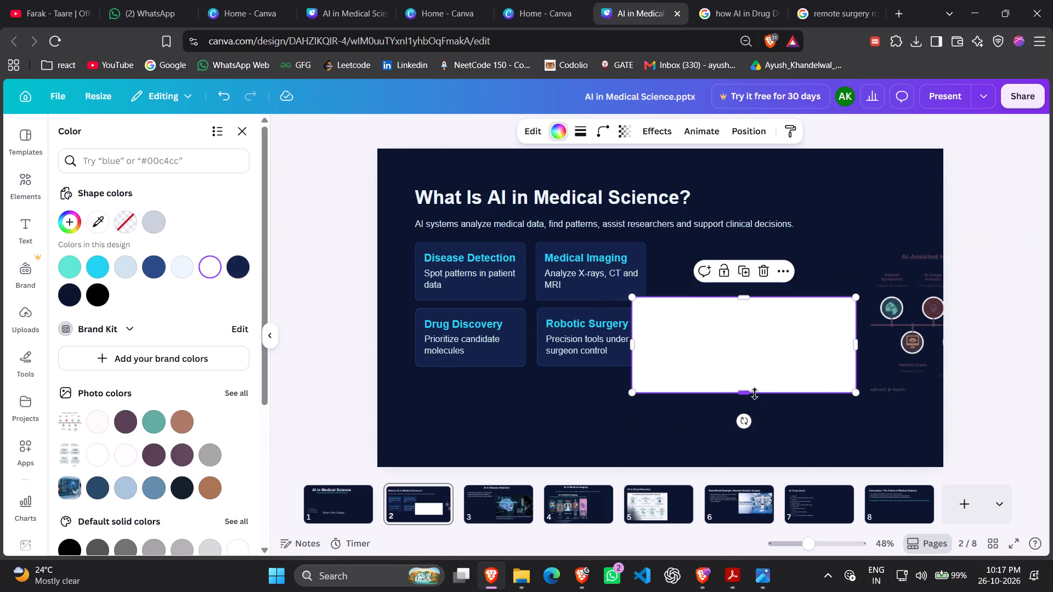
pyautogui.moveTo(755, 394); pyautogui.dragTo(760, 451)
# Move the framed workflow diagram over the white rectangle and bring it forward one layer.
pyautogui.moveTo(890, 300); pyautogui.dragTo(664, 342)
pyautogui.click(908, 268)
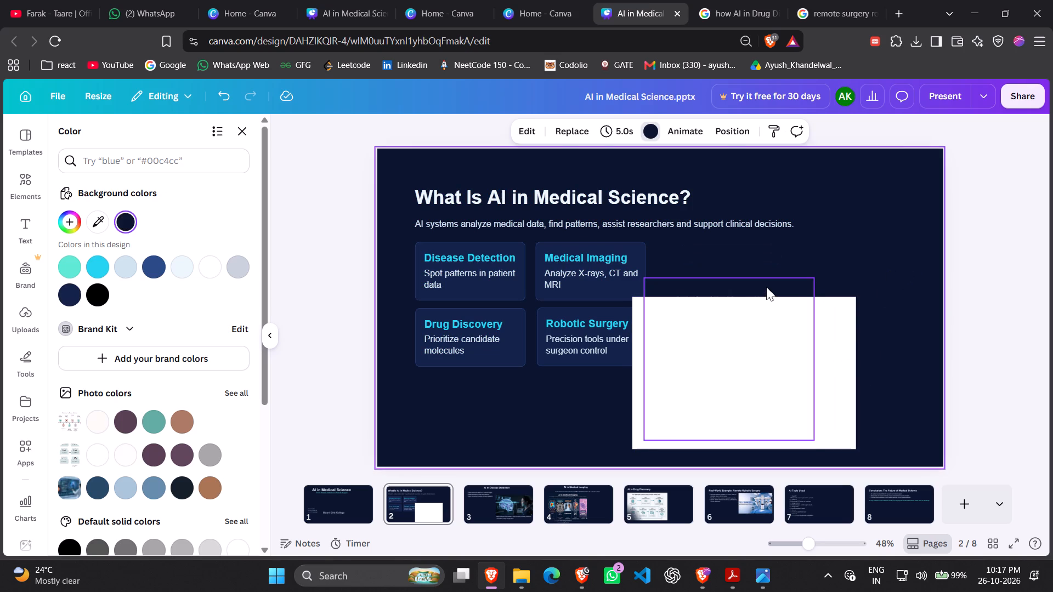
pyautogui.click(766, 286)
pyautogui.rightClick(766, 286)
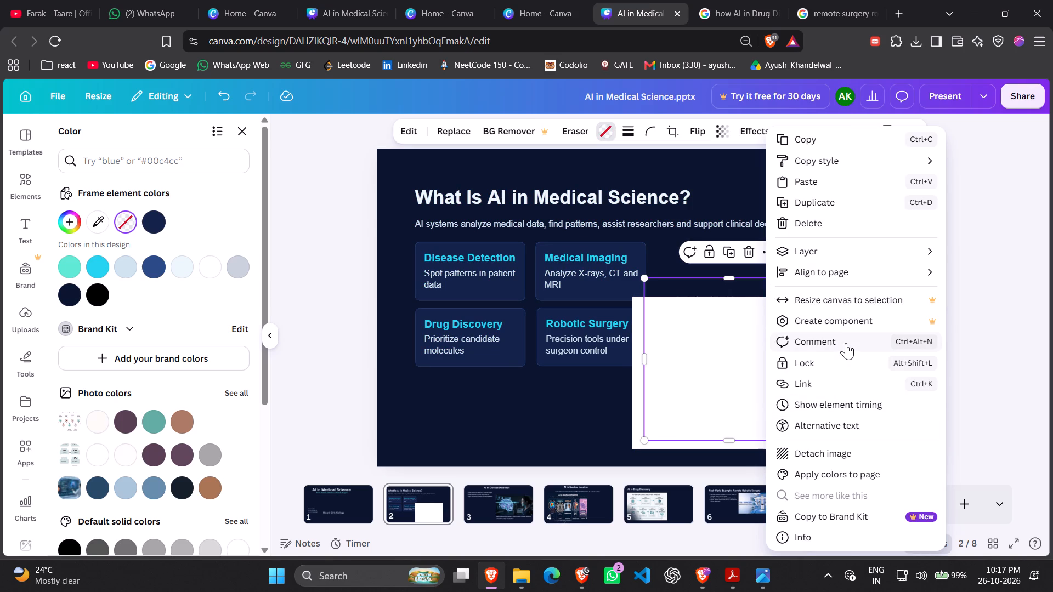
pyautogui.click(834, 248)
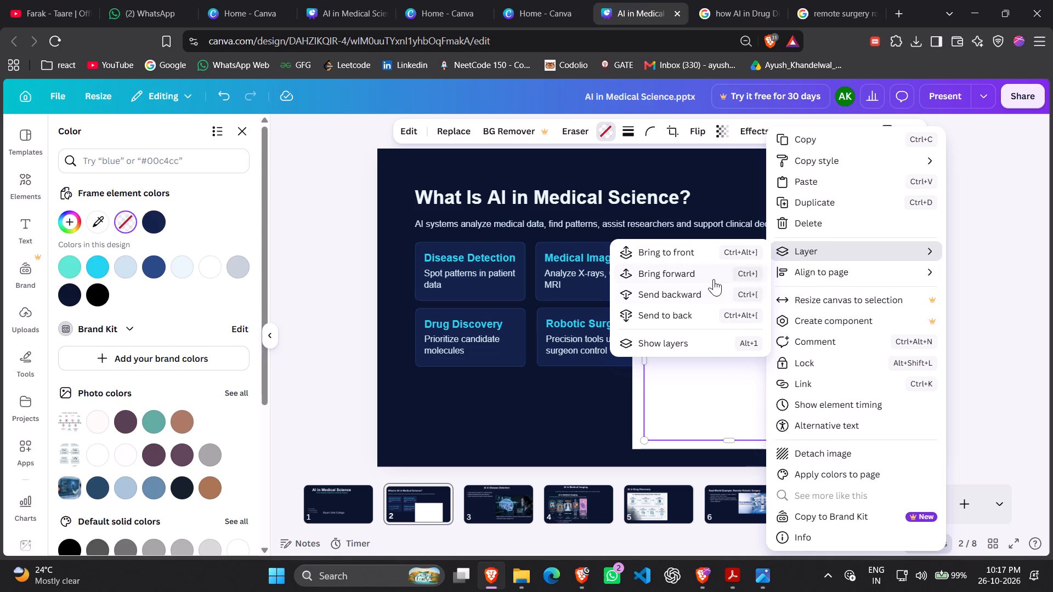
pyautogui.click(713, 278)
pyautogui.click(1016, 294)
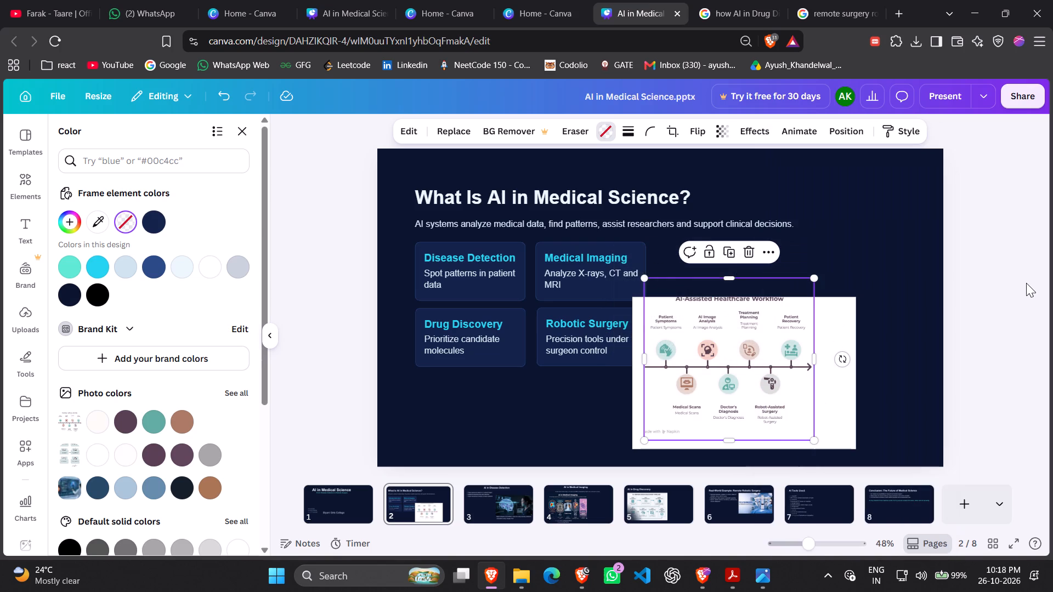
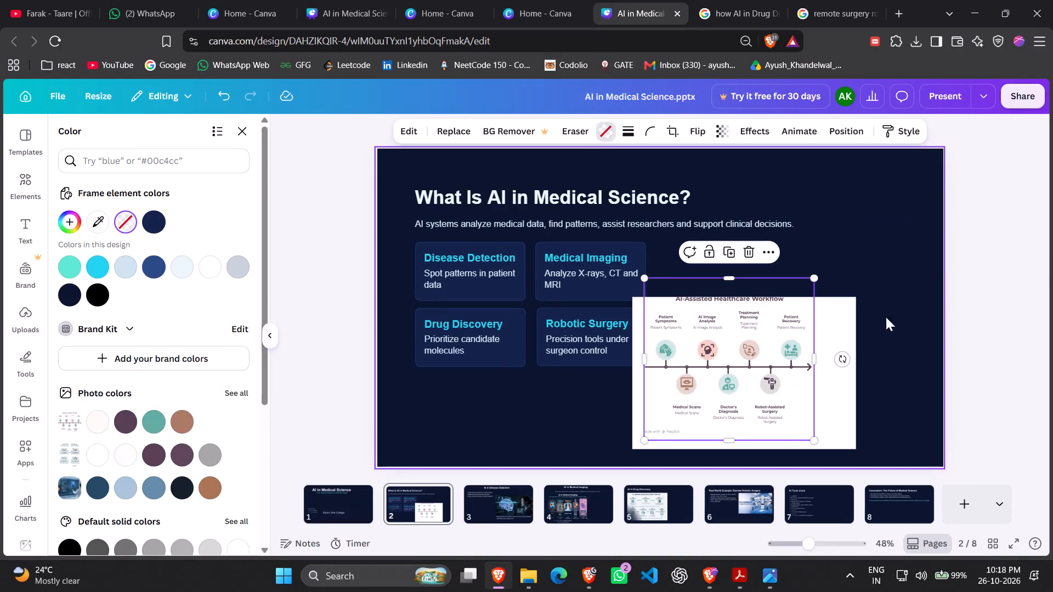
# Enlarge the white rectangle behind the workflow diagram upward and toward the slide's right edge, to a height of about 581.
pyautogui.click(836, 329)
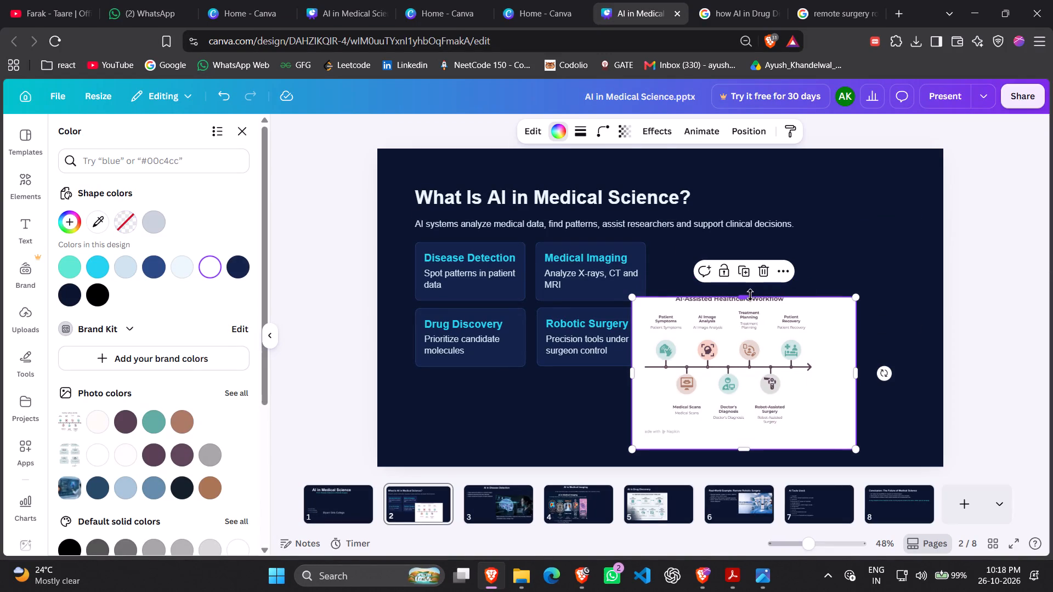
pyautogui.moveTo(750, 295); pyautogui.dragTo(754, 275)
pyautogui.moveTo(856, 357); pyautogui.dragTo(905, 368)
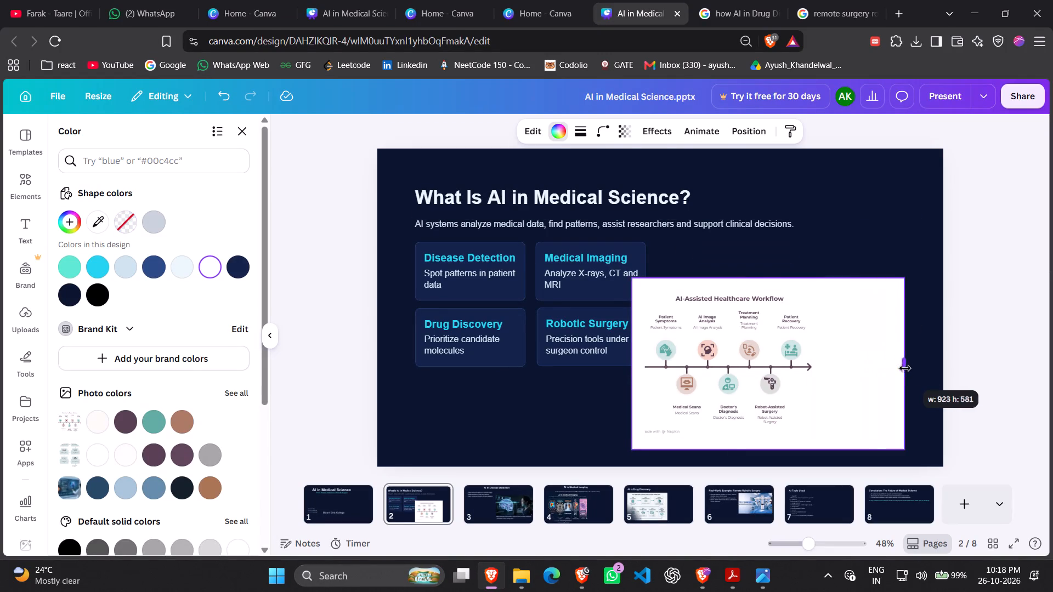
pyautogui.moveTo(905, 368); pyautogui.dragTo(908, 368)
# Reposition the white rectangle and the workflow diagram into the empty area beside the Medical Imaging and Robotic Surgery cards.
pyautogui.moveTo(712, 335); pyautogui.dragTo(768, 337)
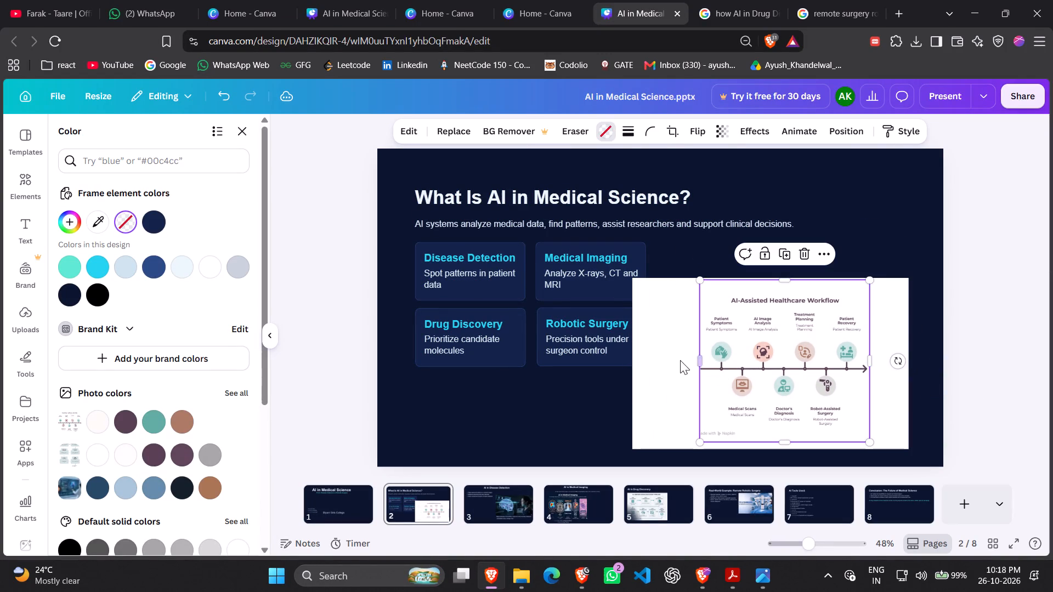
pyautogui.moveTo(675, 324); pyautogui.dragTo(696, 306)
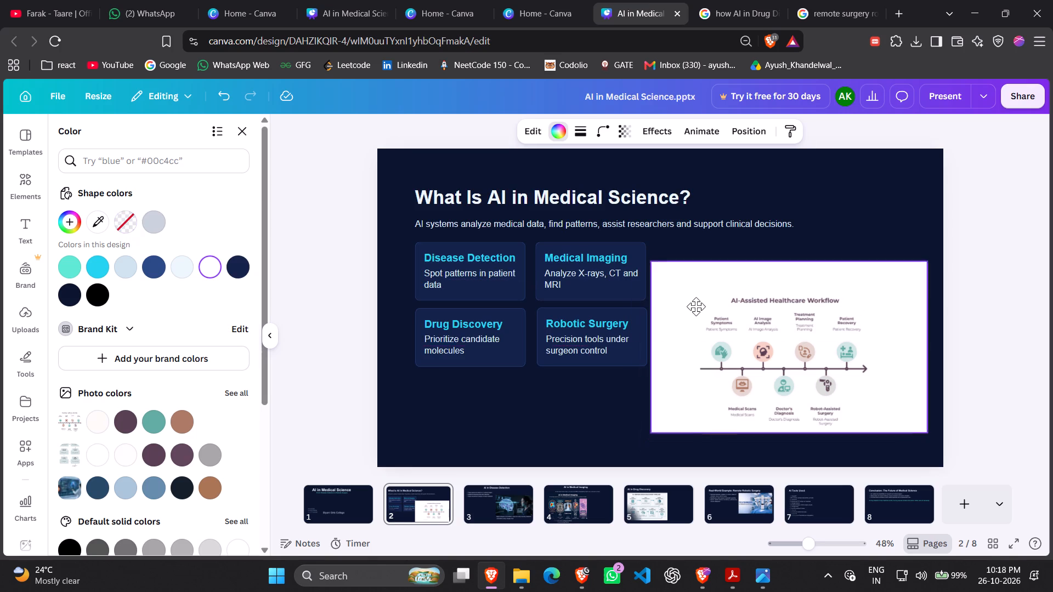
pyautogui.moveTo(696, 306); pyautogui.dragTo(698, 291)
pyautogui.click(750, 333)
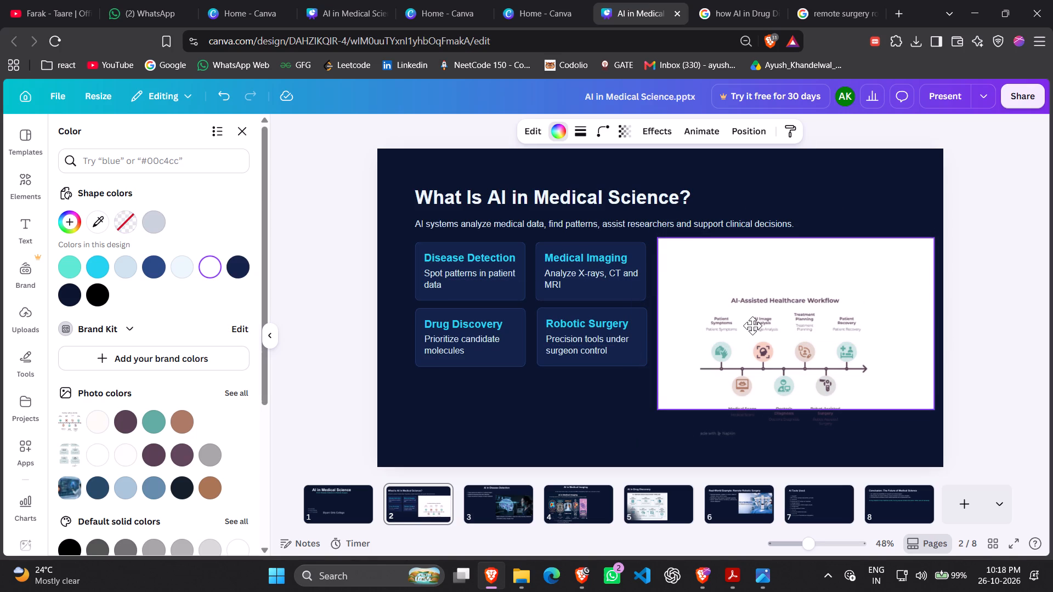
pyautogui.click(788, 349)
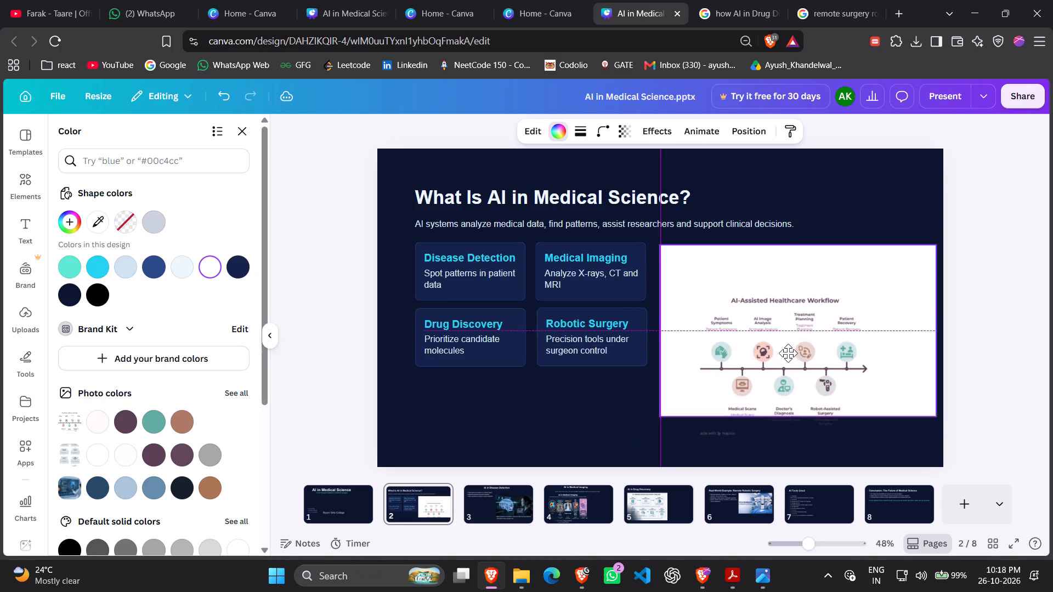
pyautogui.click(788, 354)
pyautogui.click(790, 351)
pyautogui.moveTo(790, 351); pyautogui.dragTo(794, 329)
pyautogui.moveTo(932, 311); pyautogui.dragTo(952, 311)
pyautogui.click(993, 306)
pyautogui.moveTo(842, 300); pyautogui.dragTo(839, 292)
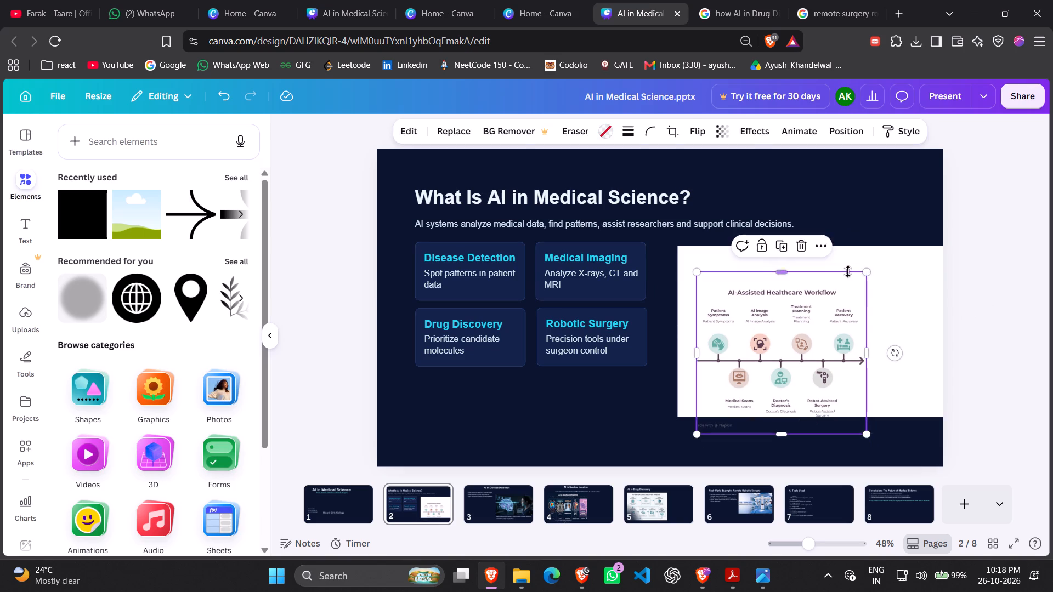
pyautogui.moveTo(891, 266); pyautogui.dragTo(869, 265)
# Move the workflow diagram up, widen it, and position it centrally within the white rectangle.
pyautogui.click(833, 312)
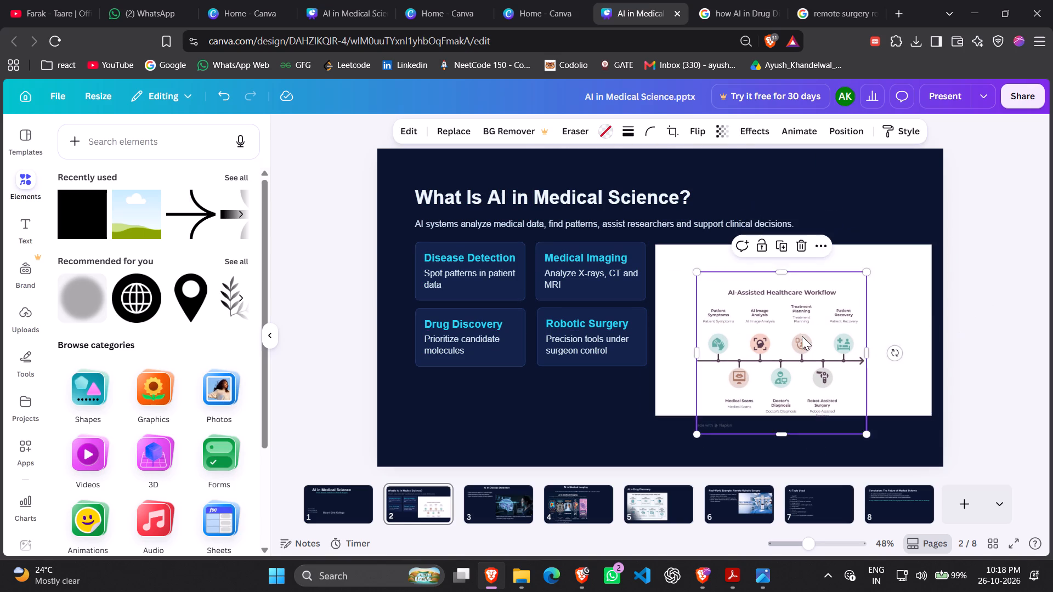
pyautogui.moveTo(802, 336); pyautogui.dragTo(801, 316)
pyautogui.moveTo(865, 335); pyautogui.dragTo(906, 333)
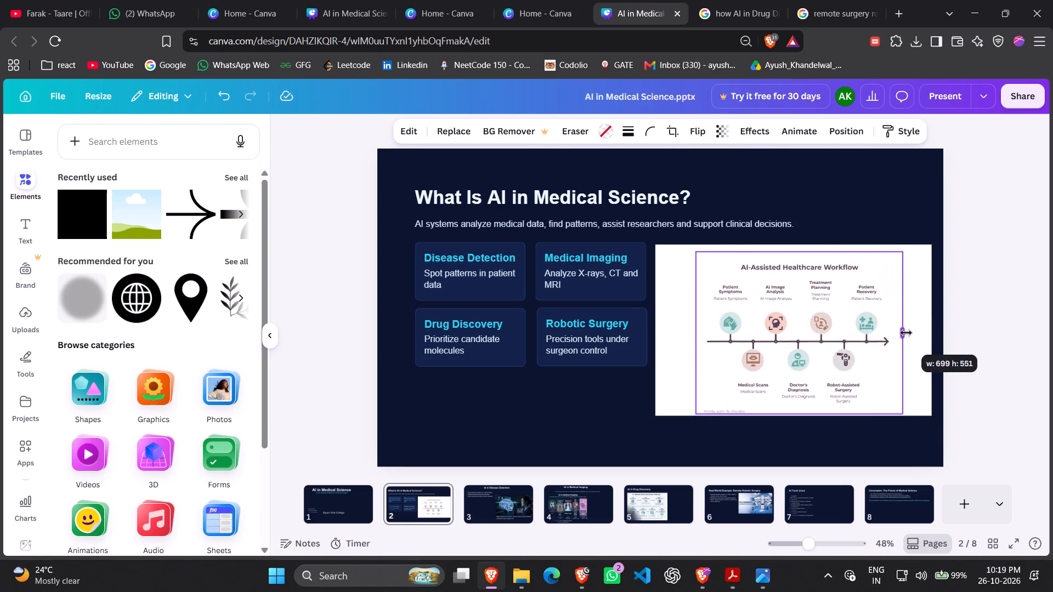
pyautogui.moveTo(906, 333); pyautogui.dragTo(927, 333)
pyautogui.moveTo(826, 335); pyautogui.dragTo(809, 328)
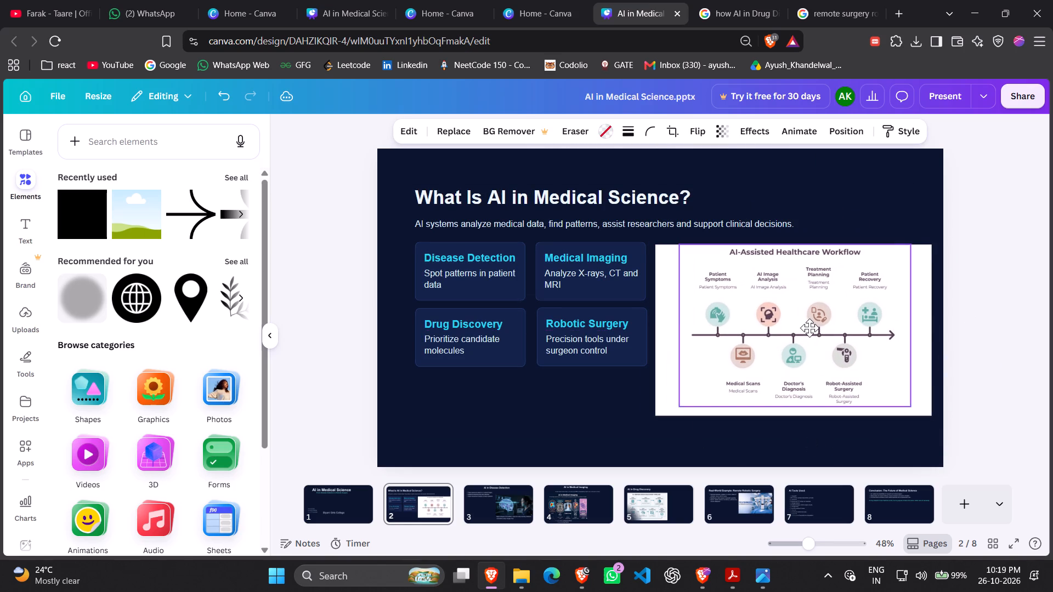
pyautogui.moveTo(809, 328); pyautogui.dragTo(815, 334)
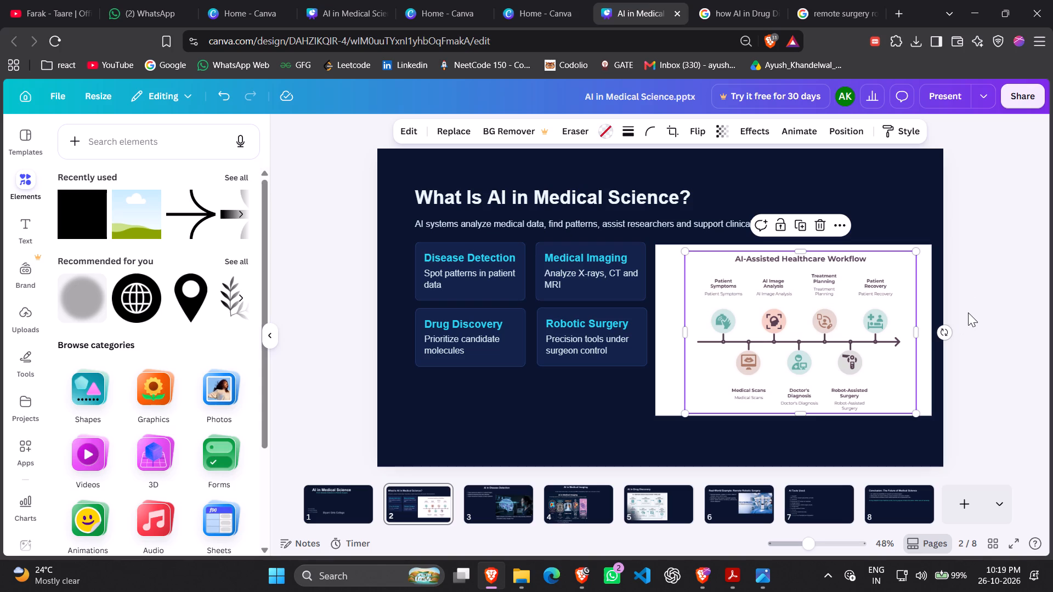
pyautogui.click(970, 292)
# Preview slide 2 in full screen to check the workflow diagram's layout, and return to the slide editing view.
pyautogui.click(1001, 538)
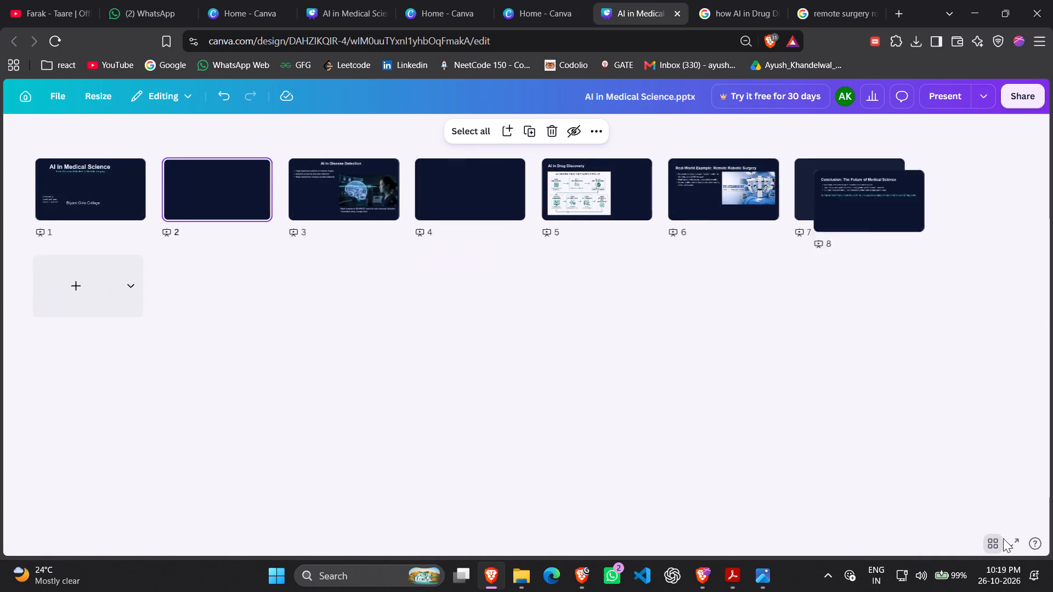
pyautogui.click(1010, 542)
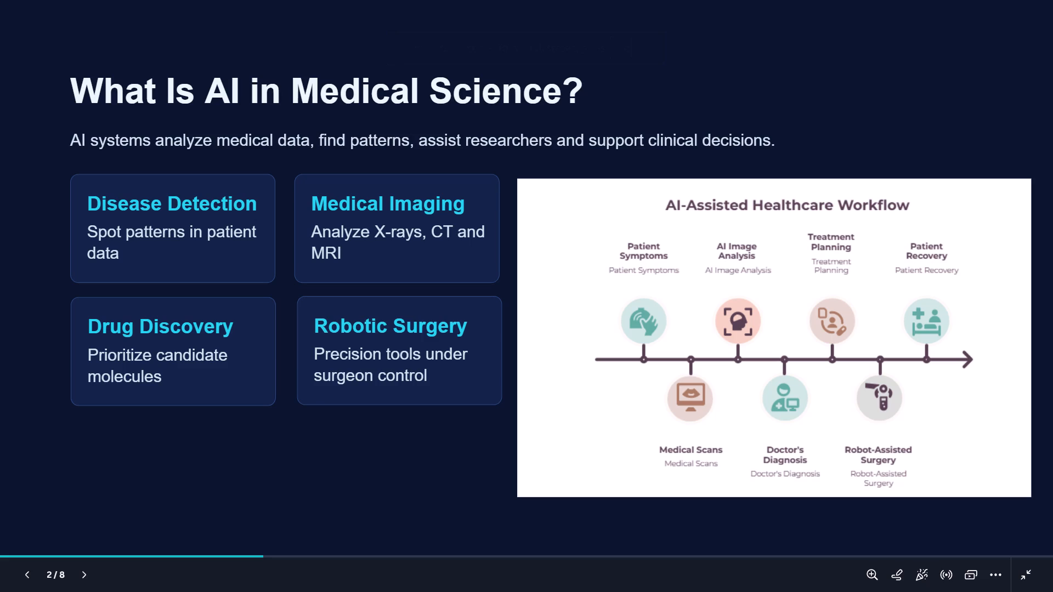
pyautogui.press('Escape')
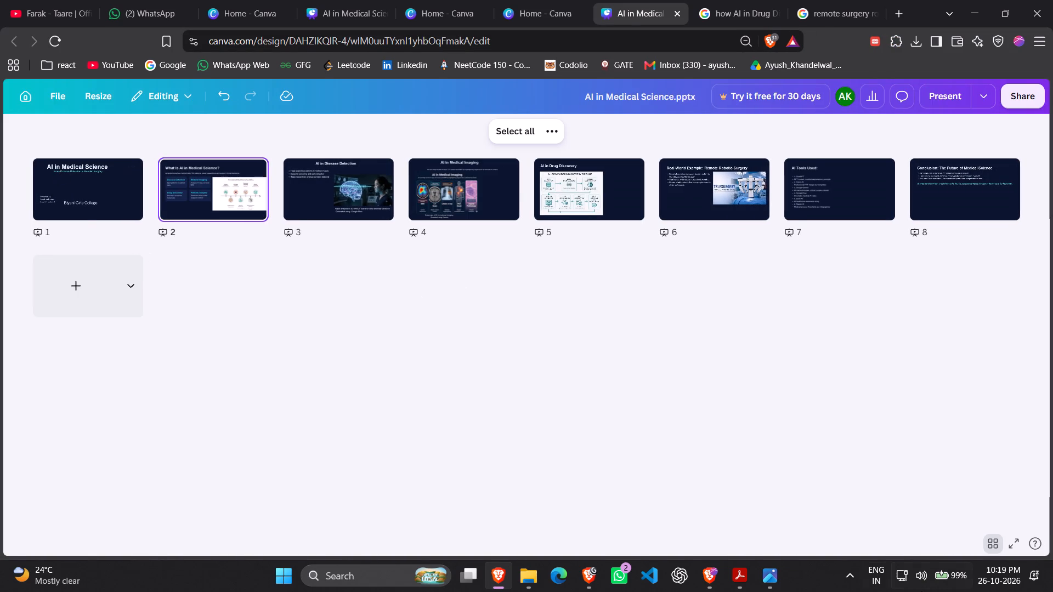
pyautogui.click(999, 545)
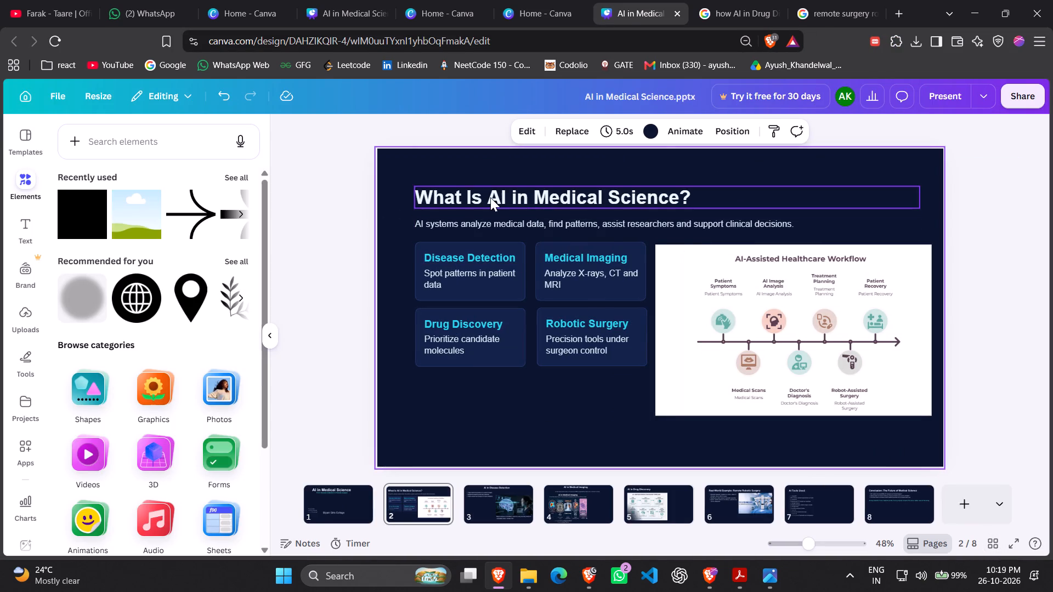
# Remove "What Is" from the slide 2 title so it reads "AI in Medical Science?".
pyautogui.doubleClick(490, 197)
pyautogui.moveTo(487, 197); pyautogui.dragTo(466, 198)
pyautogui.click(480, 196)
pyautogui.moveTo(480, 196); pyautogui.dragTo(449, 196)
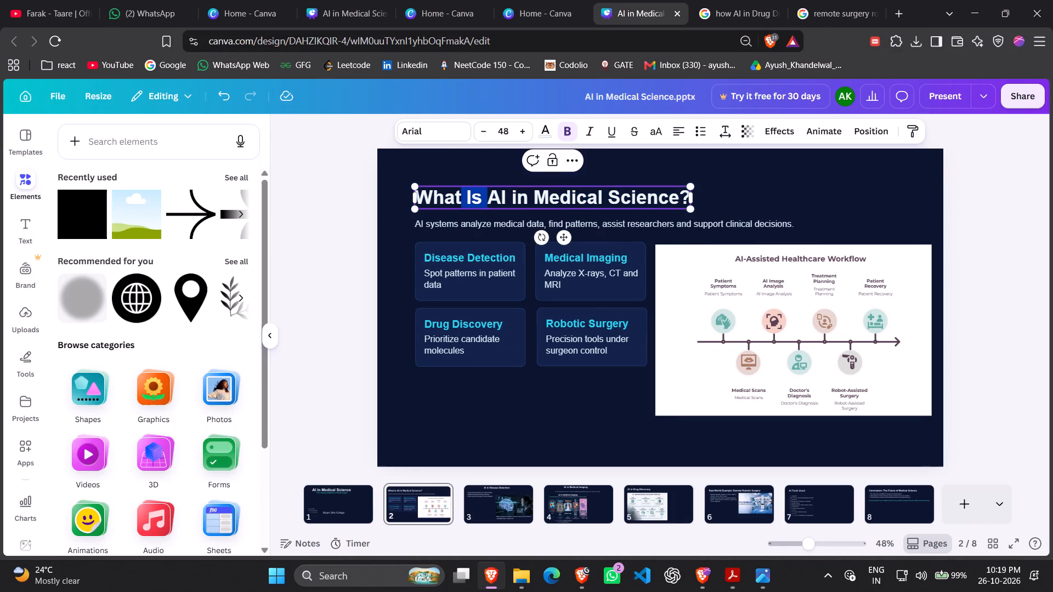
pyautogui.moveTo(449, 196); pyautogui.dragTo(429, 195)
pyautogui.press('BackSpace')
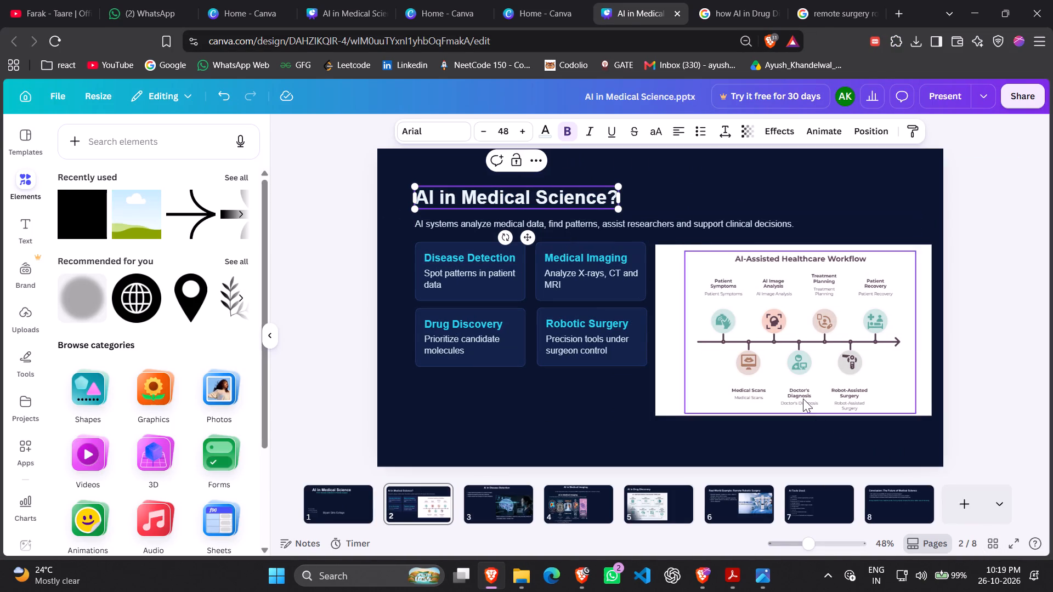
# Reposition the workflow diagram on the white rectangle and widen its frame toward the topic cards.
pyautogui.click(820, 343)
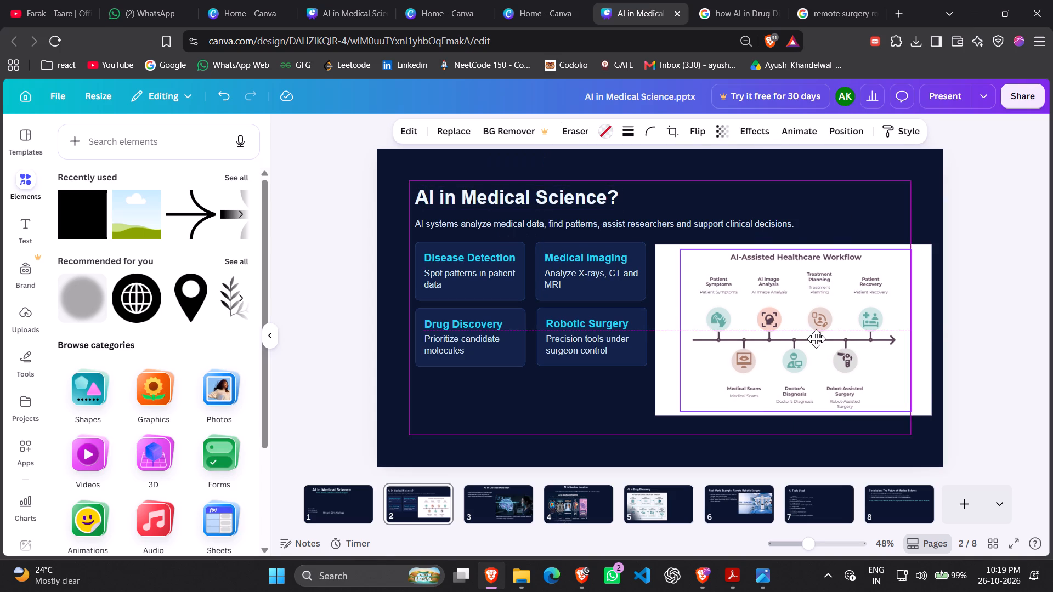
pyautogui.click(817, 448)
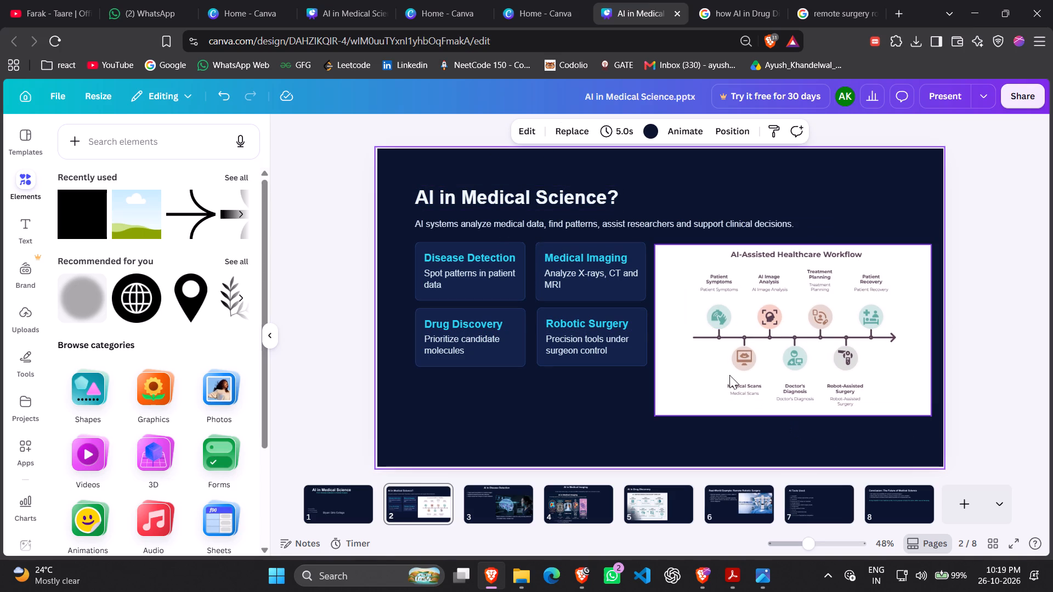
pyautogui.moveTo(681, 321); pyautogui.dragTo(688, 323)
pyautogui.moveTo(691, 327); pyautogui.dragTo(682, 330)
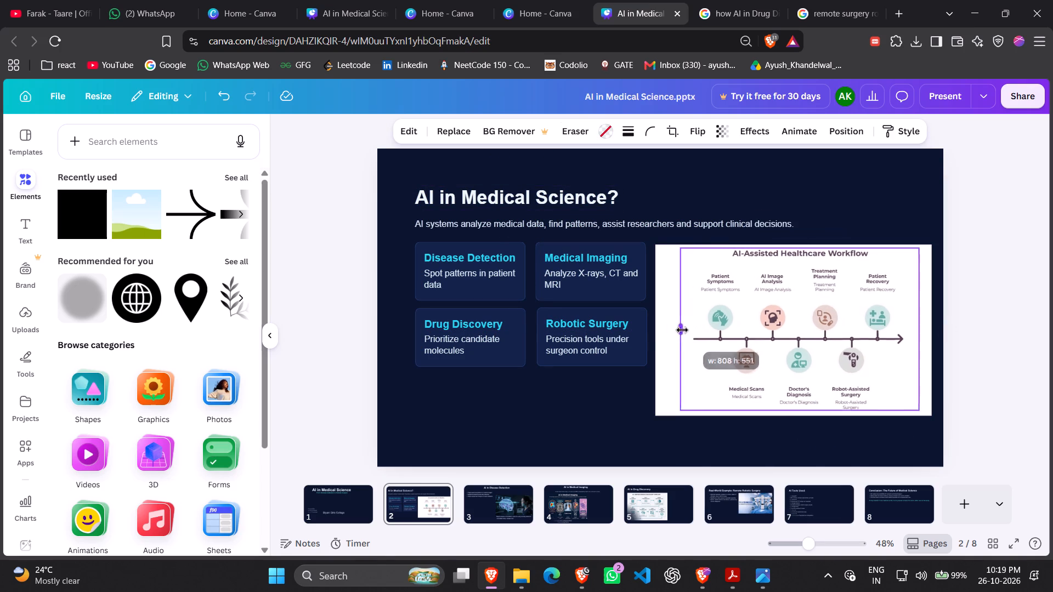
pyautogui.moveTo(682, 330); pyautogui.dragTo(672, 331)
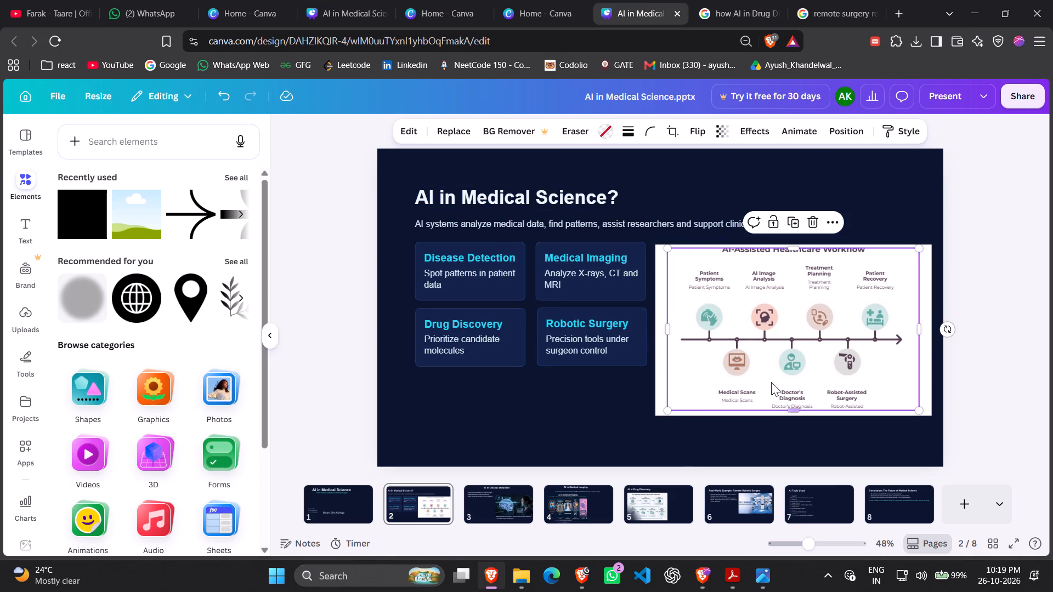
# Extend the white rectangle's bottom edge further down the slide to make room for a taller diagram.
pyautogui.click(655, 369)
pyautogui.click(665, 373)
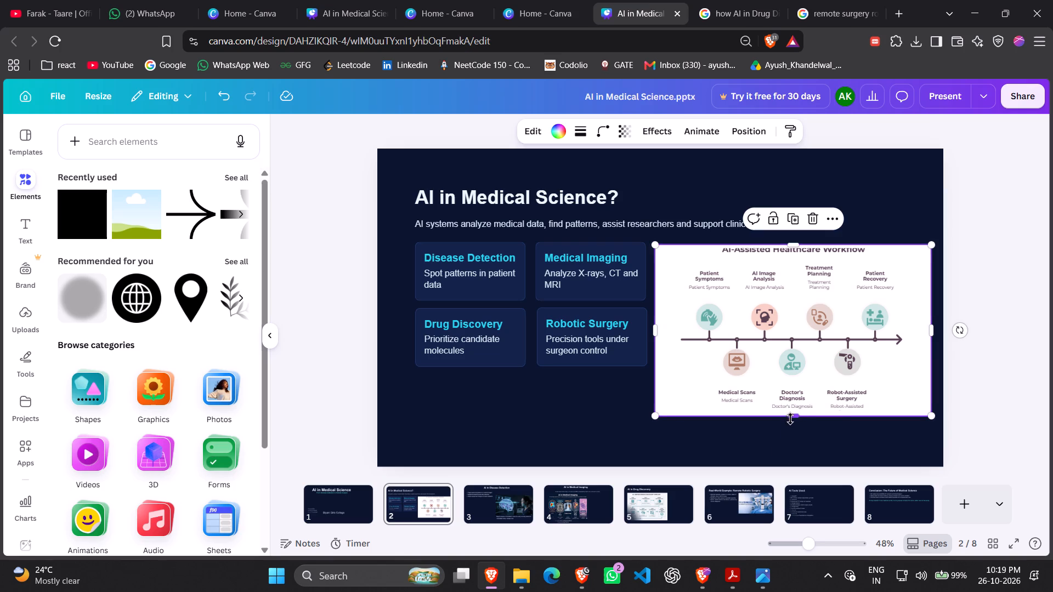
pyautogui.moveTo(790, 418); pyautogui.dragTo(795, 442)
# Stretch the workflow diagram to about 937 by 634 and align it with both sides of the white rectangle.
pyautogui.click(793, 366)
pyautogui.moveTo(794, 407); pyautogui.dragTo(795, 419)
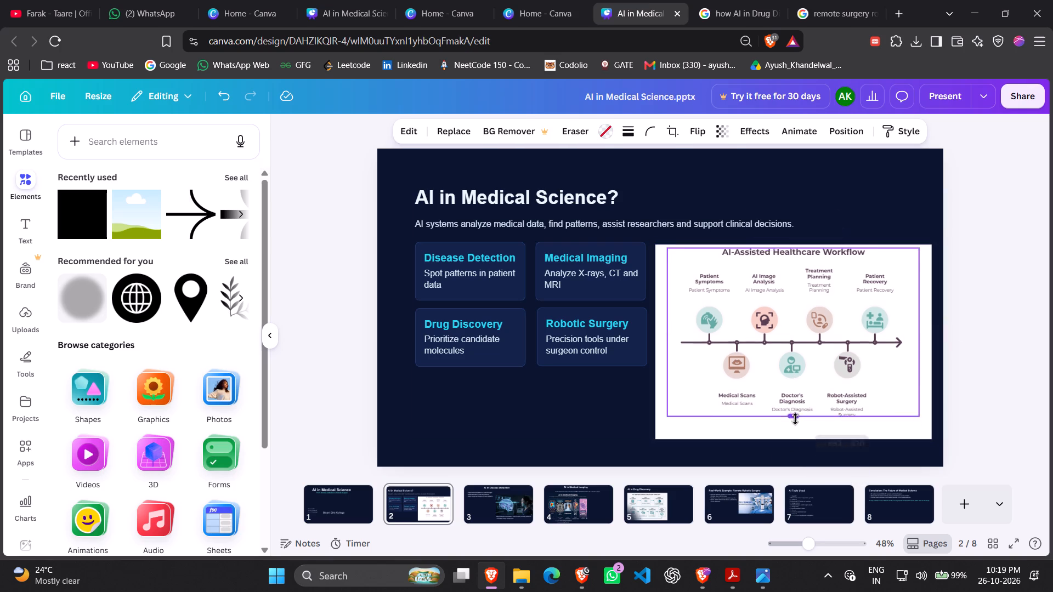
pyautogui.moveTo(795, 419); pyautogui.dragTo(797, 431)
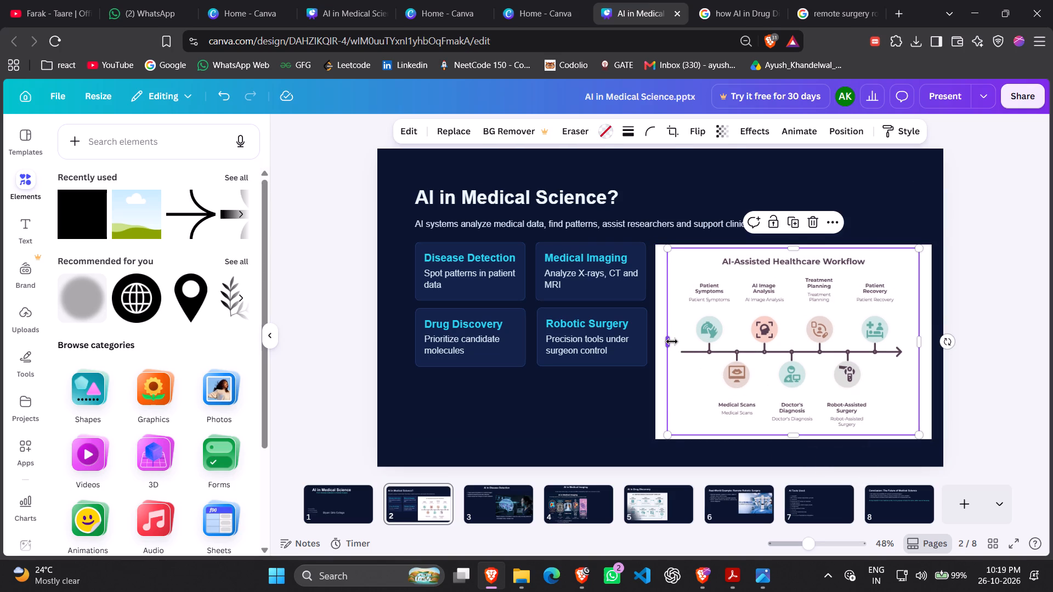
pyautogui.moveTo(672, 341); pyautogui.dragTo(660, 342)
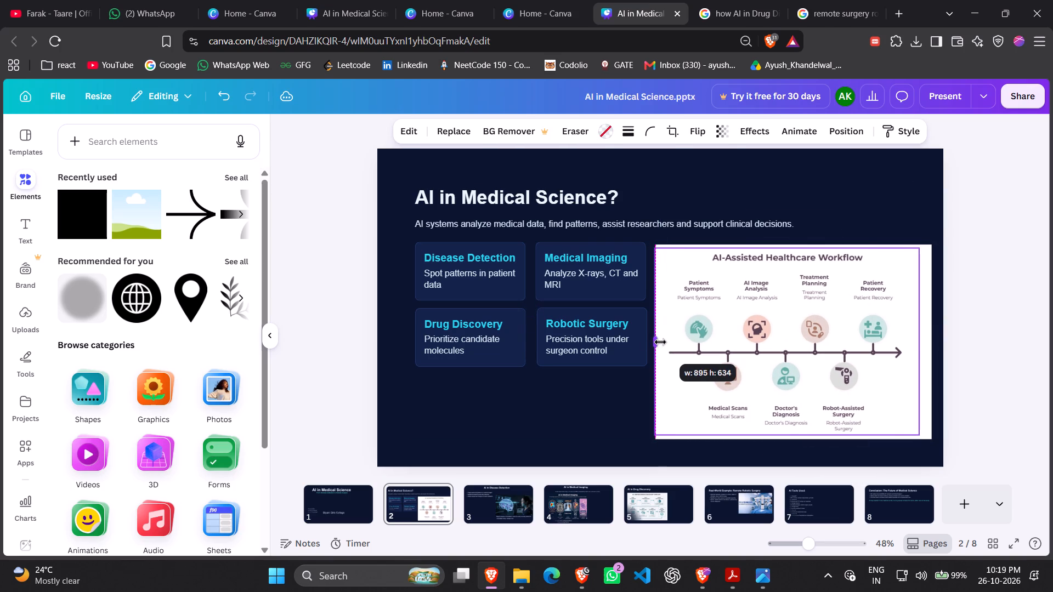
pyautogui.moveTo(660, 342); pyautogui.dragTo(660, 341)
pyautogui.moveTo(915, 344); pyautogui.dragTo(927, 342)
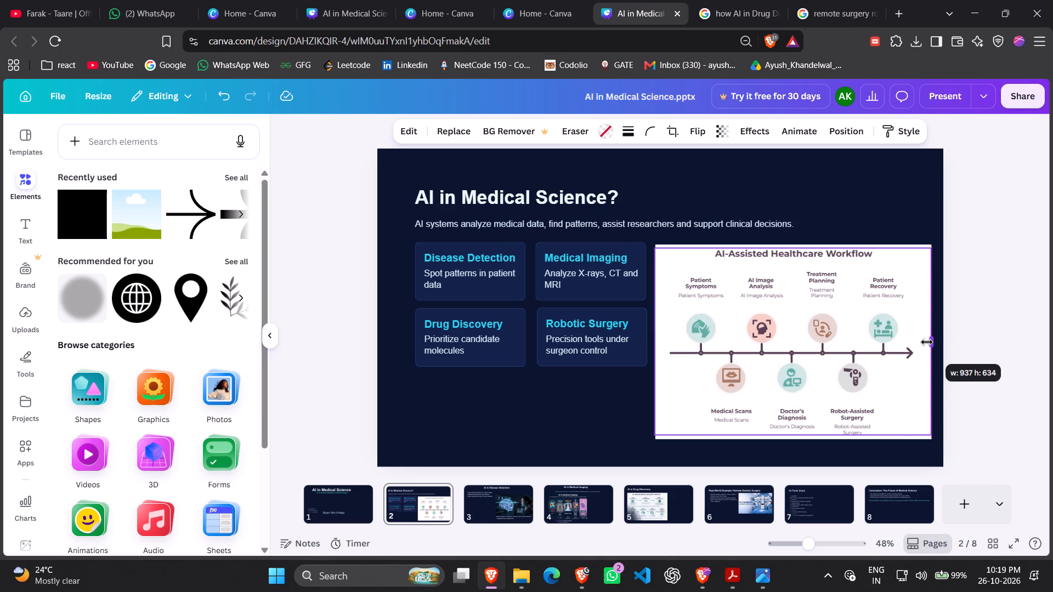
pyautogui.moveTo(927, 342); pyautogui.dragTo(929, 341)
pyautogui.click(814, 374)
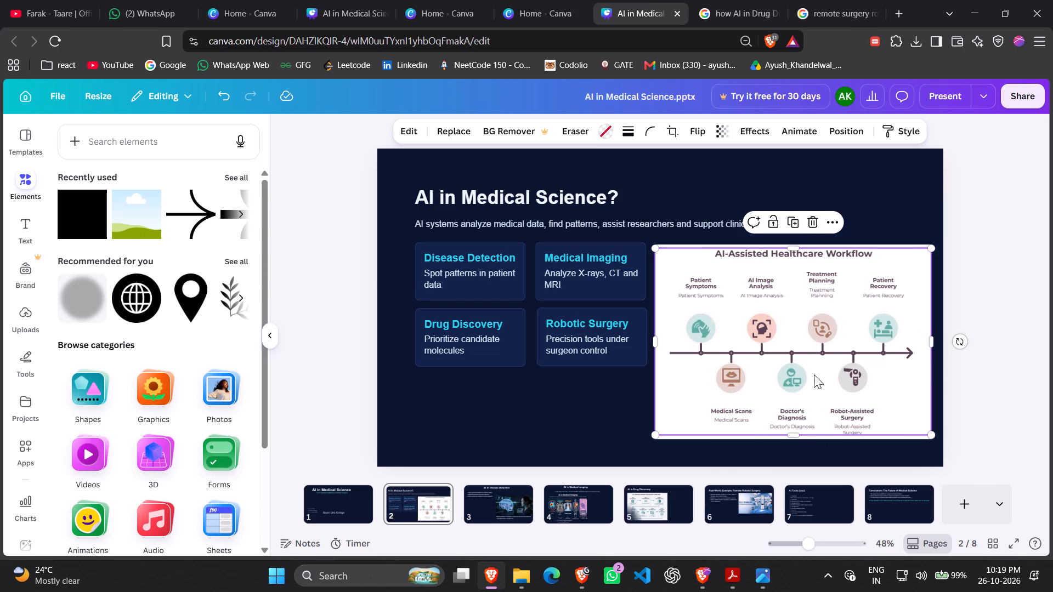
pyautogui.click(977, 289)
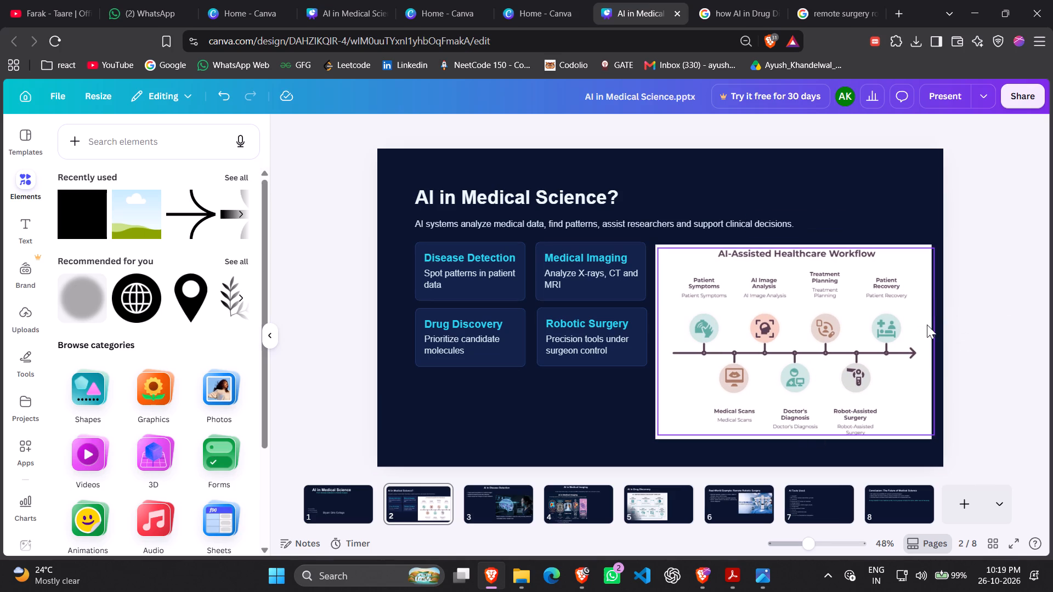
pyautogui.click(1004, 258)
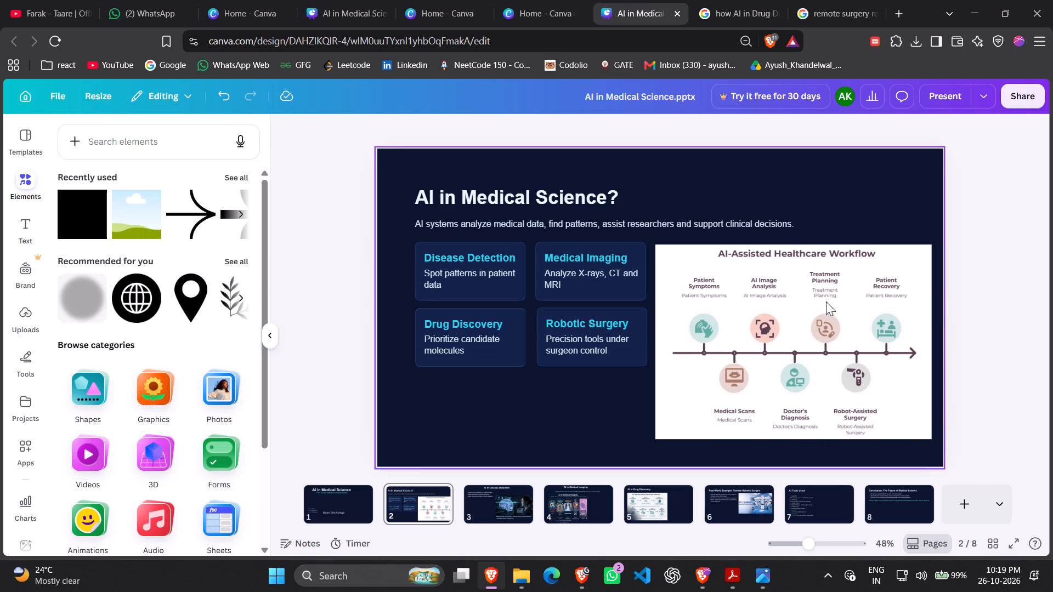
pyautogui.moveTo(816, 314); pyautogui.dragTo(810, 314)
pyautogui.click(814, 350)
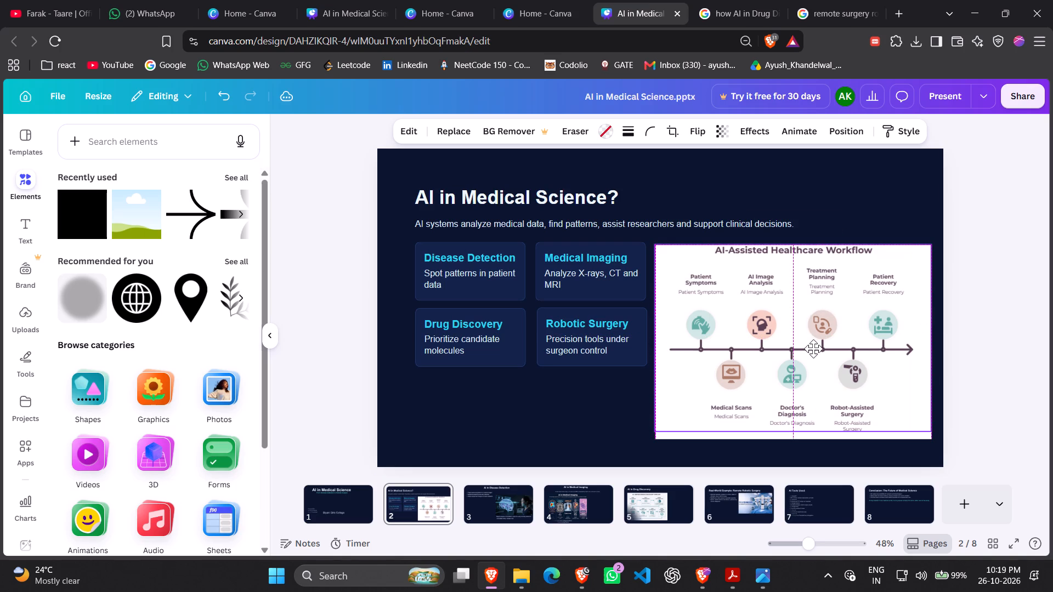
pyautogui.click(967, 368)
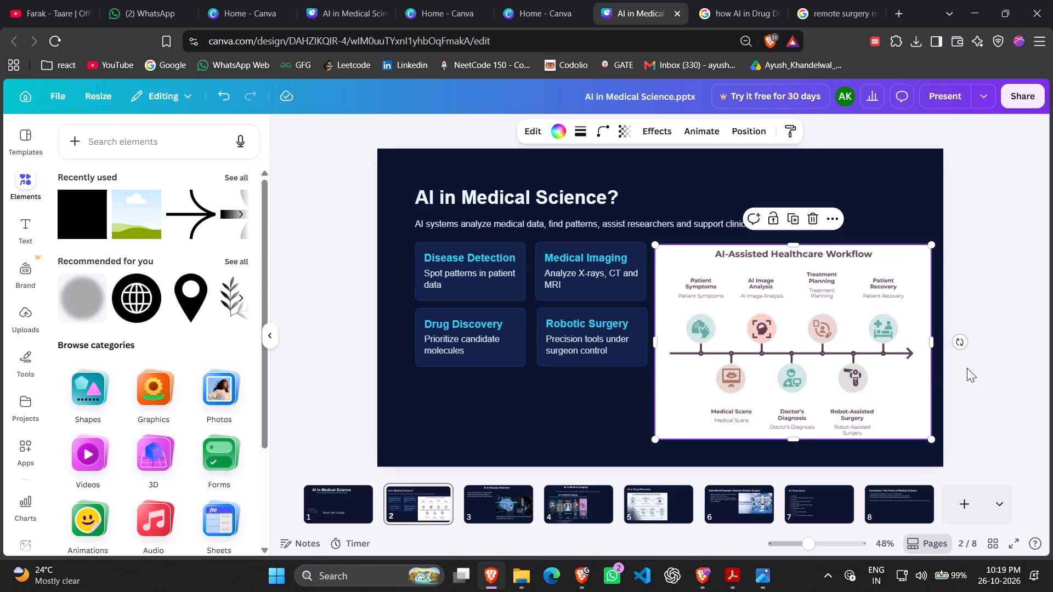
# Add a two-line text box on slide 2 reading "Flowchart of AI Assisted Workflow" and "Generated using Napkin AI".
pyautogui.click(21, 186)
pyautogui.click(31, 221)
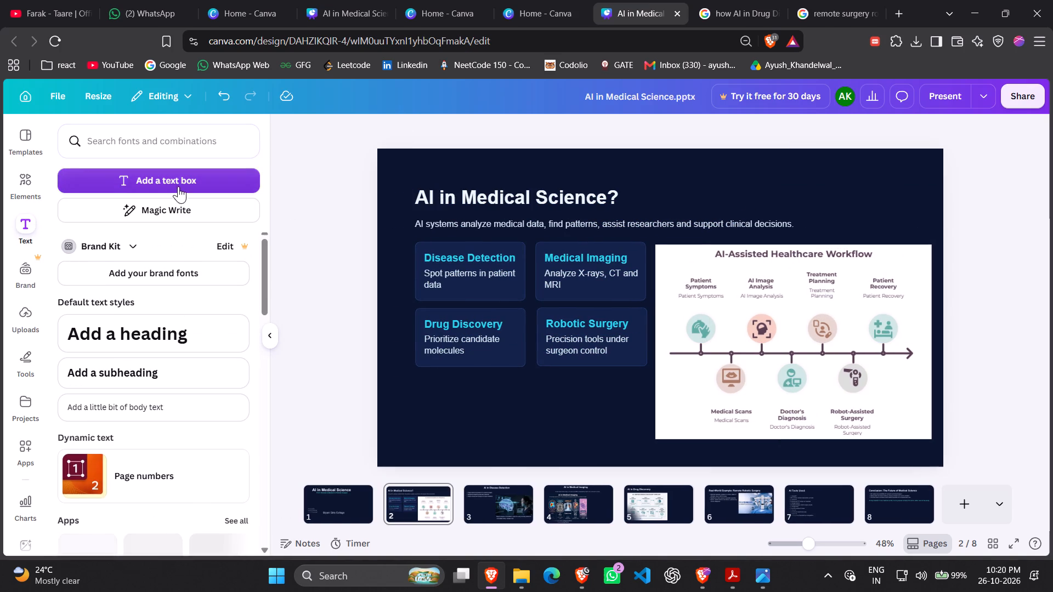
pyautogui.click(174, 183)
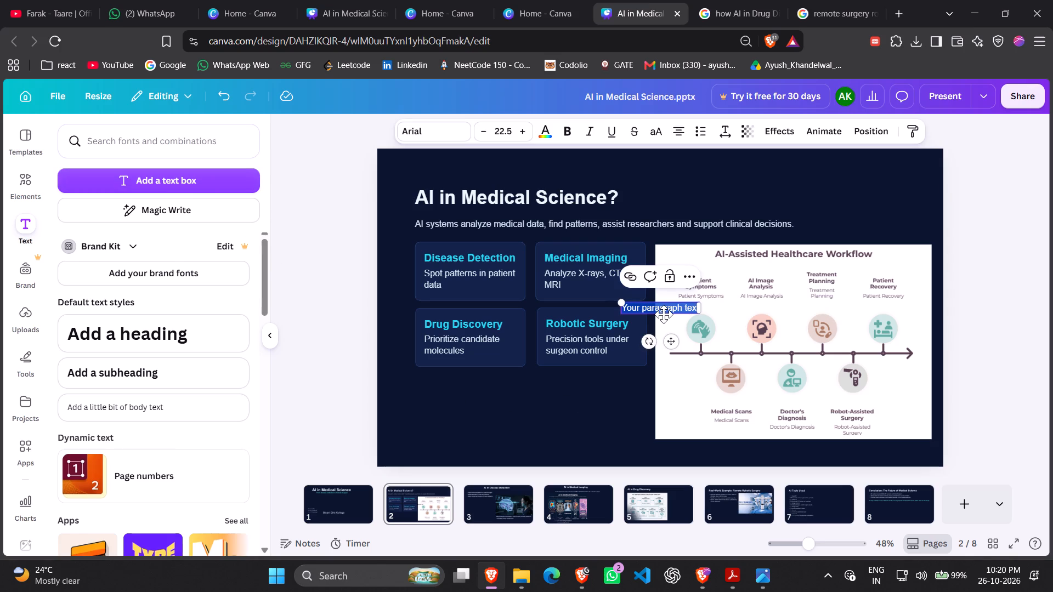
pyautogui.write('Flowchart')
pyautogui.press('space')
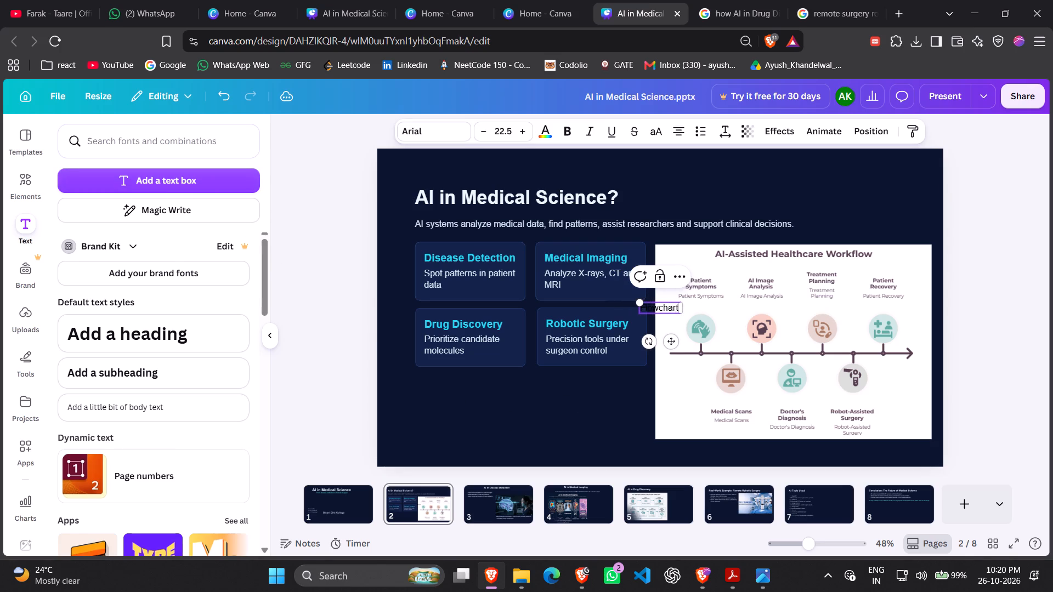
pyautogui.write('of AI')
pyautogui.press('space')
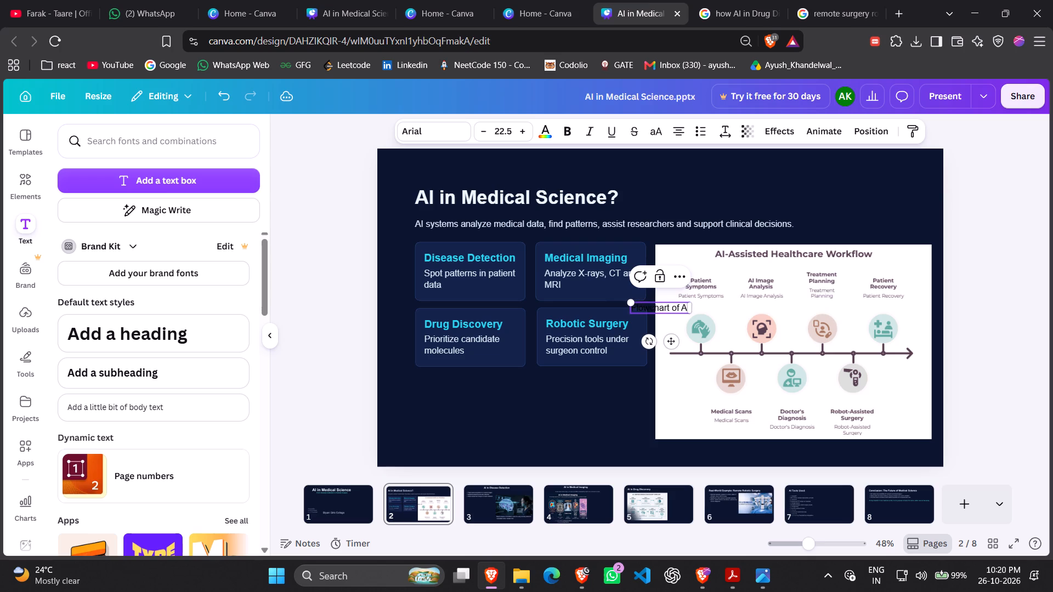
pyautogui.write('Assisted')
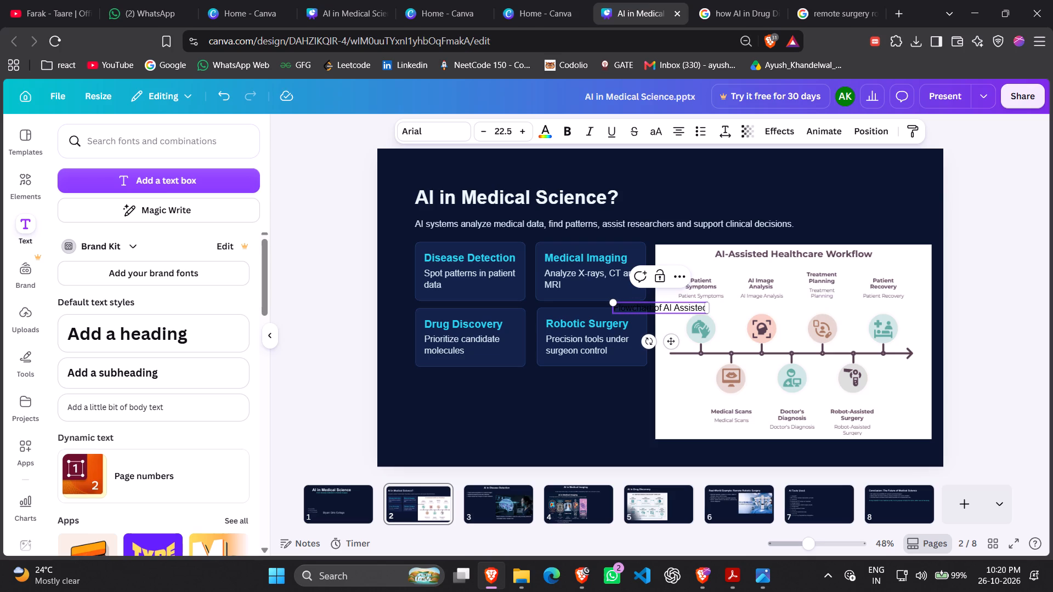
pyautogui.press('space')
pyautogui.write('Workflow')
pyautogui.press('Return')
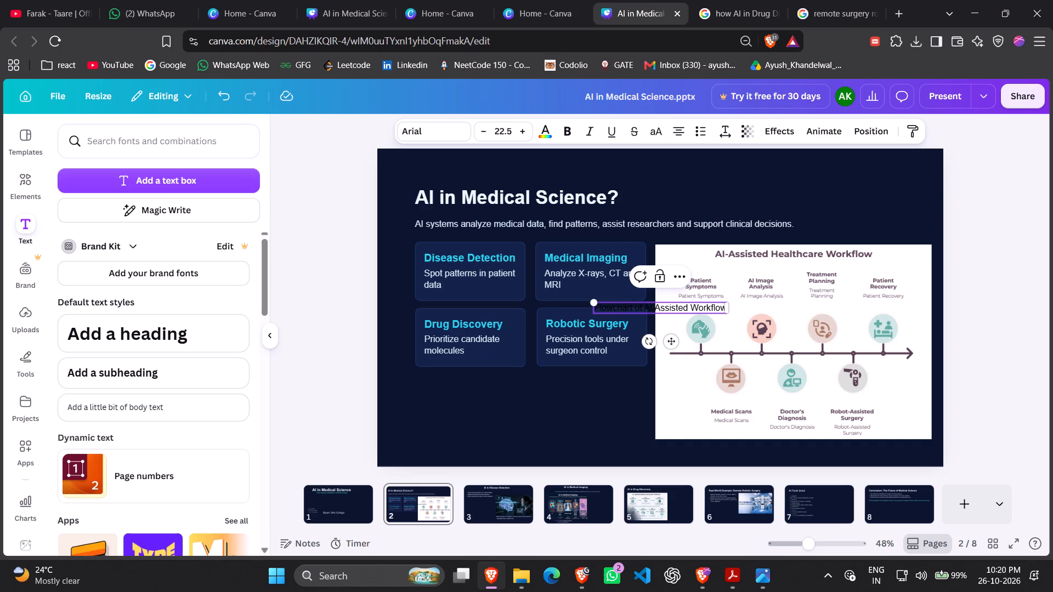
pyautogui.write('Generated using Na')
pyautogui.write('pkin I')
pyautogui.press('BackSpace')
pyautogui.write('AI')
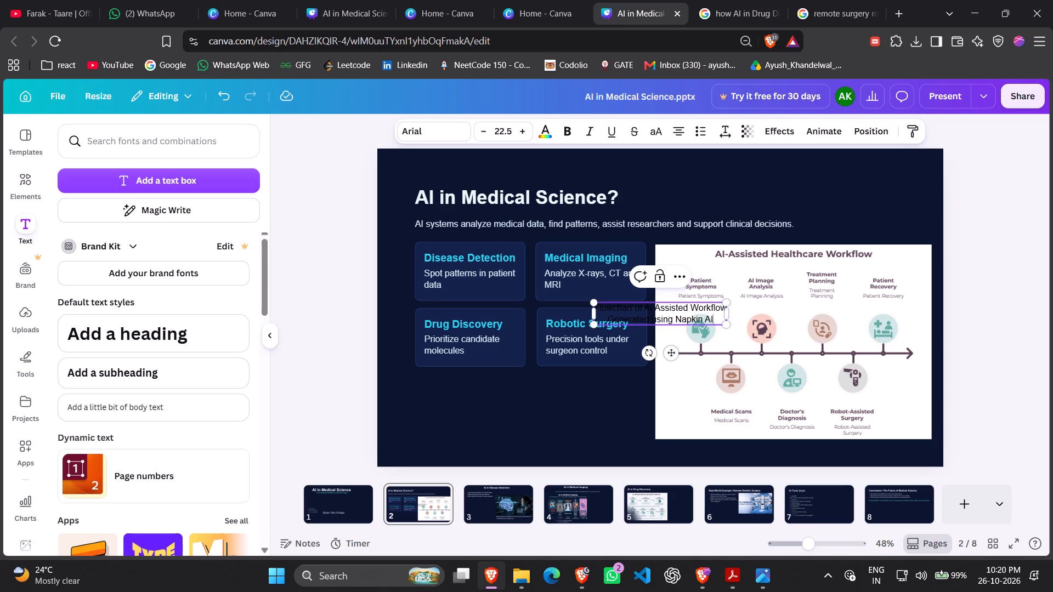
# Recolour both lines of the workflow caption with the near-white shade from the diagram's photo colours.
pyautogui.tripleClick(651, 313)
pyautogui.tripleClick(651, 313)
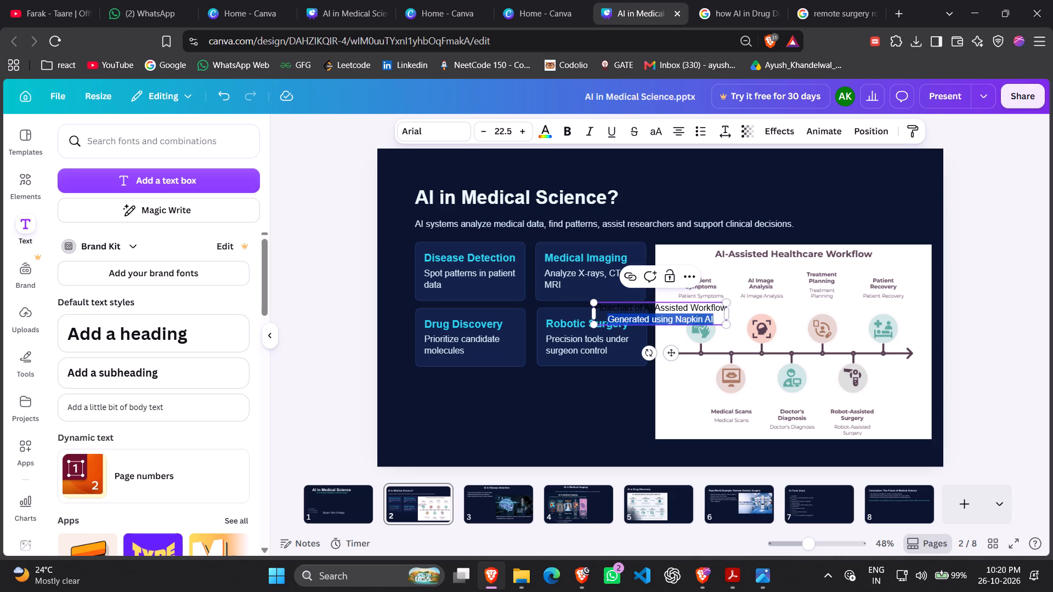
pyautogui.doubleClick(715, 318)
pyautogui.moveTo(715, 318); pyautogui.dragTo(626, 308)
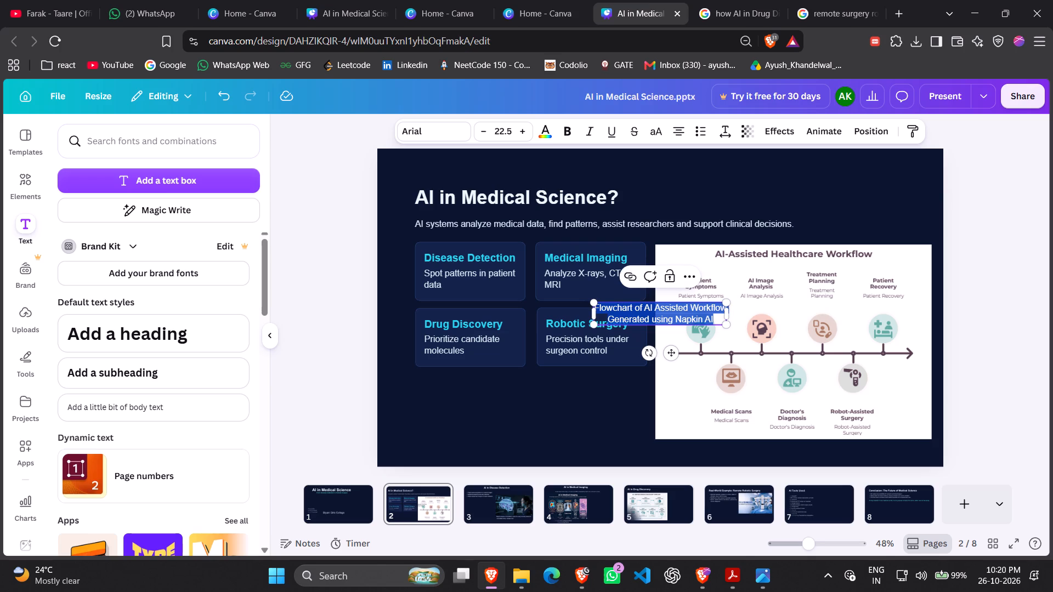
pyautogui.moveTo(626, 308); pyautogui.dragTo(616, 308)
pyautogui.click(545, 126)
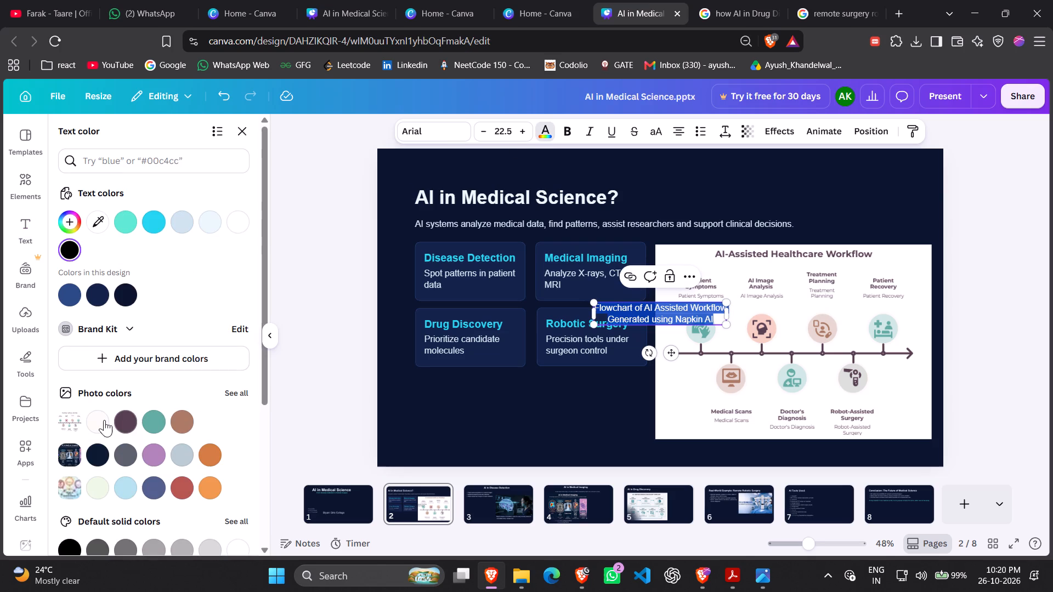
pyautogui.click(104, 420)
pyautogui.click(1010, 282)
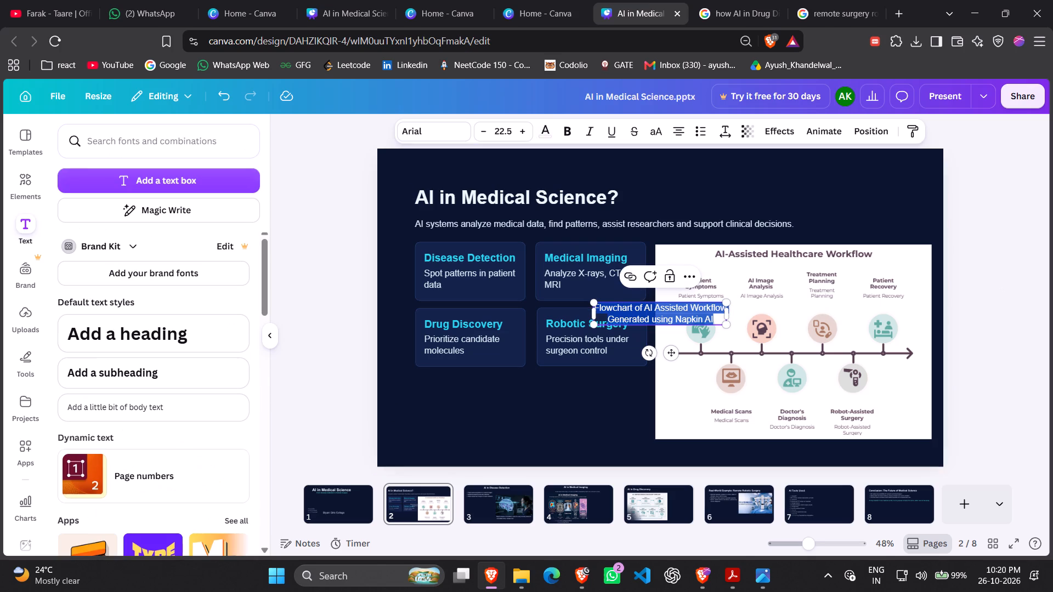
pyautogui.click(989, 211)
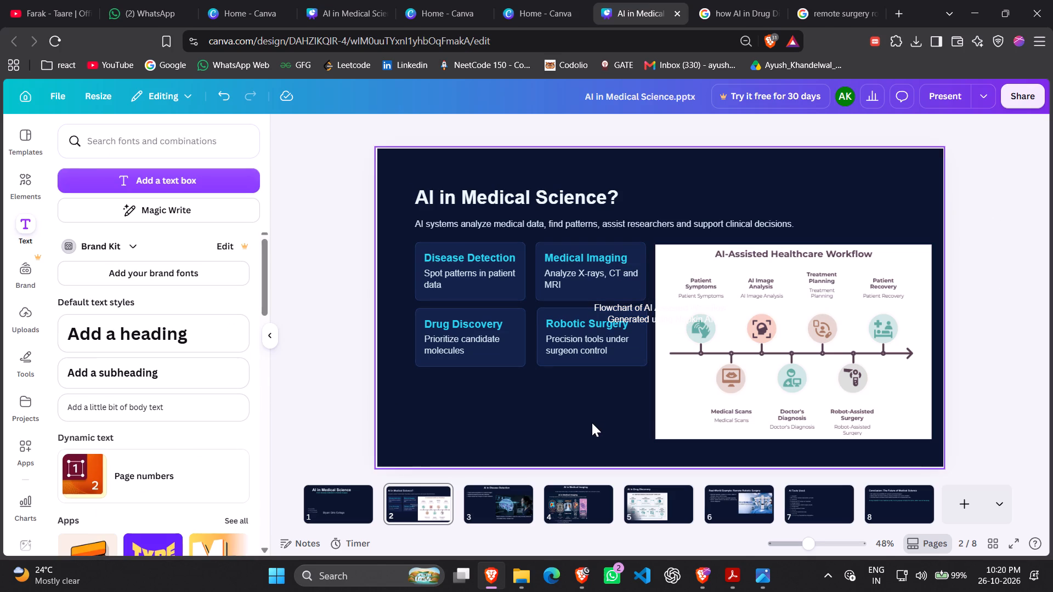
# Group the workflow diagram with its white rectangle and move the group slightly up to free space below it.
pyautogui.moveTo(600, 423); pyautogui.dragTo(784, 369)
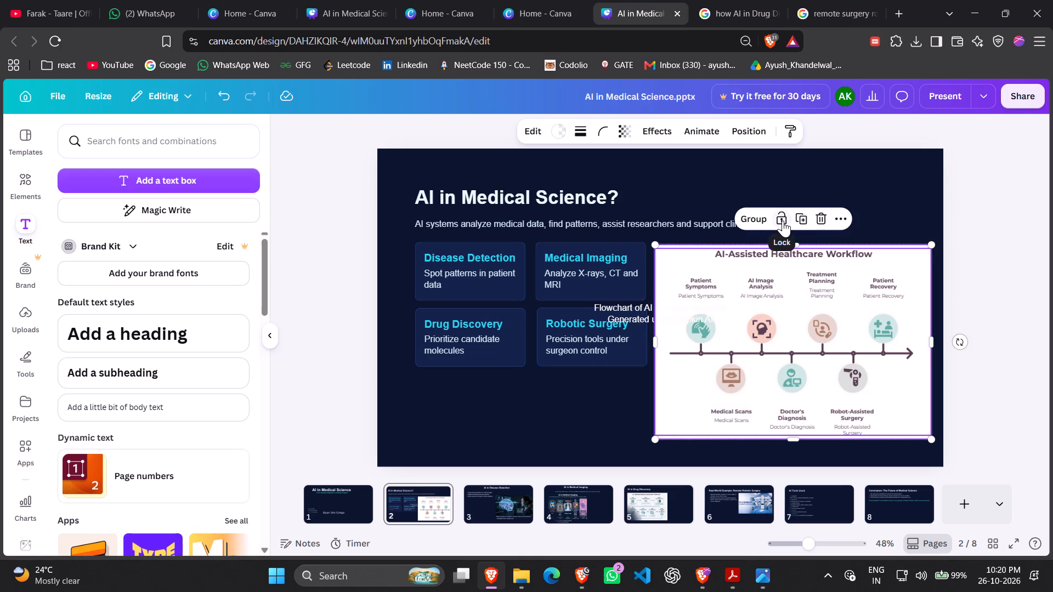
pyautogui.click(761, 219)
pyautogui.click(598, 420)
pyautogui.moveTo(725, 403); pyautogui.dragTo(726, 402)
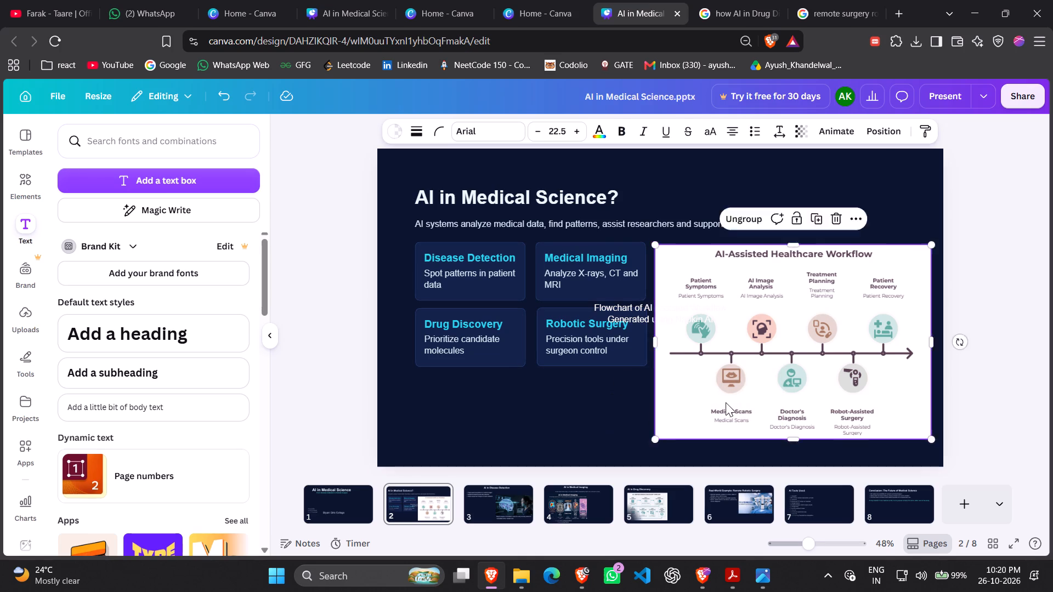
pyautogui.moveTo(726, 402); pyautogui.dragTo(726, 391)
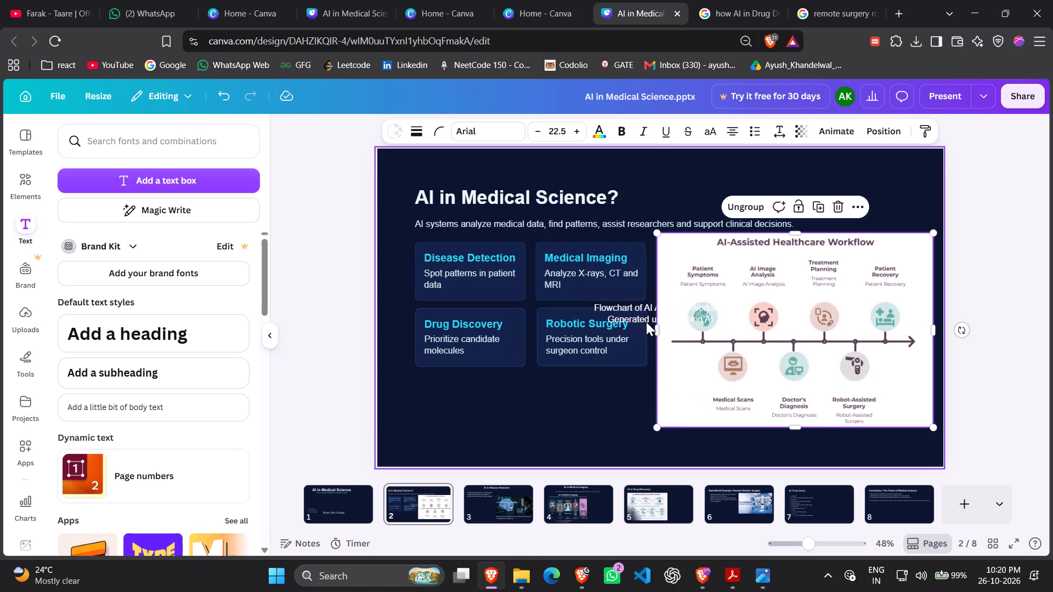
# Move the two-line workflow caption directly beneath the diagram, roughly centred under it.
pyautogui.moveTo(639, 315); pyautogui.dragTo(776, 441)
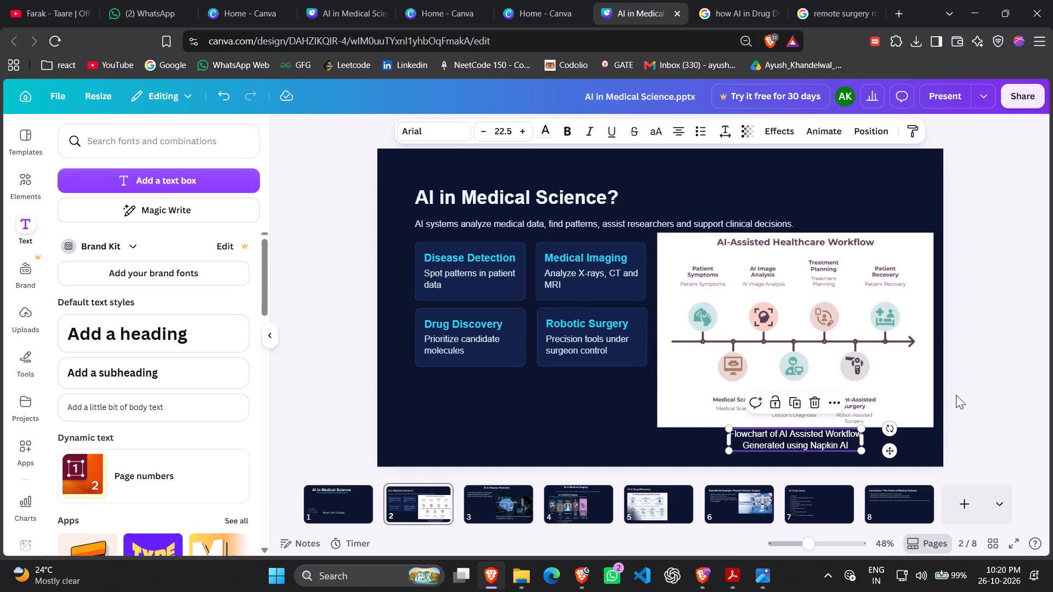
pyautogui.click(956, 395)
pyautogui.doubleClick(738, 432)
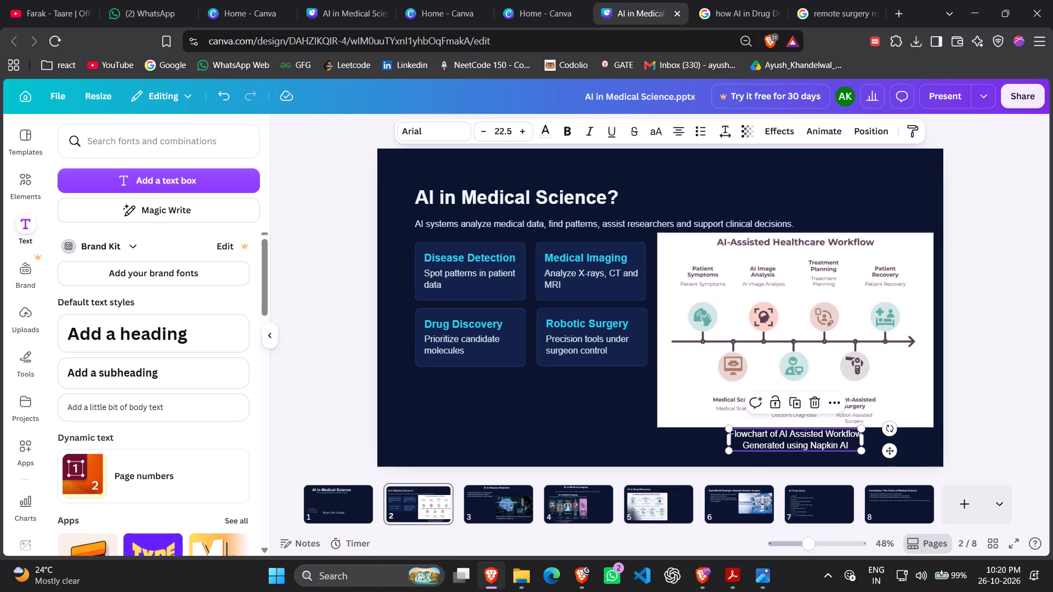
pyautogui.click(732, 432)
# Review slides 2 to 5, comparing their visuals and captions and playing the slide 3 video.
pyautogui.click(500, 506)
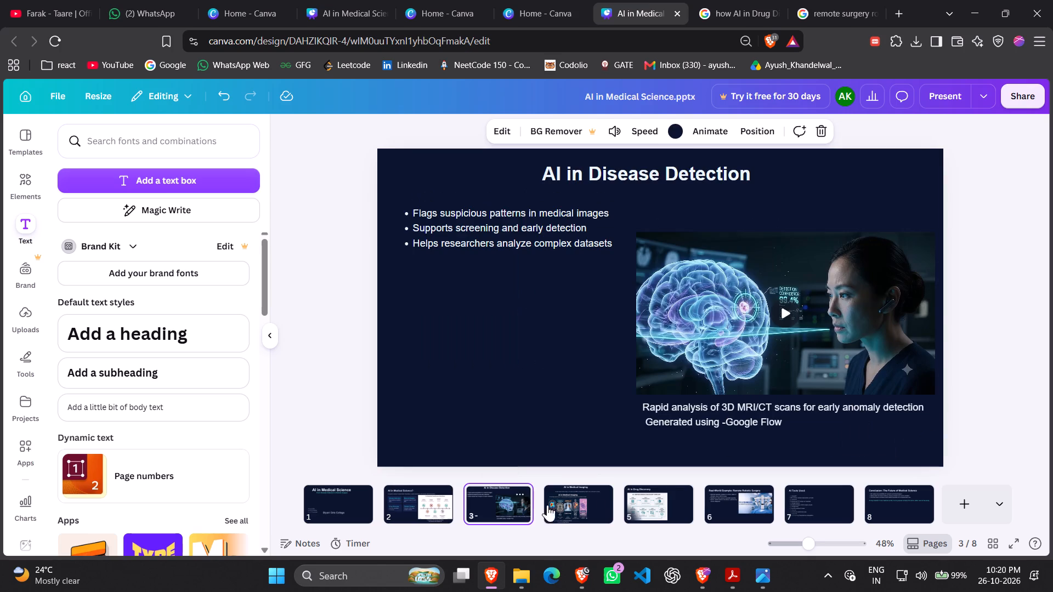
pyautogui.click(782, 312)
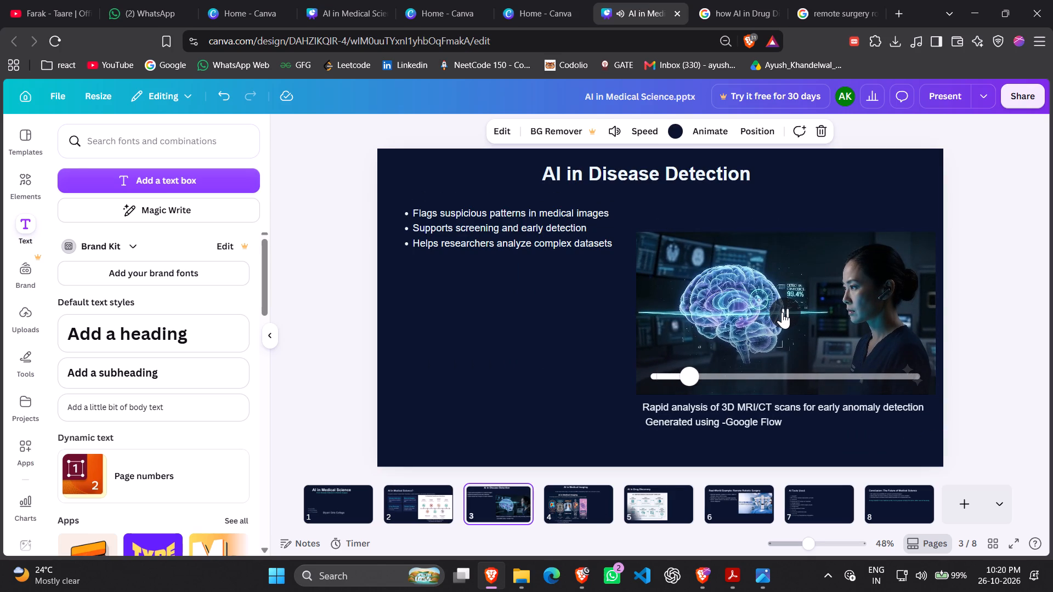
pyautogui.click(405, 514)
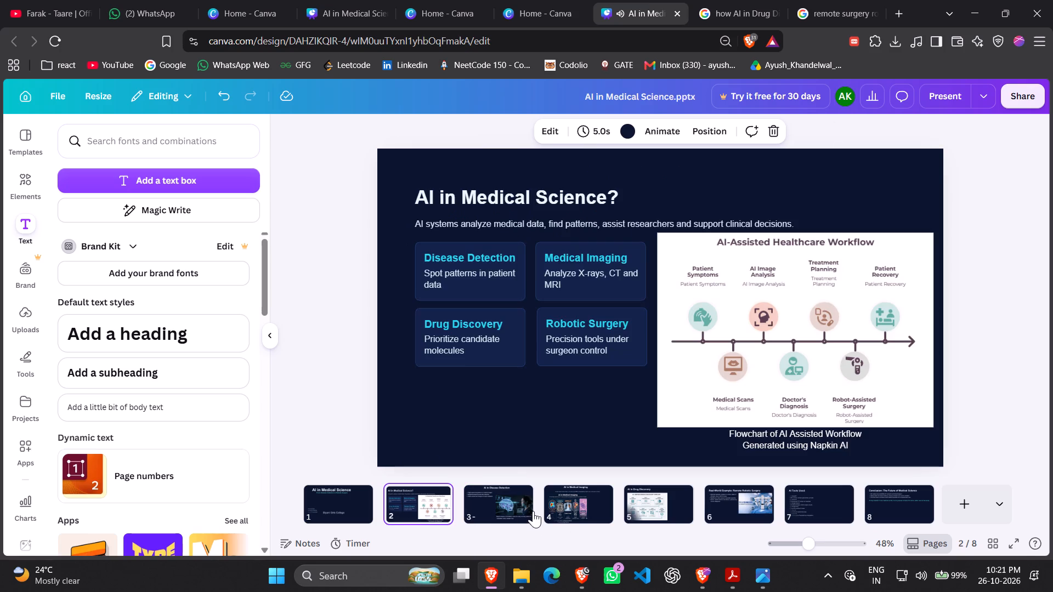
pyautogui.click(533, 511)
pyautogui.click(566, 510)
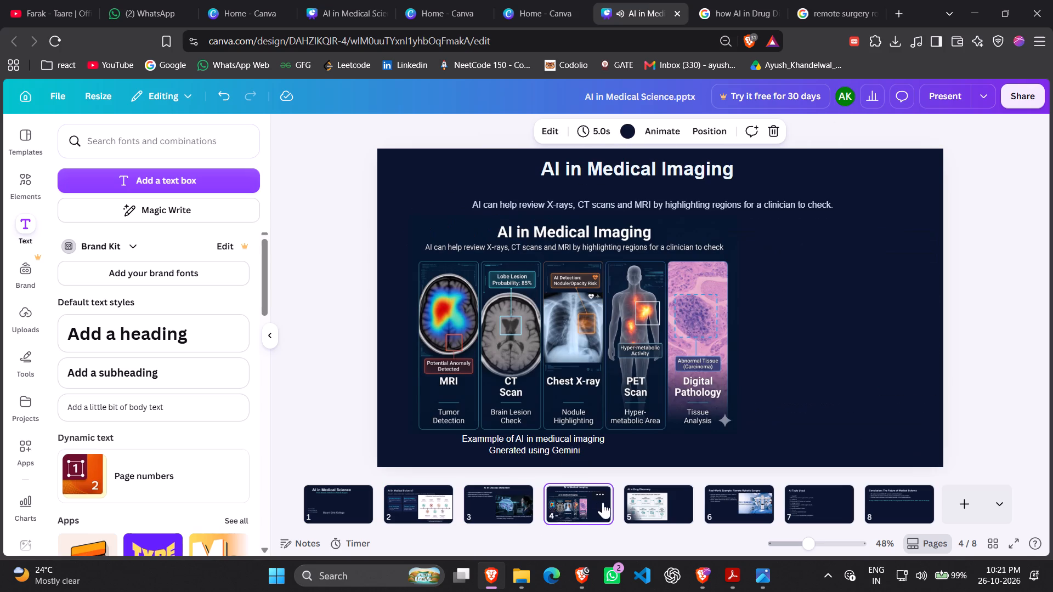
pyautogui.click(639, 505)
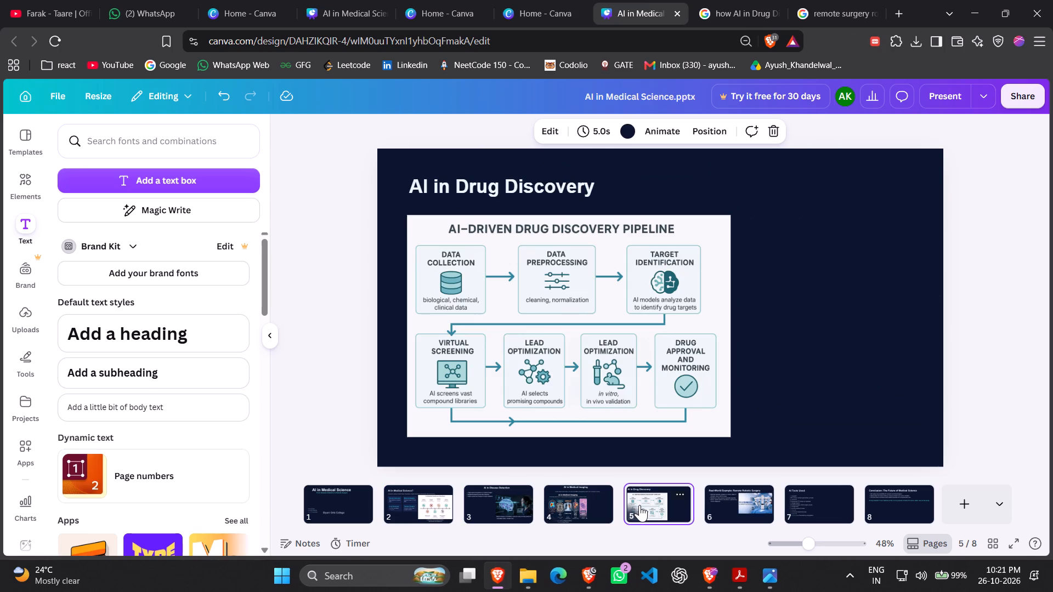
pyautogui.click(410, 496)
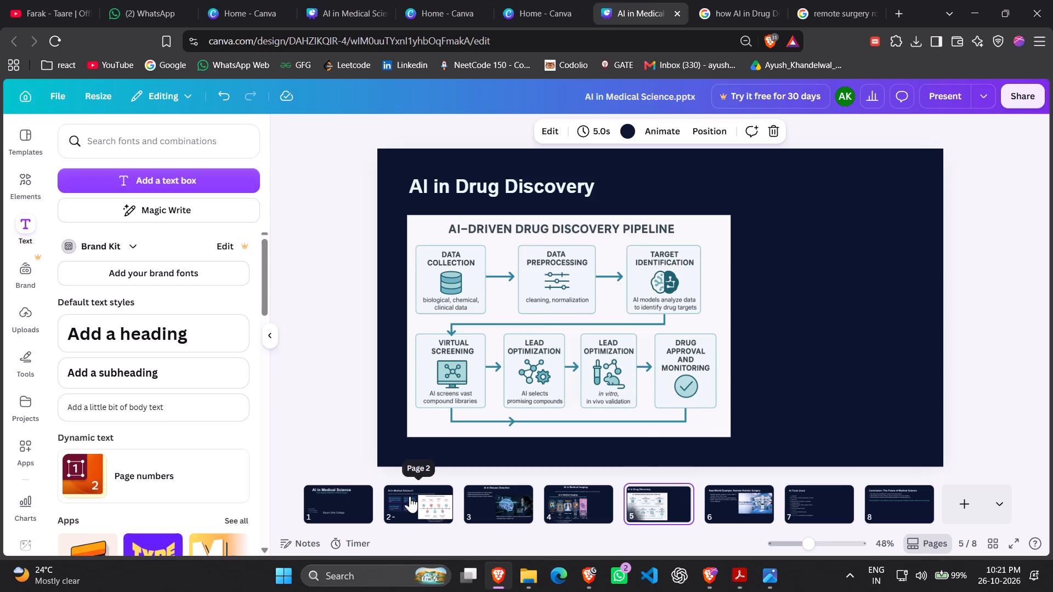
pyautogui.click(484, 494)
pyautogui.click(552, 497)
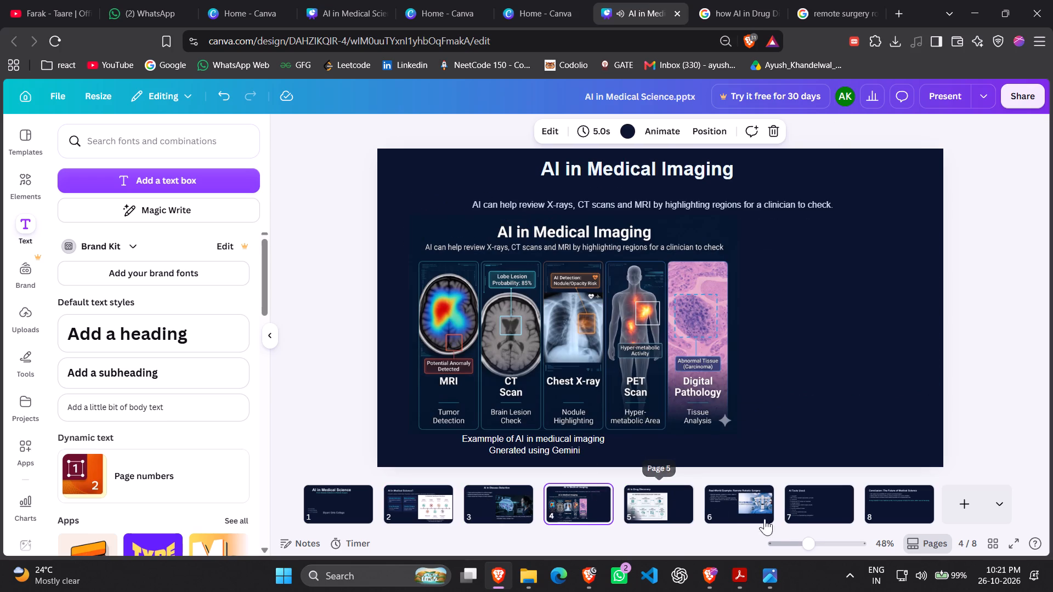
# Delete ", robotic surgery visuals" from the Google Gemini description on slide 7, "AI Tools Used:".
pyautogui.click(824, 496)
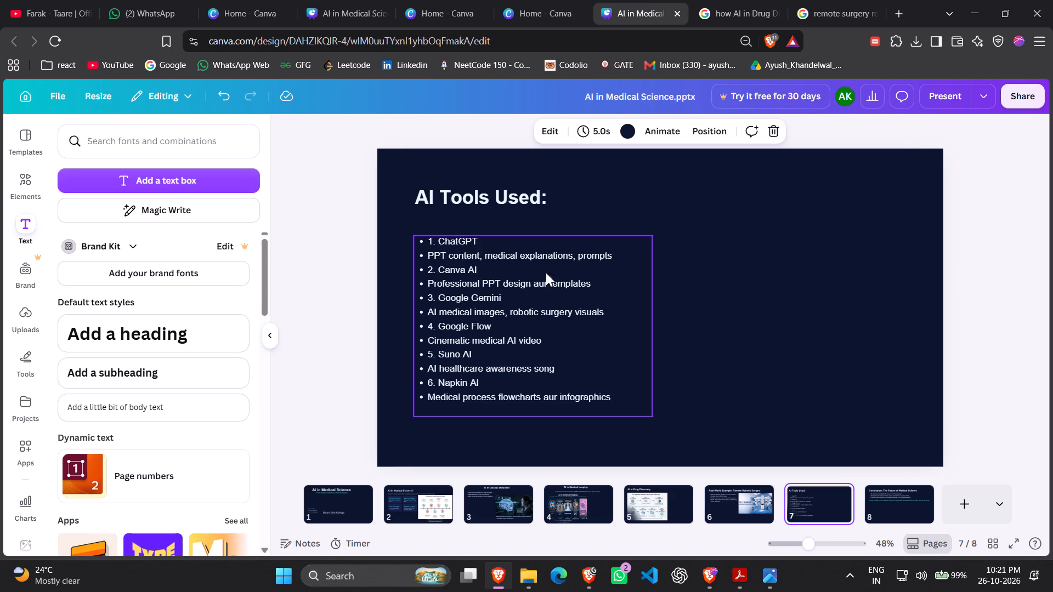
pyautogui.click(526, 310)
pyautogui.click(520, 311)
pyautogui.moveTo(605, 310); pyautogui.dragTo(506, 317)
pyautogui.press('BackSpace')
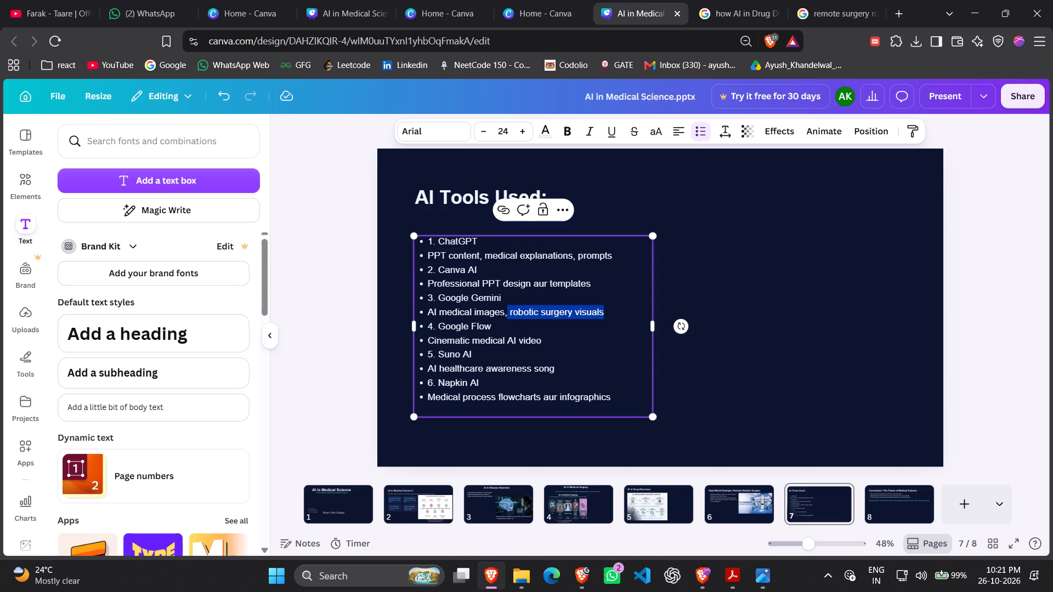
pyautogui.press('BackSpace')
# Replace the Google Gemini description on slide 7 with the title copied from slide 4, "AI in Medical Imaging".
pyautogui.click(433, 498)
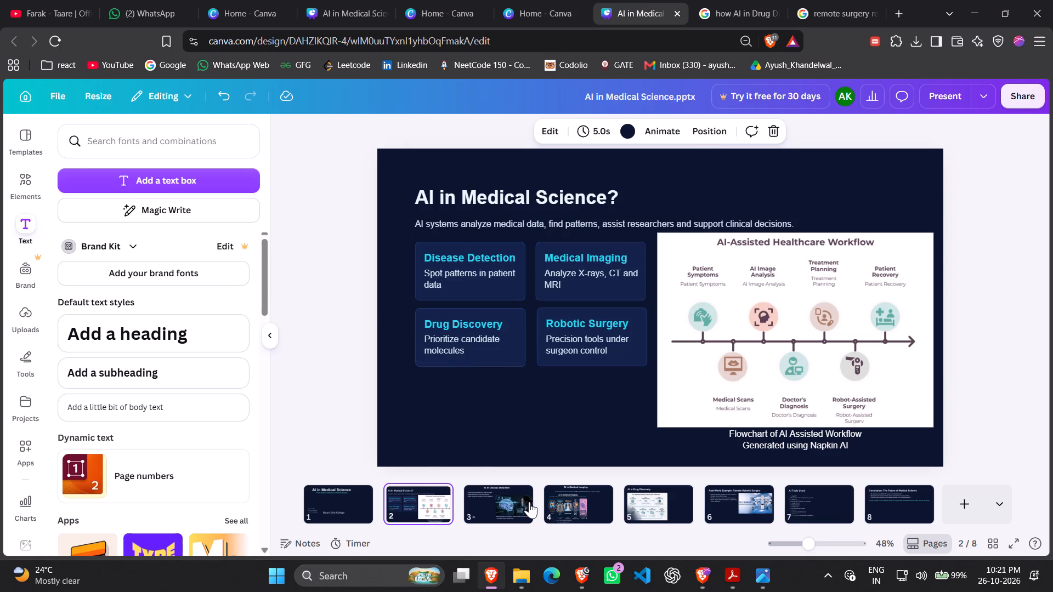
pyautogui.click(528, 502)
pyautogui.click(586, 500)
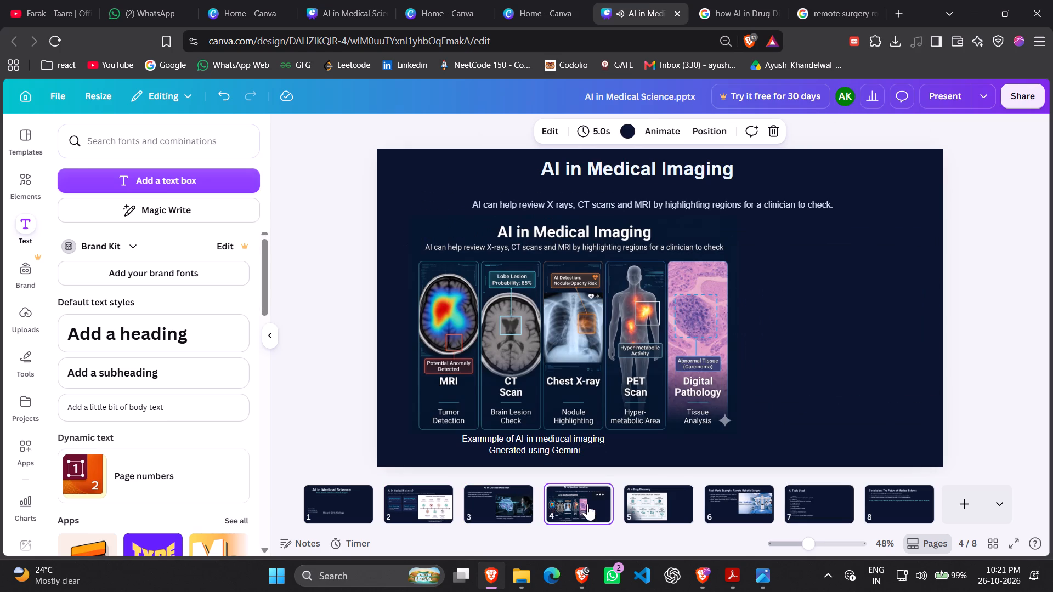
pyautogui.tripleClick(642, 177)
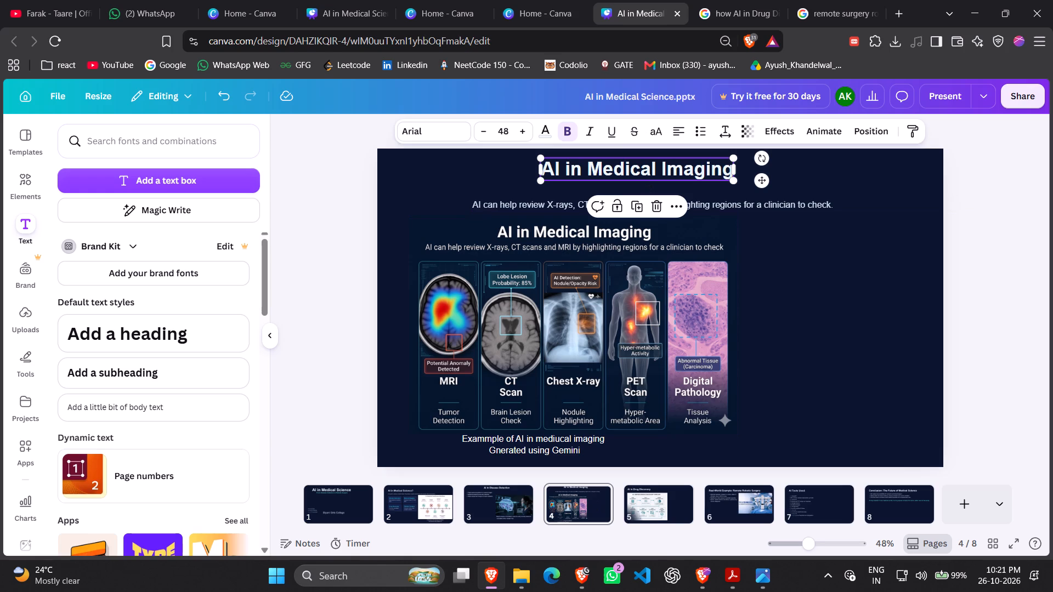
pyautogui.hotkey('ctrl', 'c')
pyautogui.click(808, 511)
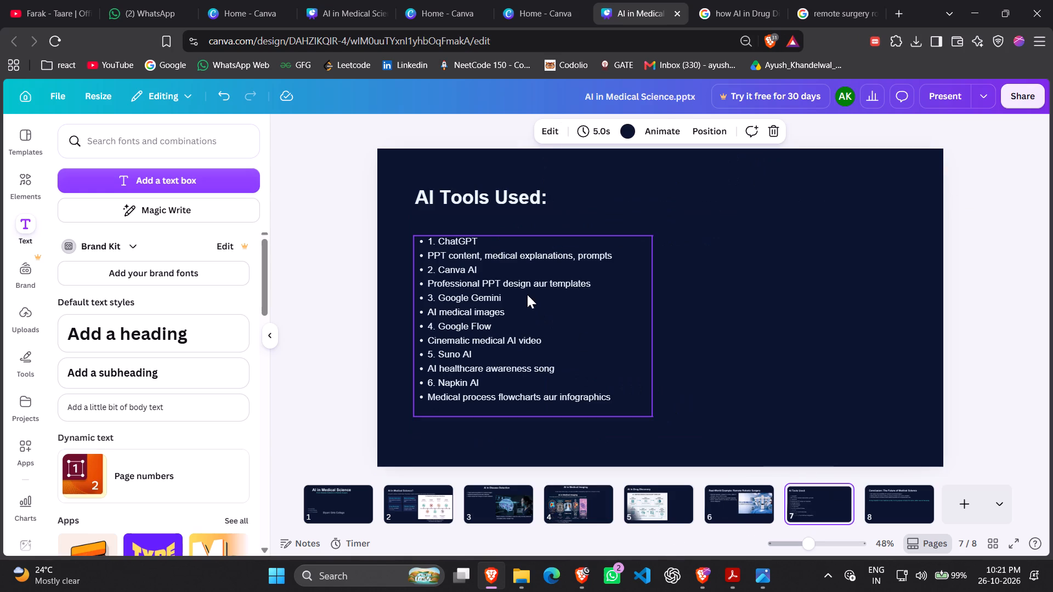
pyautogui.click(517, 296)
pyautogui.click(519, 309)
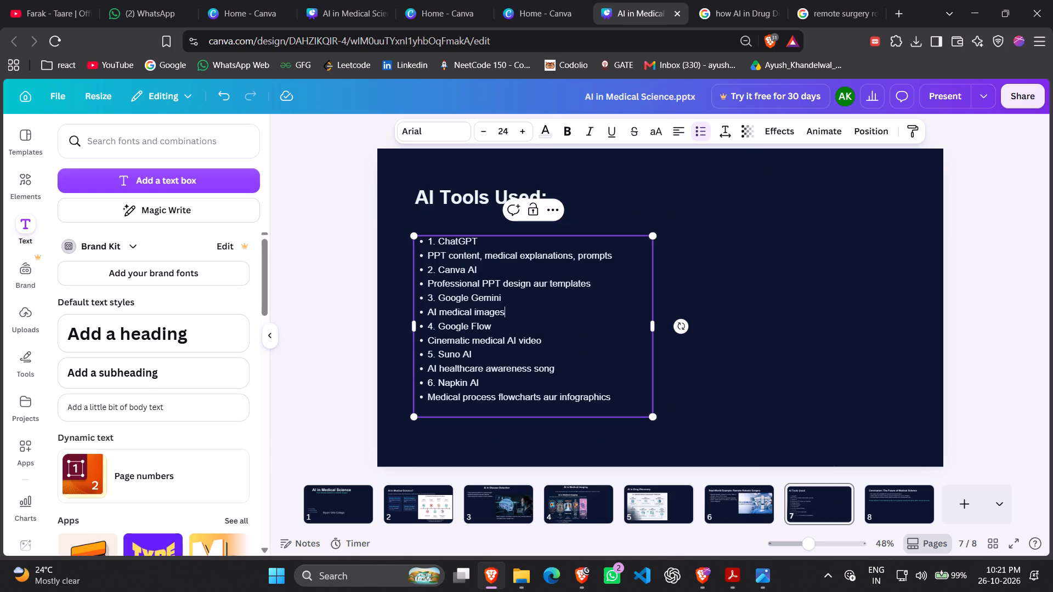
pyautogui.moveTo(521, 313); pyautogui.dragTo(429, 315)
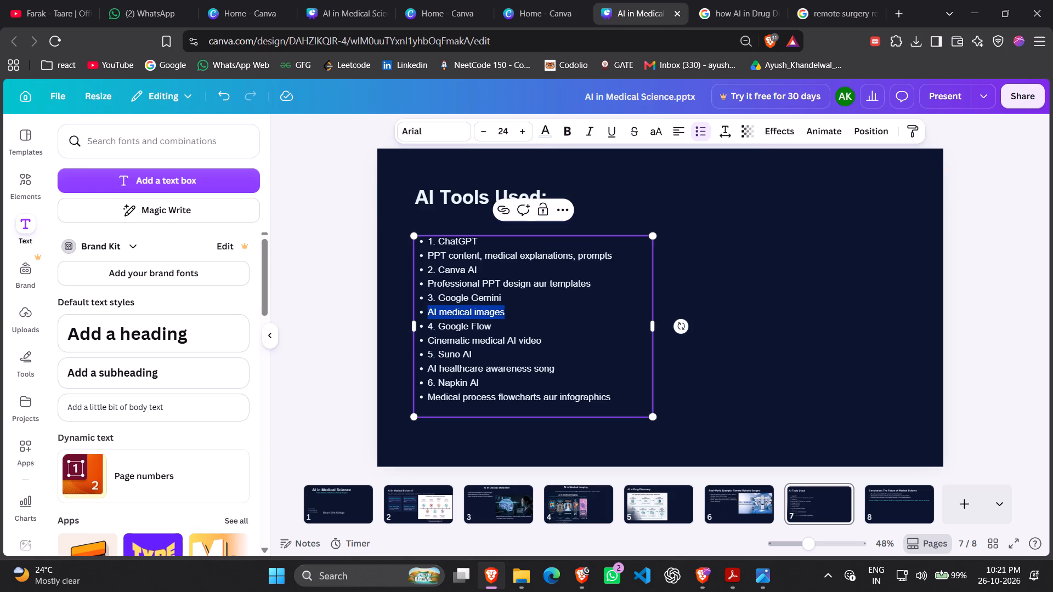
pyautogui.hotkey('ctrl', 'v')
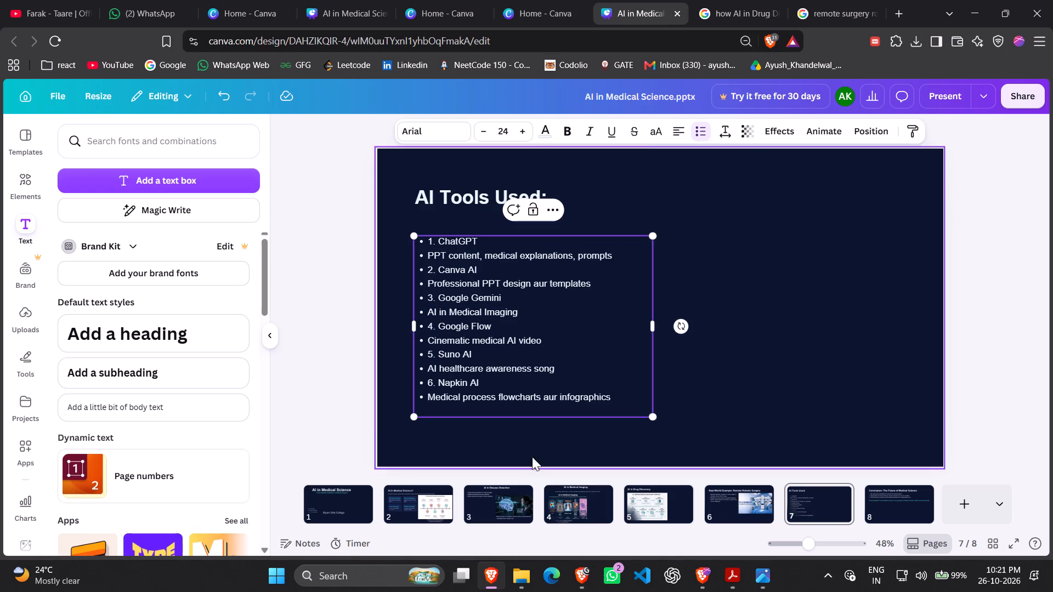
# Append "-AI in Disease Detection", copied from the slide 3 title, to the Google Flow description on slide 7.
pyautogui.click(521, 500)
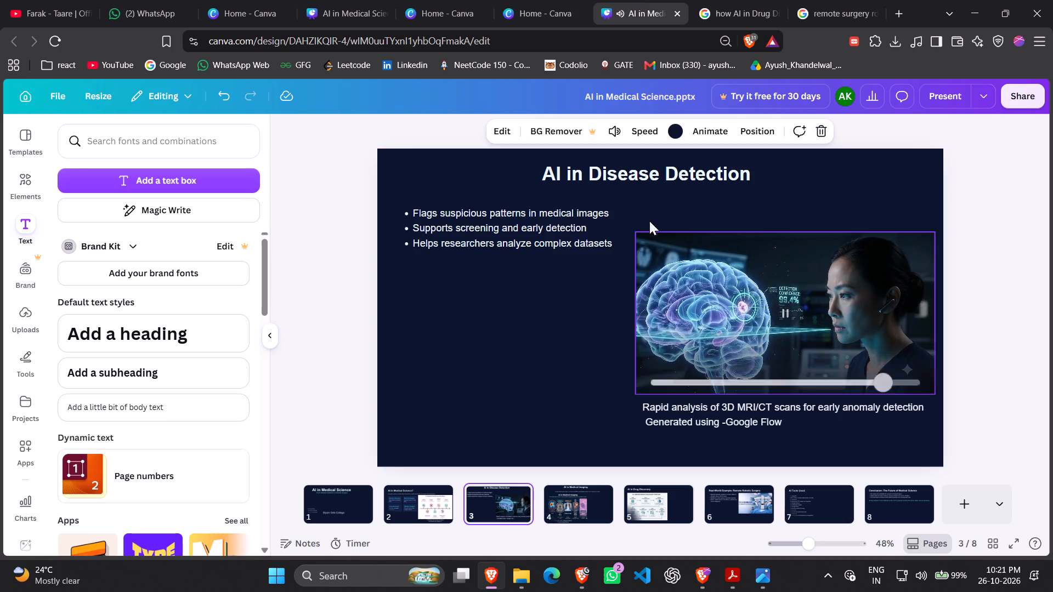
pyautogui.tripleClick(639, 181)
pyautogui.hotkey('ctrl', 'c')
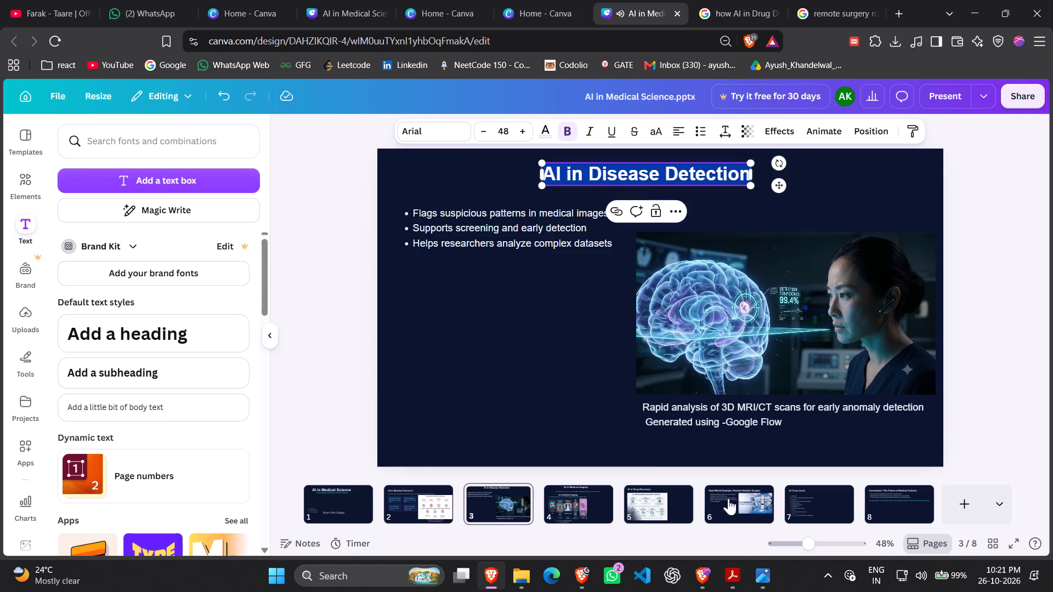
pyautogui.click(663, 504)
pyautogui.click(733, 502)
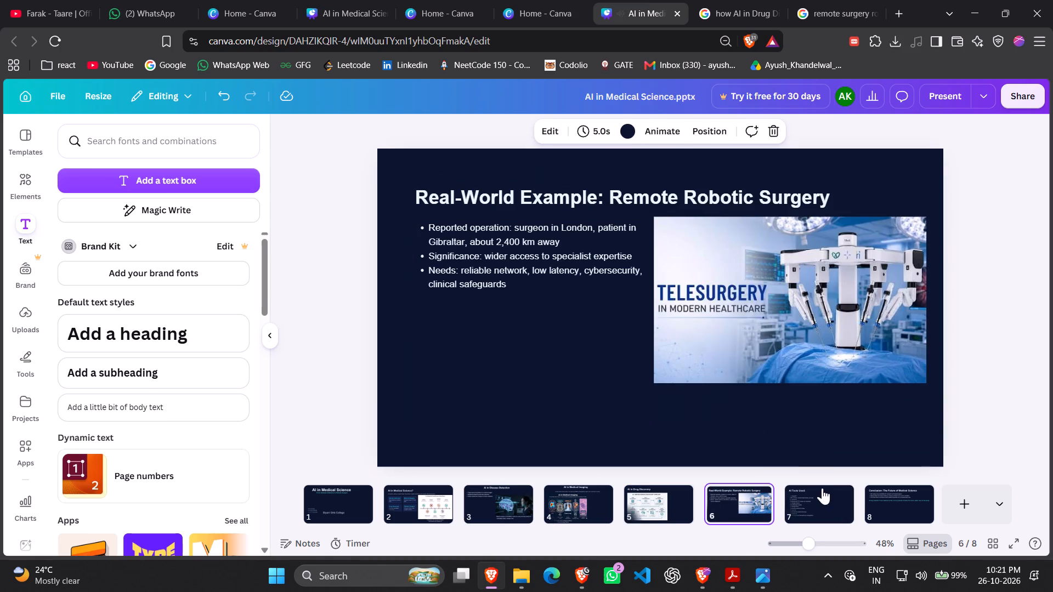
pyautogui.click(822, 488)
pyautogui.doubleClick(463, 343)
pyautogui.doubleClick(471, 341)
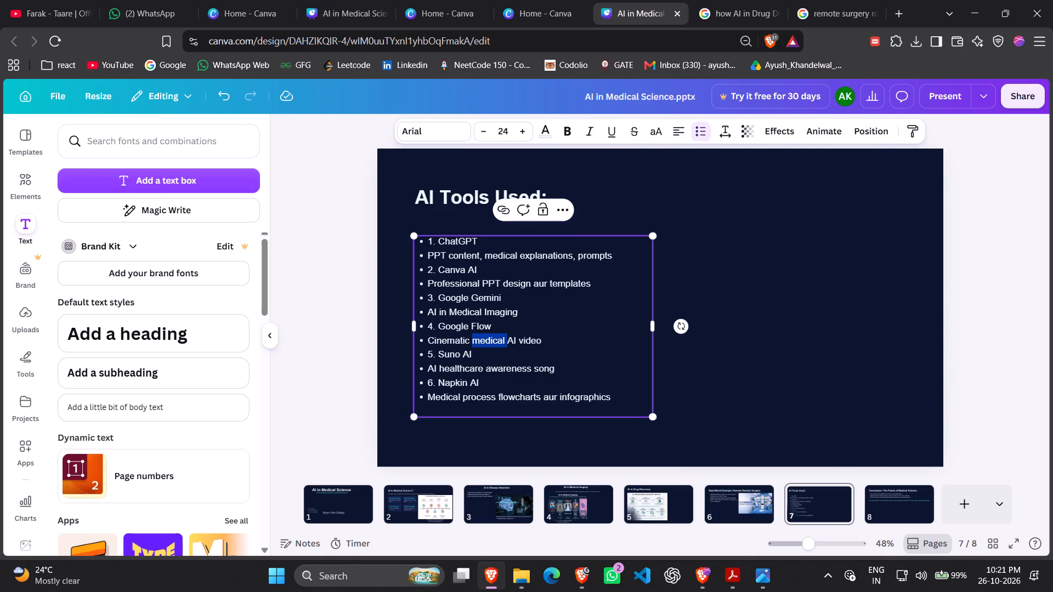
pyautogui.click(537, 339)
pyautogui.click(551, 338)
pyautogui.press('space')
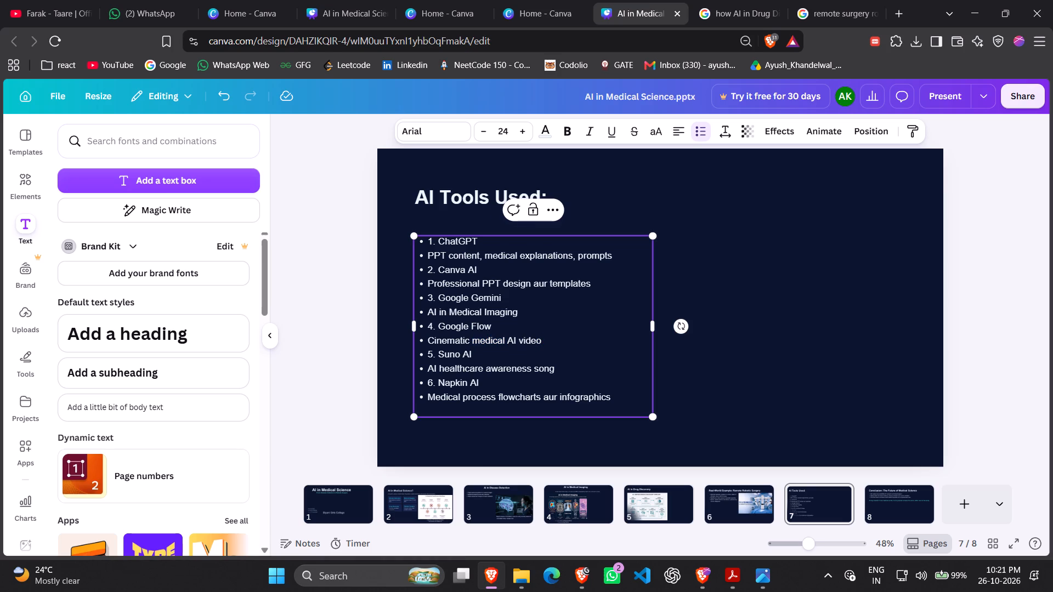
pyautogui.write('-')
pyautogui.hotkey('ctrl', 'v')
# Append "-Flowchart of AI Assisted Workflow", copied from the slide 2 caption, to the Napkin AI description on slide 7.
pyautogui.click(431, 504)
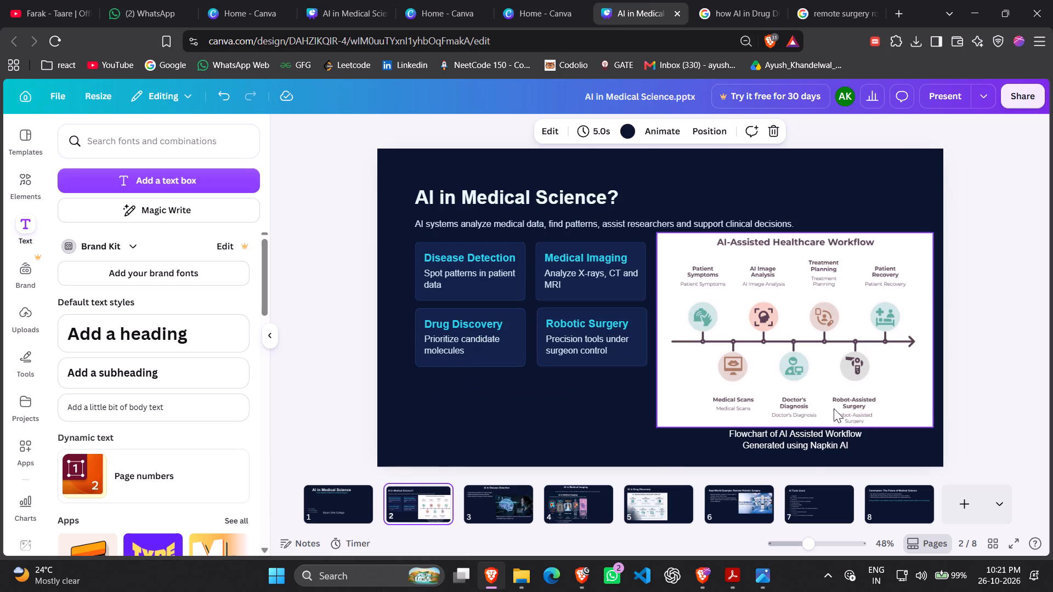
pyautogui.tripleClick(791, 431)
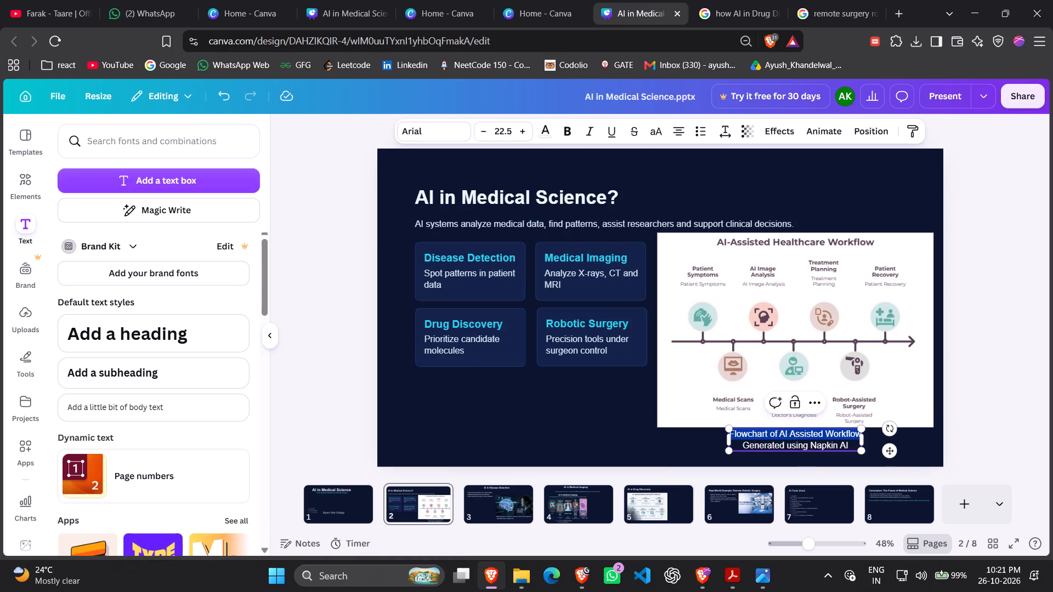
pyautogui.hotkey('ctrl', 'c')
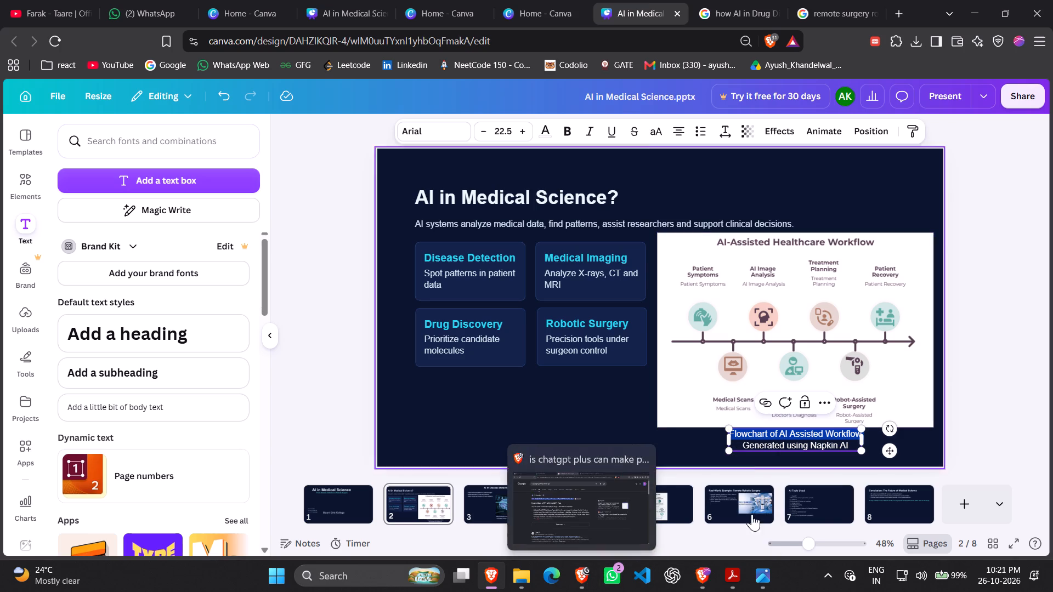
pyautogui.click(818, 505)
pyautogui.doubleClick(544, 398)
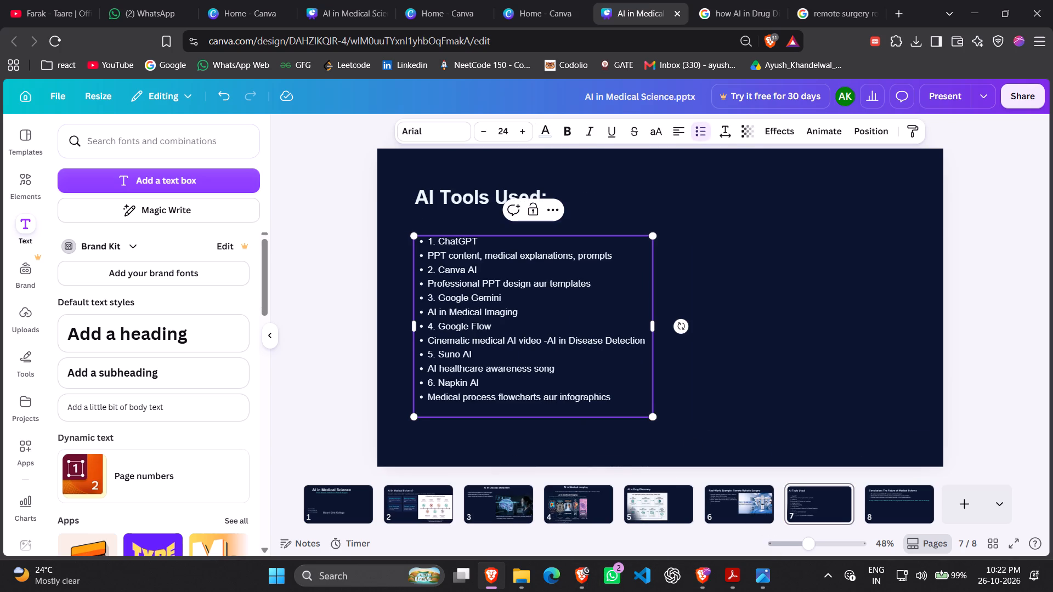
pyautogui.click(610, 396)
pyautogui.press('space')
pyautogui.press('-')
pyautogui.hotkey('ctrl', 'v')
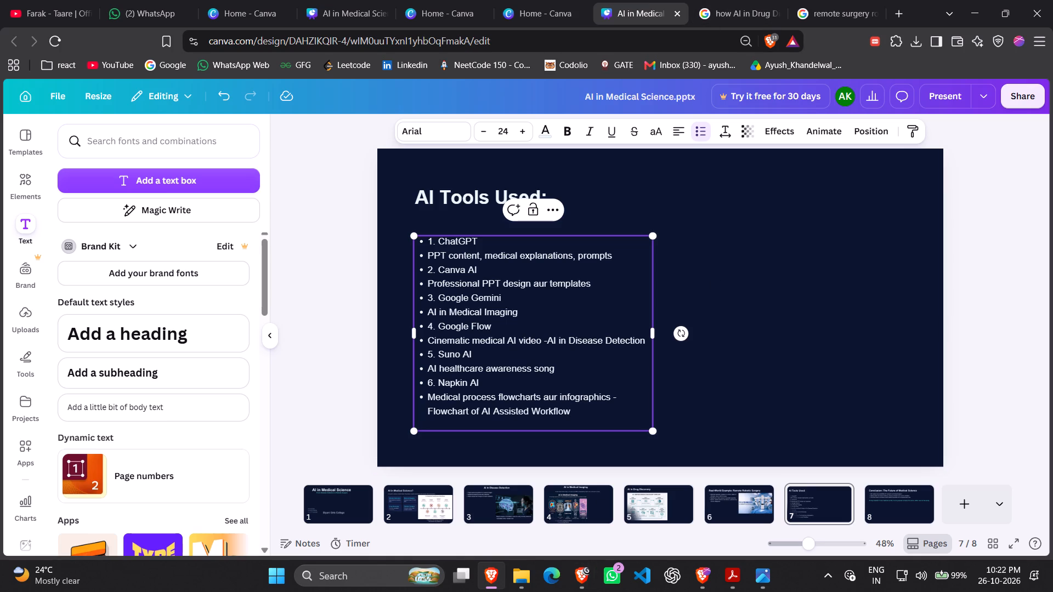
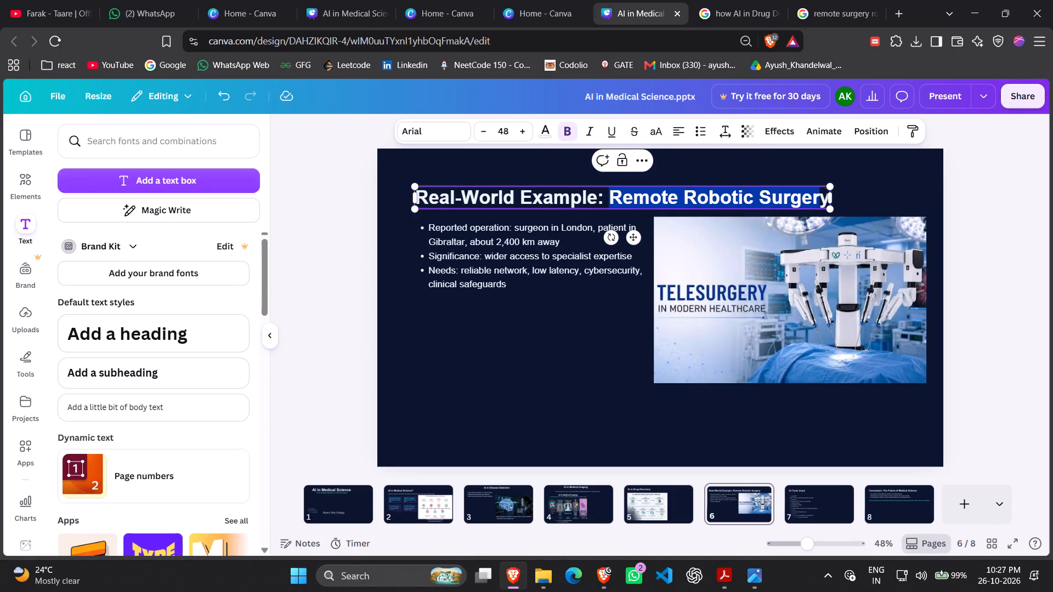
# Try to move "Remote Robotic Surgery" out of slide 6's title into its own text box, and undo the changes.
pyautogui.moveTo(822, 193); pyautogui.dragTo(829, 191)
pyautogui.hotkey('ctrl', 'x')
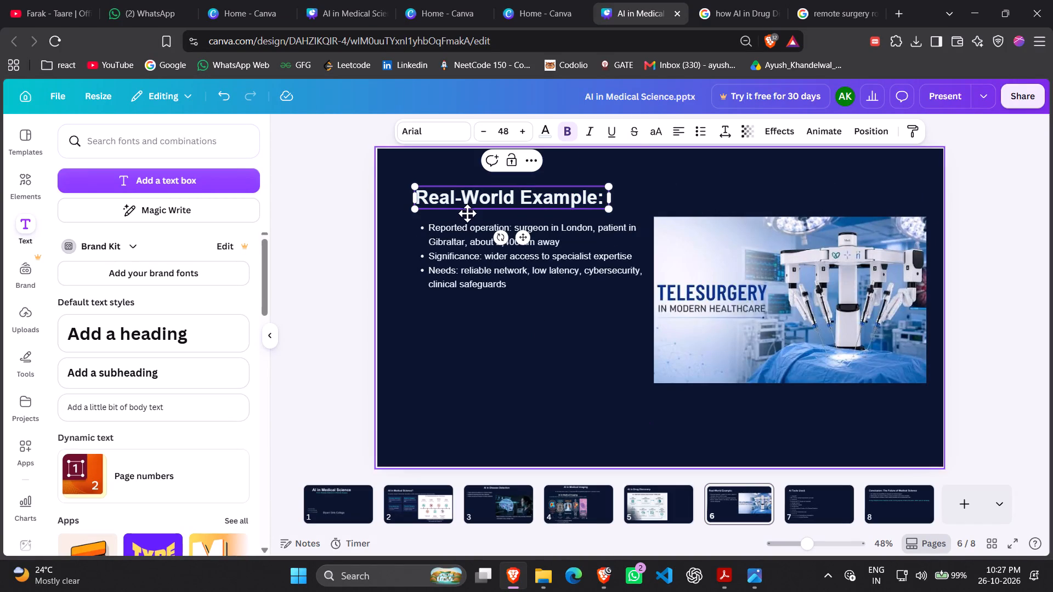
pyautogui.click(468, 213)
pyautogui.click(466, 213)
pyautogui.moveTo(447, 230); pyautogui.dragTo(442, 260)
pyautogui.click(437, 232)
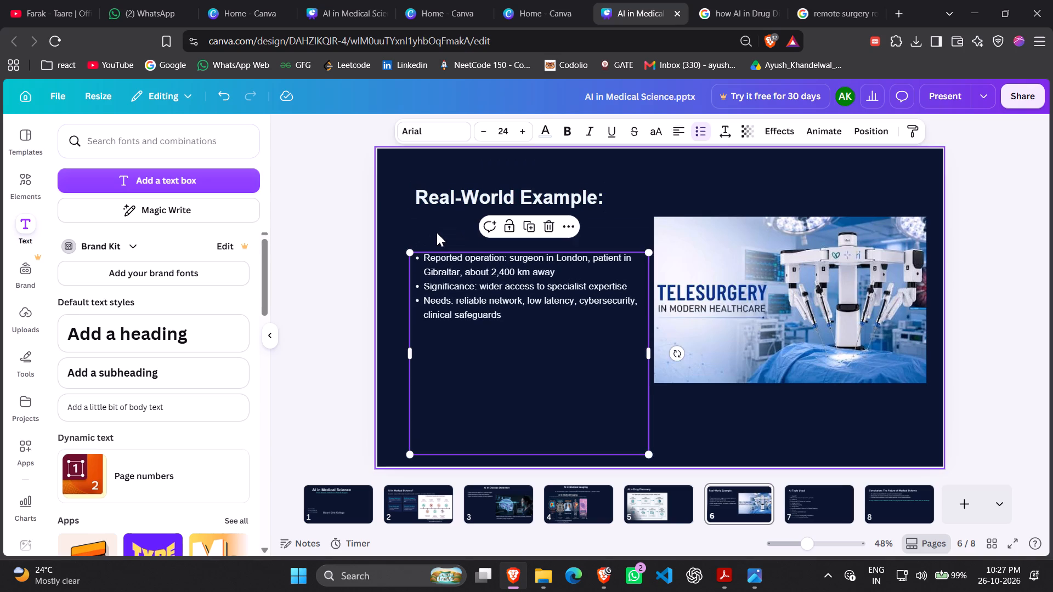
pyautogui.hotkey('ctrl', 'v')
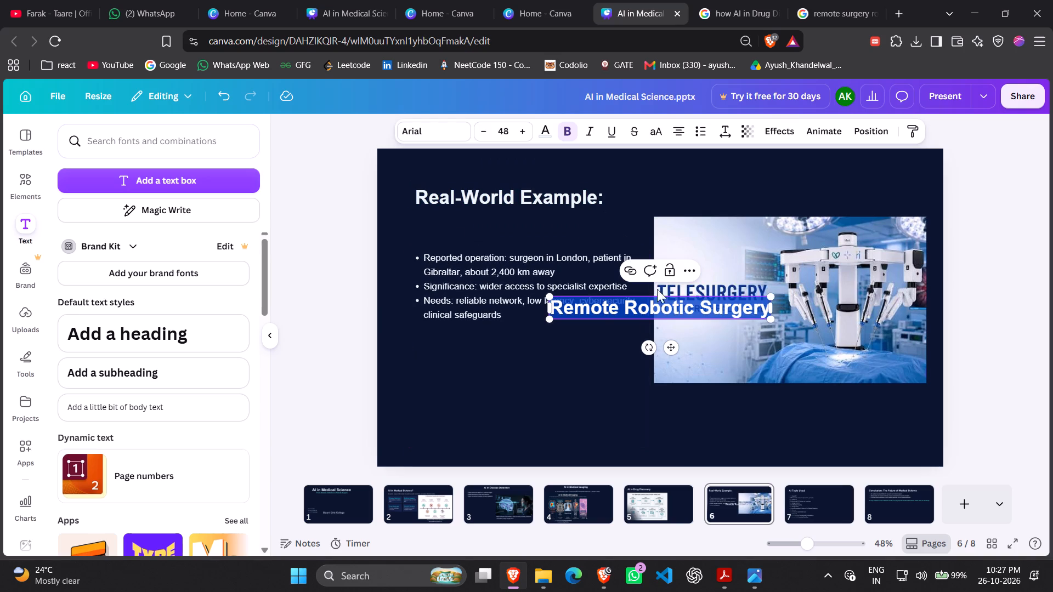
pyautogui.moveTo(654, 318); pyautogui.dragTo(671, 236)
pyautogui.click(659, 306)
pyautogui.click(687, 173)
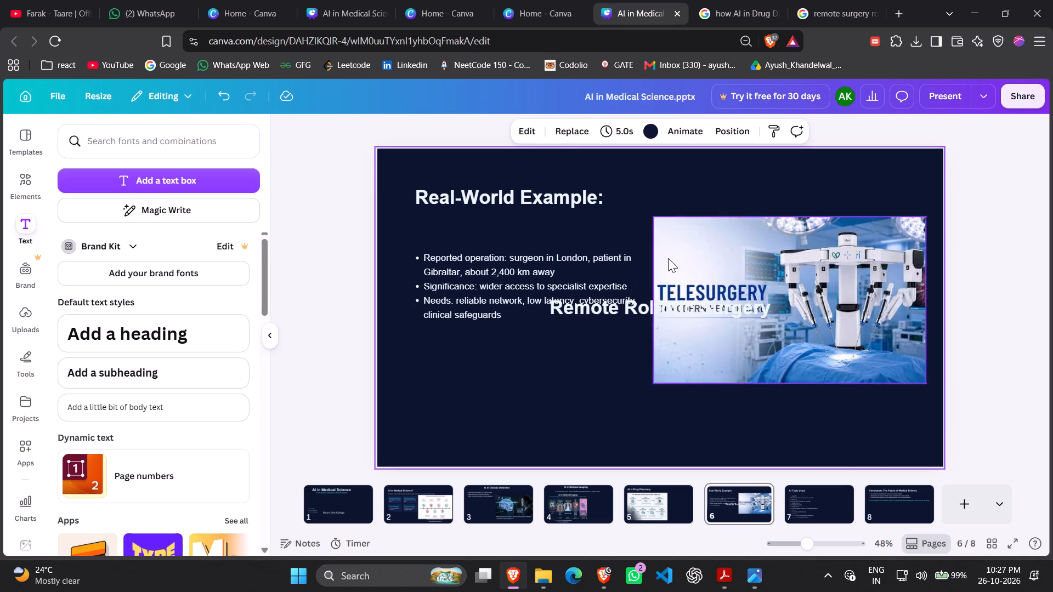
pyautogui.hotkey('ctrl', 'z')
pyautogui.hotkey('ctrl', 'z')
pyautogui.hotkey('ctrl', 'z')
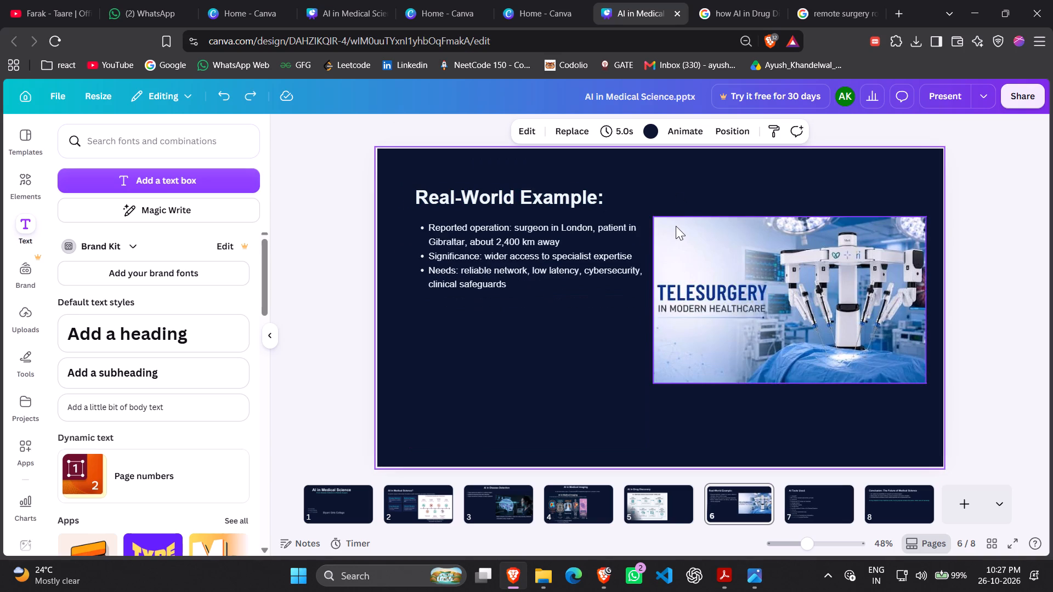
# Duplicate the Remote Robotic Surgery slide directly after slide 6.
pyautogui.tripleClick(454, 205)
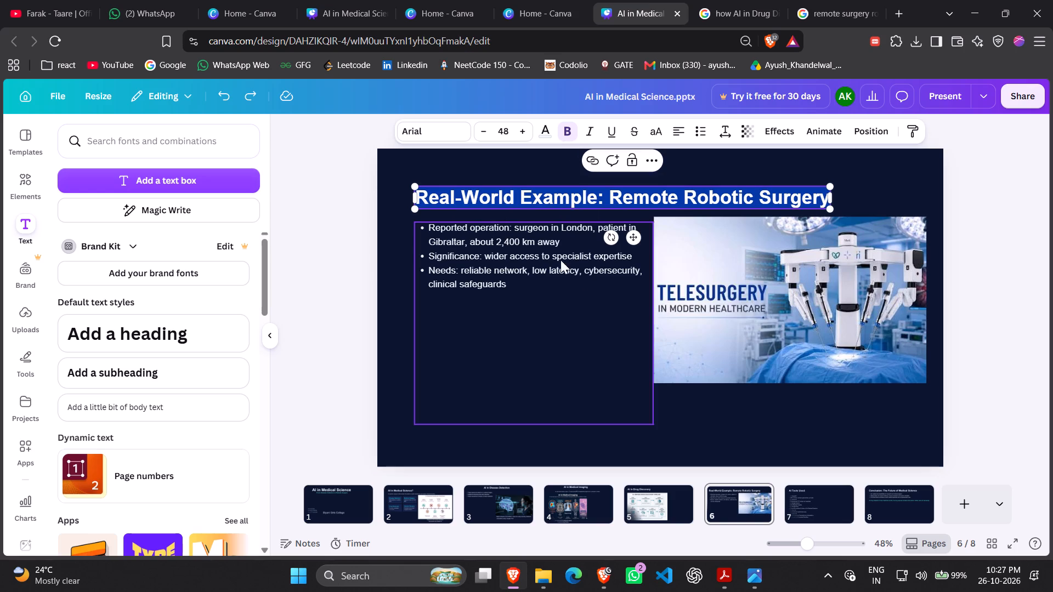
pyautogui.hotkey('ctrl', 'c')
pyautogui.click(729, 508)
pyautogui.hotkey('ctrl', 'c')
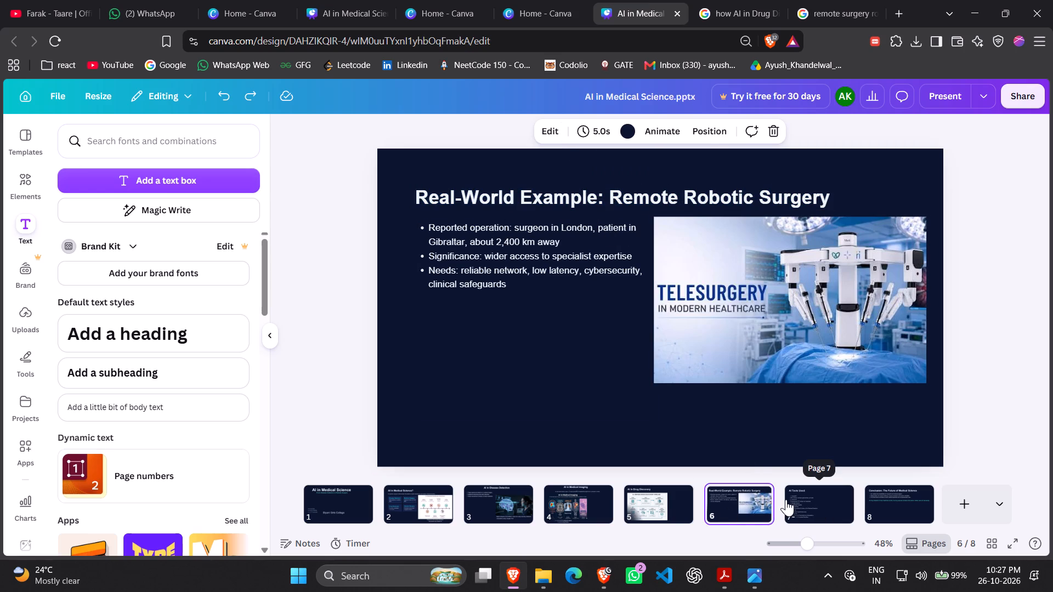
pyautogui.hotkey('ctrl', 'v')
pyautogui.click(795, 506)
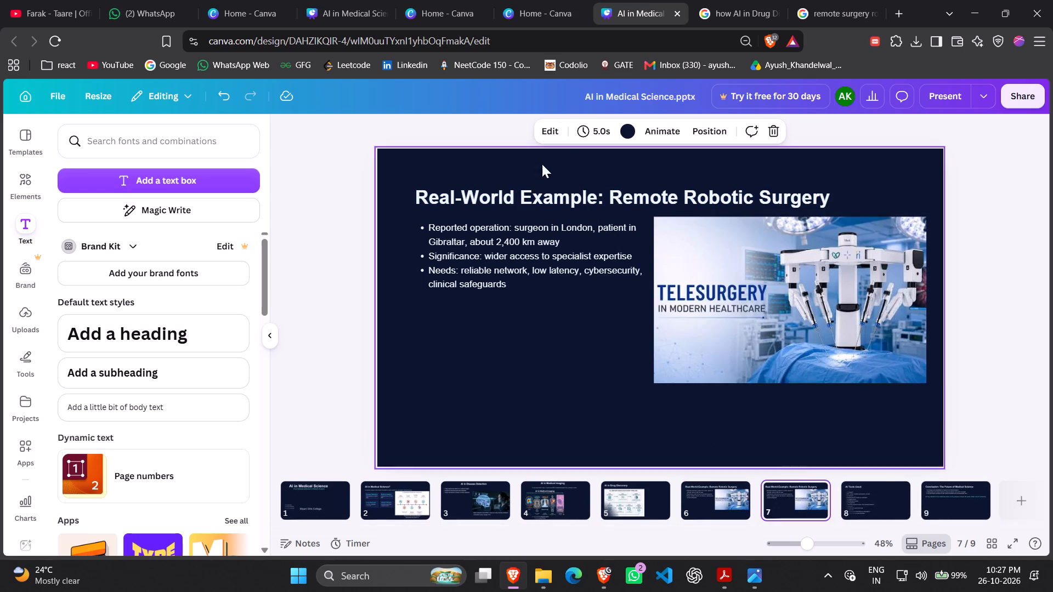
# Switch to the other browser window and copy the name "Disha AI Health Coach" from the Google AI Overview.
pyautogui.doubleClick(639, 202)
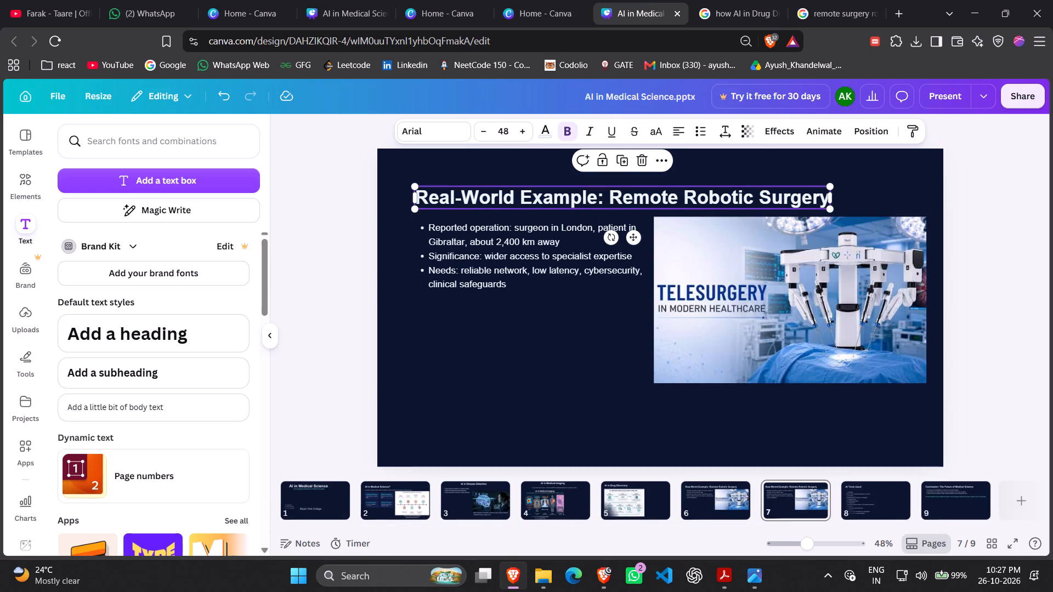
pyautogui.click(822, 4)
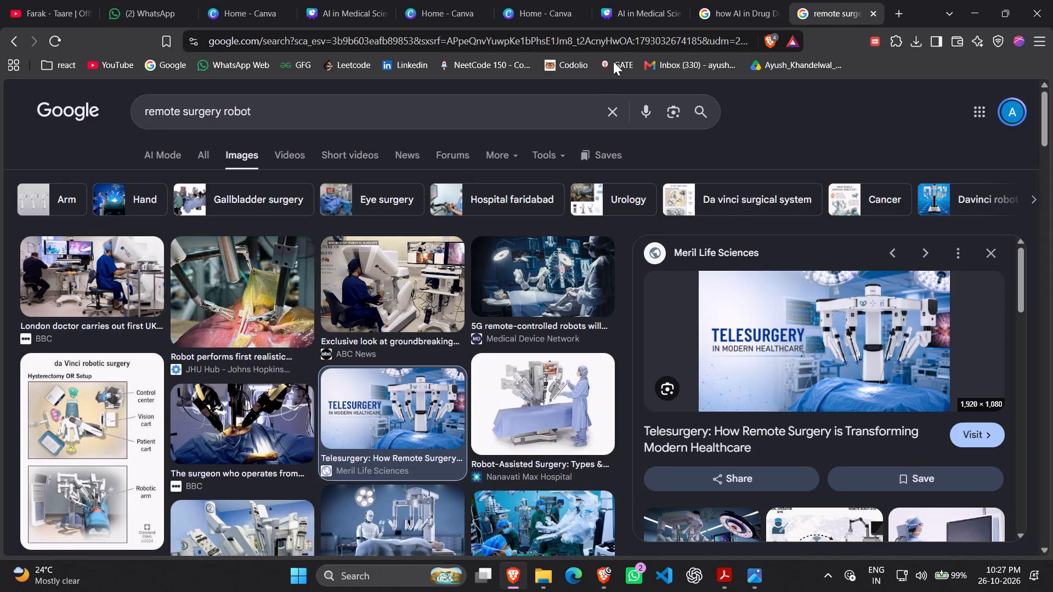
pyautogui.click(706, 0)
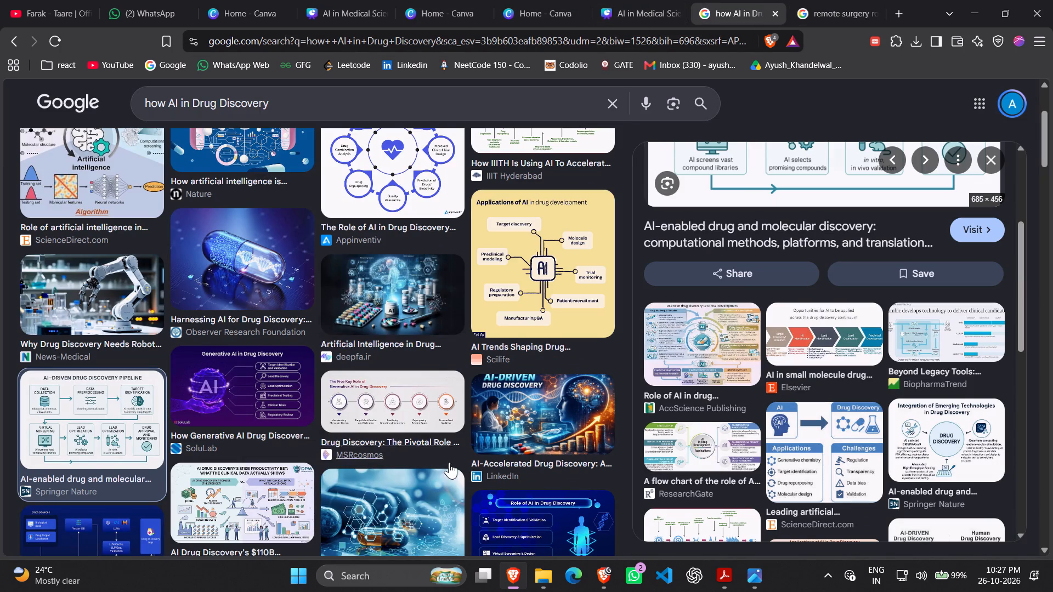
pyautogui.click(513, 563)
pyautogui.click(732, 0)
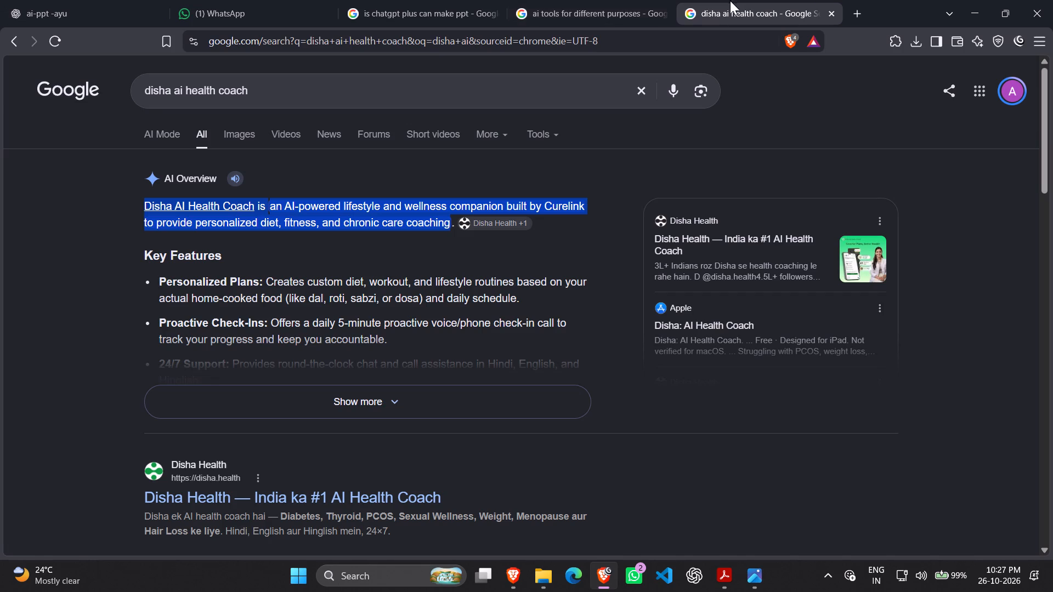
pyautogui.click(248, 206)
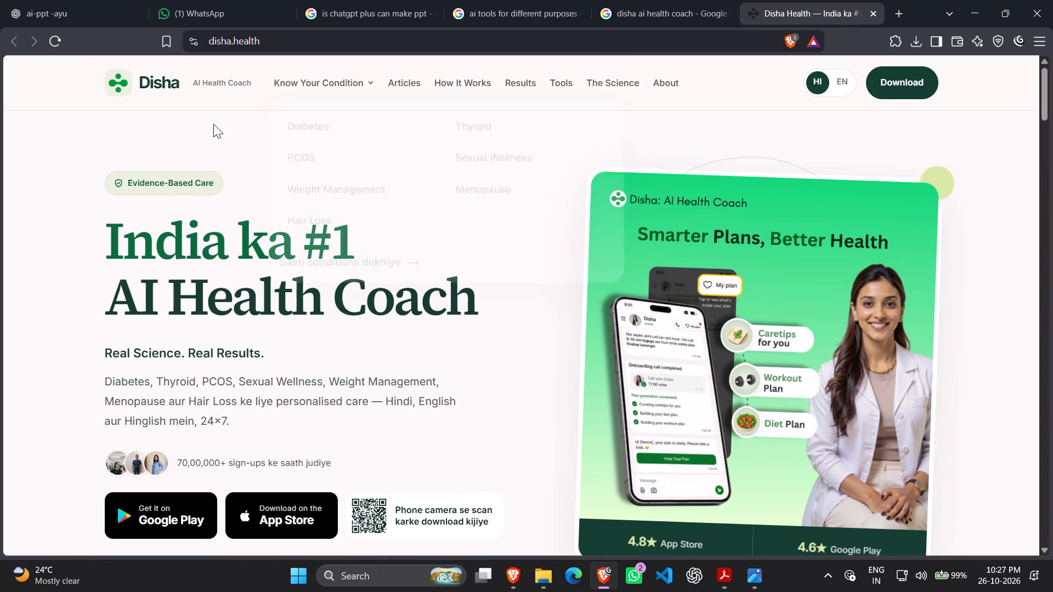
pyautogui.click(715, 0)
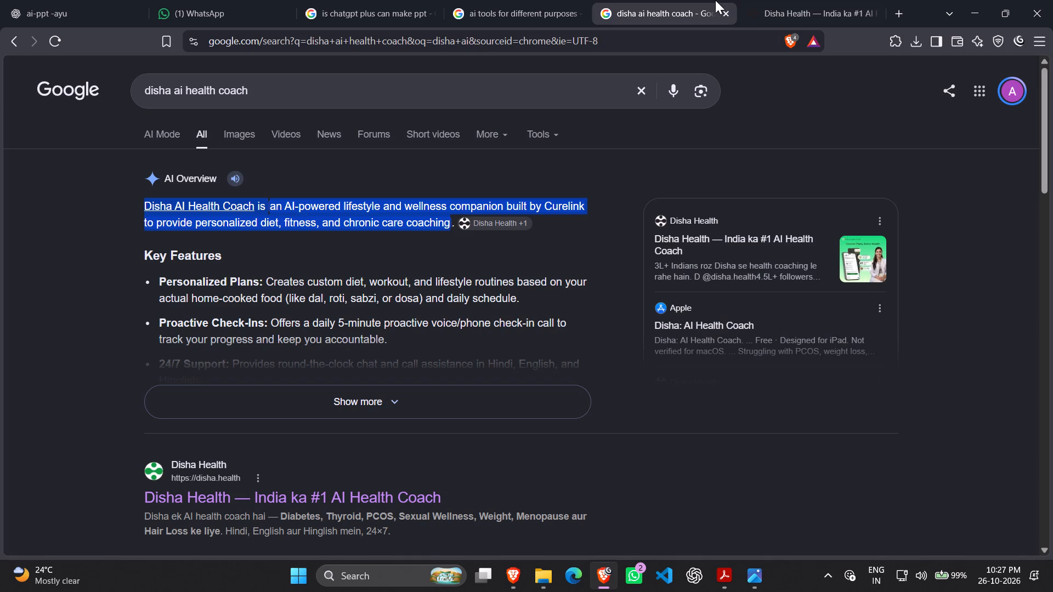
pyautogui.click(84, 204)
pyautogui.moveTo(136, 203); pyautogui.dragTo(220, 203)
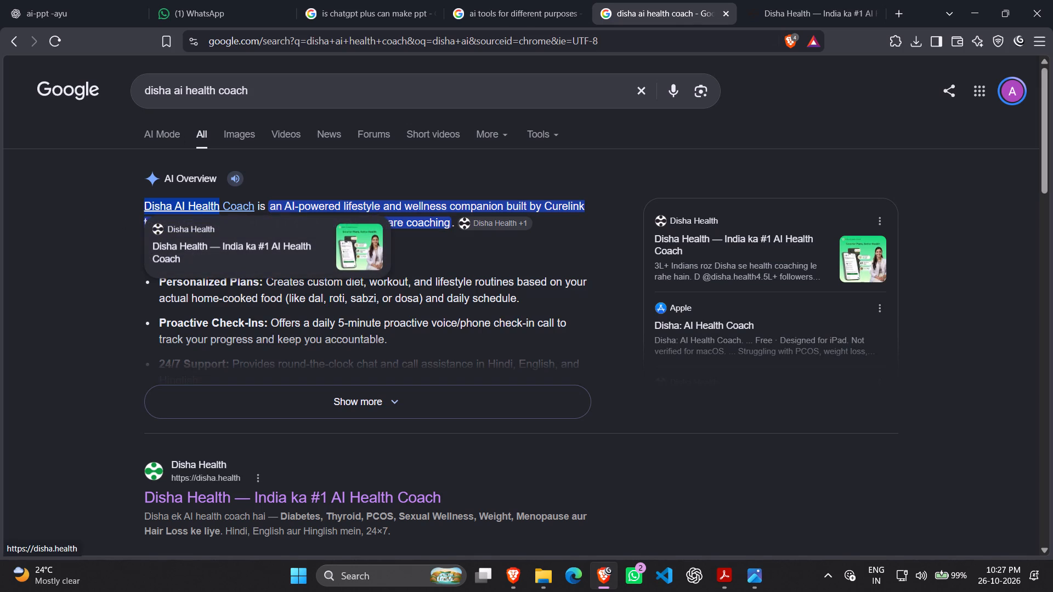
pyautogui.moveTo(220, 203); pyautogui.dragTo(253, 203)
pyautogui.hotkey('ctrl', 'c')
# Return to the Canva presentation and replace "Remote Robotic Surgery" in slide 7's title with "Disha AI Health Coach".
pyautogui.click(509, 566)
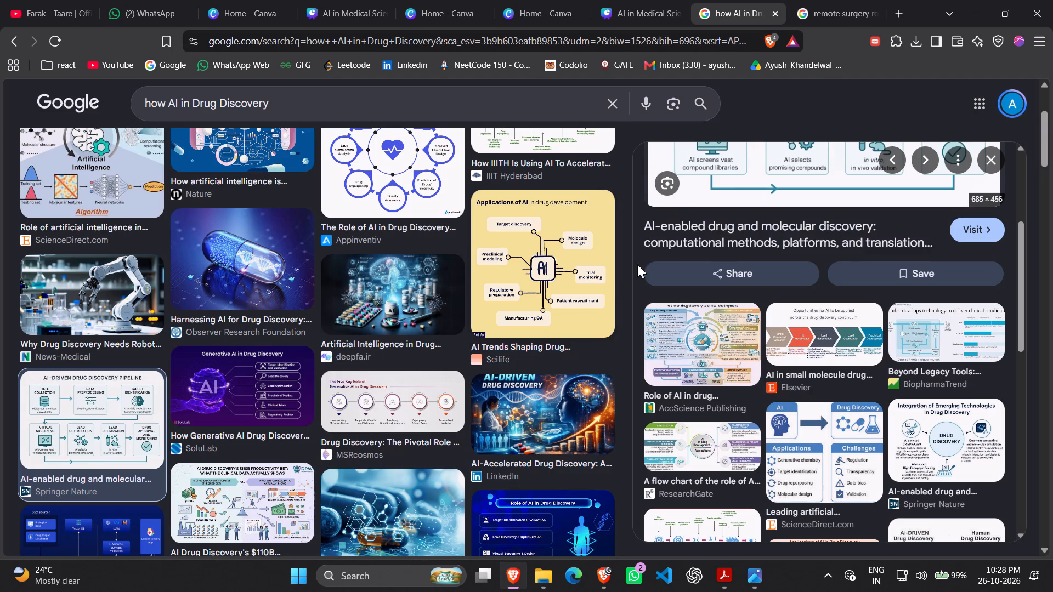
pyautogui.click(616, 7)
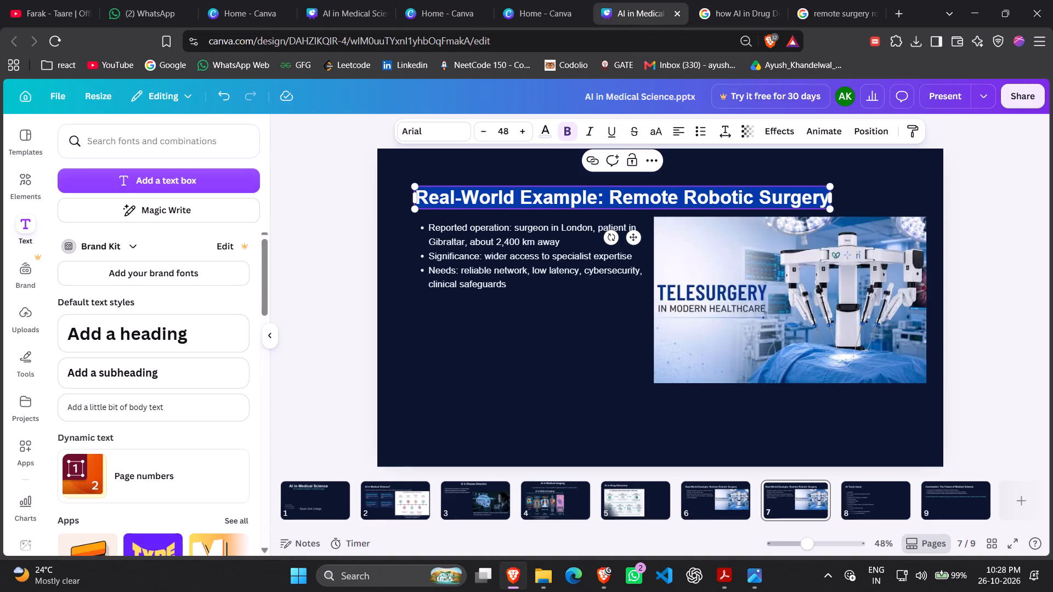
pyautogui.click(805, 506)
pyautogui.doubleClick(649, 196)
pyautogui.click(649, 196)
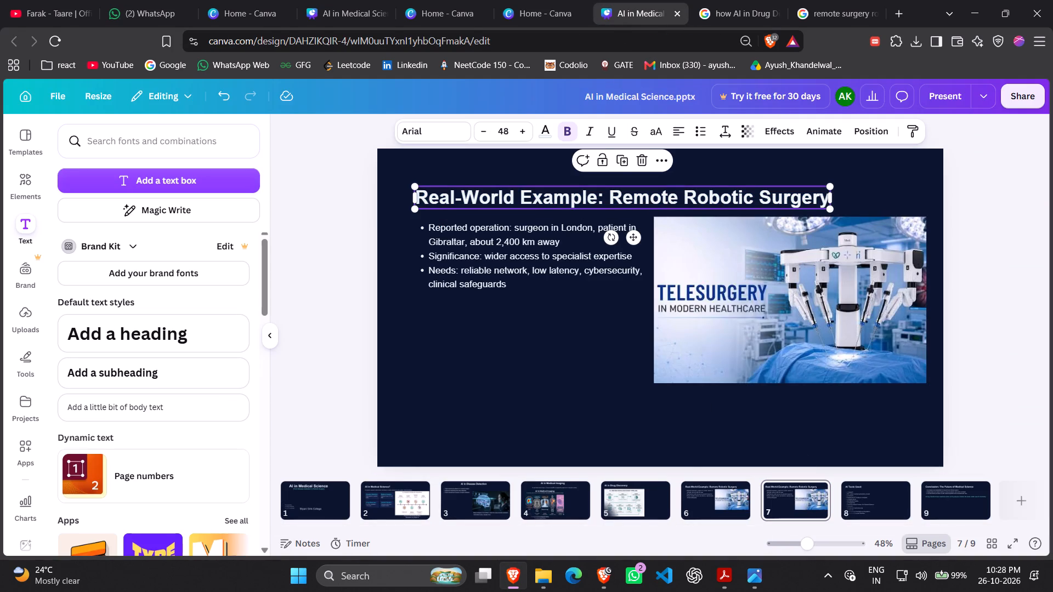
pyautogui.doubleClick(644, 196)
pyautogui.doubleClick(650, 198)
pyautogui.moveTo(613, 195); pyautogui.dragTo(828, 193)
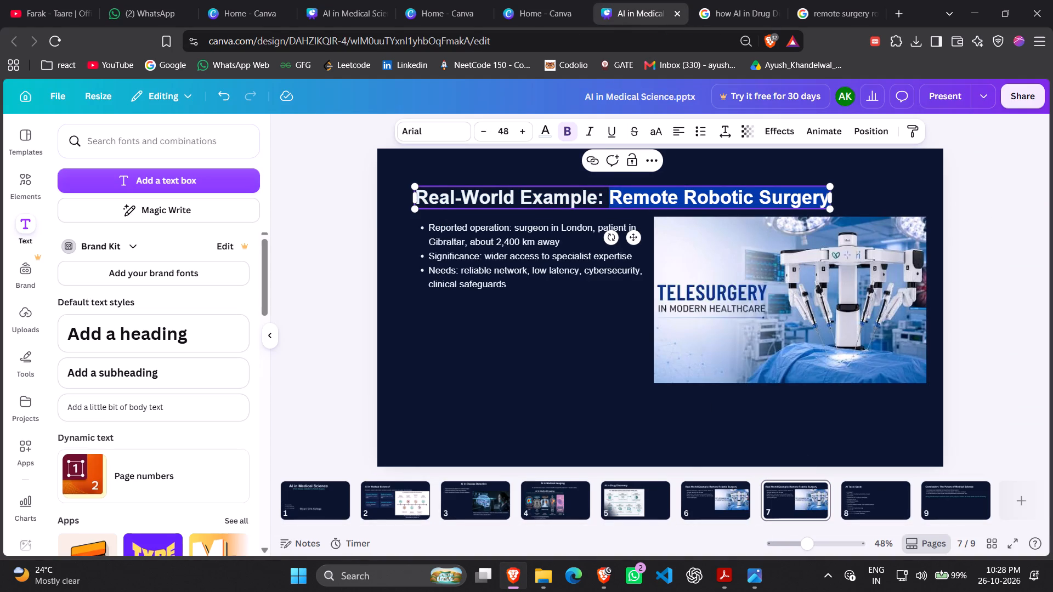
pyautogui.hotkey('ctrl', 'v')
# Replace slide 7's bullets with the AI Overview text "AI-powered lifestyle and wellness companion built by Curelink to provide personalized diet, fitness, and chronic care coaching".
pyautogui.click(728, 0)
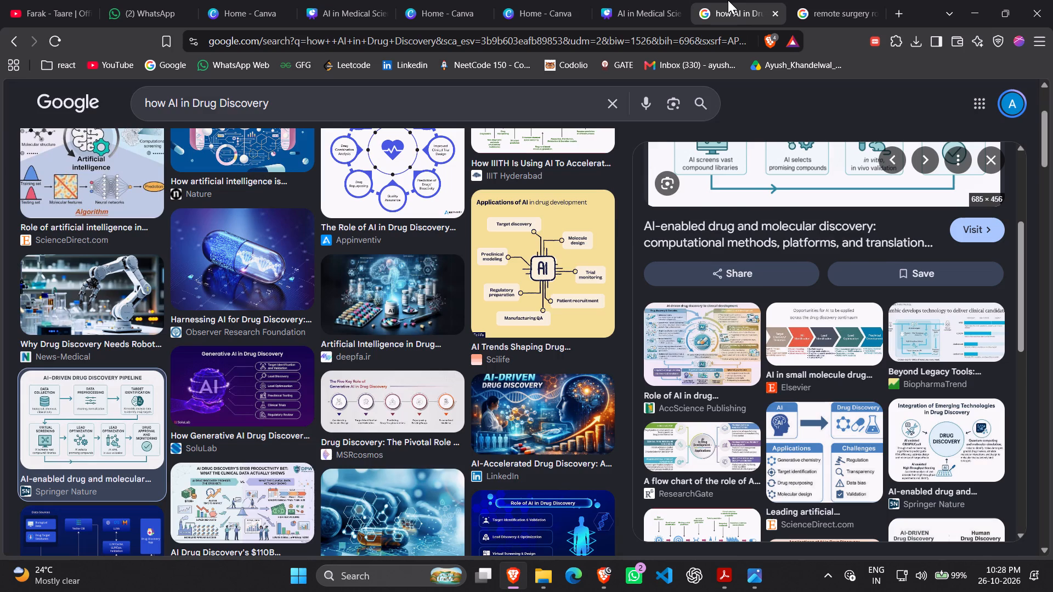
pyautogui.click(812, 0)
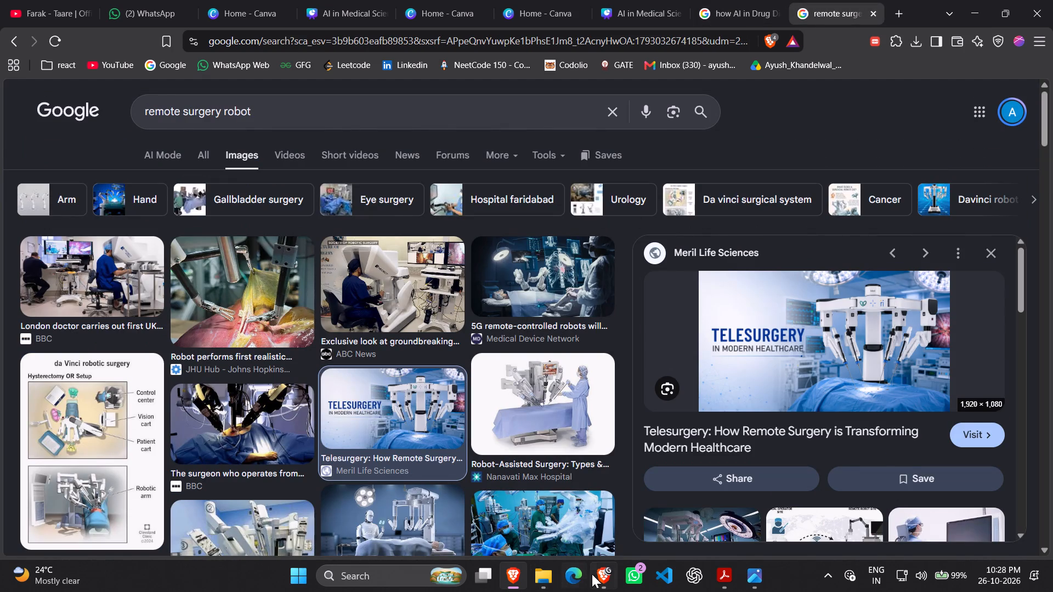
pyautogui.click(602, 574)
pyautogui.click(319, 242)
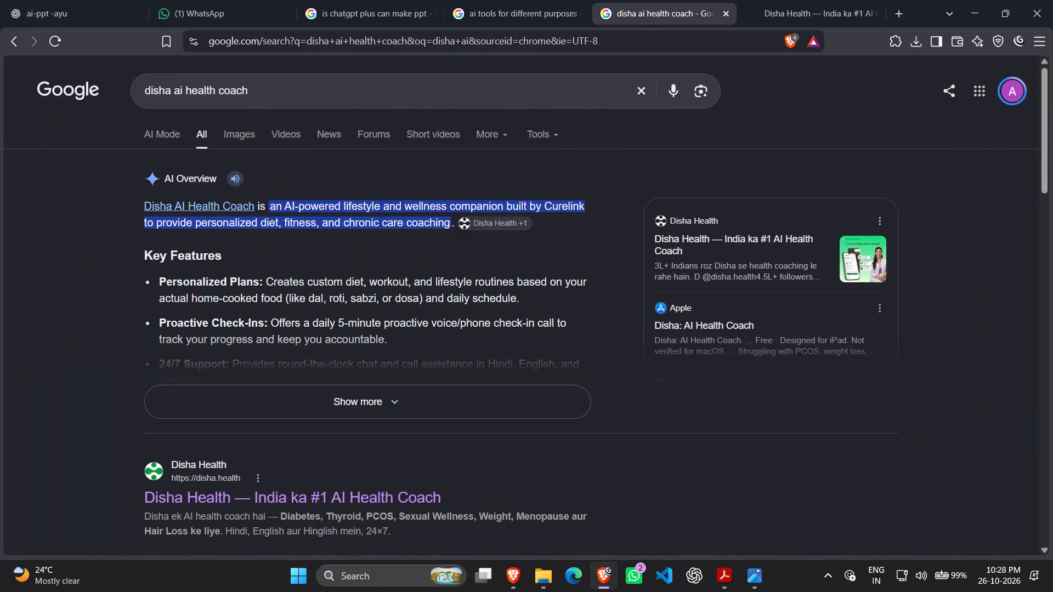
pyautogui.moveTo(286, 203); pyautogui.dragTo(289, 204)
pyautogui.moveTo(289, 204); pyautogui.dragTo(449, 223)
pyautogui.hotkey('ctrl', 'c')
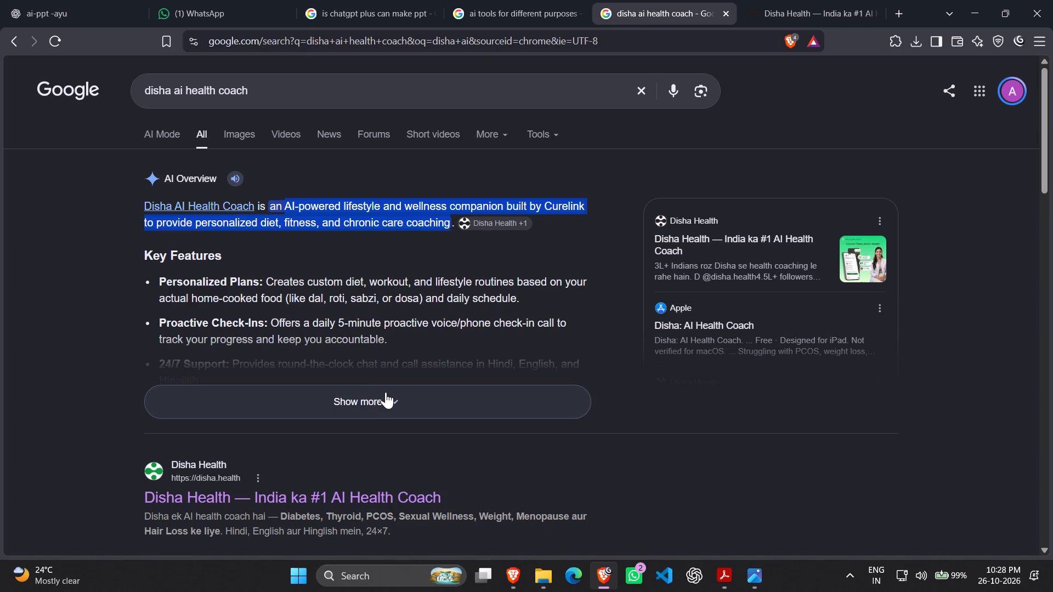
pyautogui.click(756, 0)
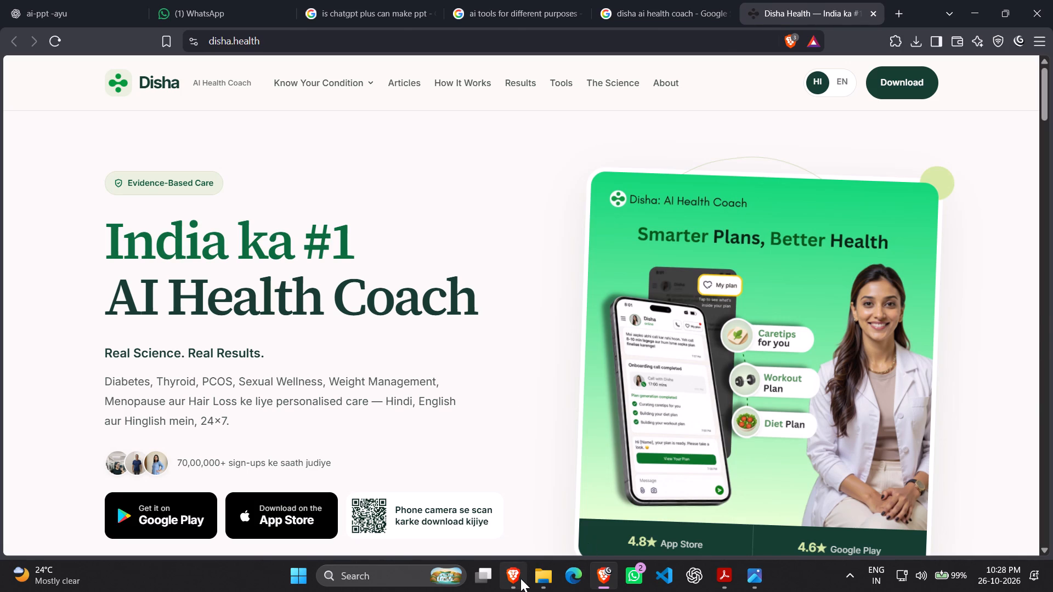
pyautogui.click(520, 578)
pyautogui.click(717, 0)
pyautogui.click(636, 15)
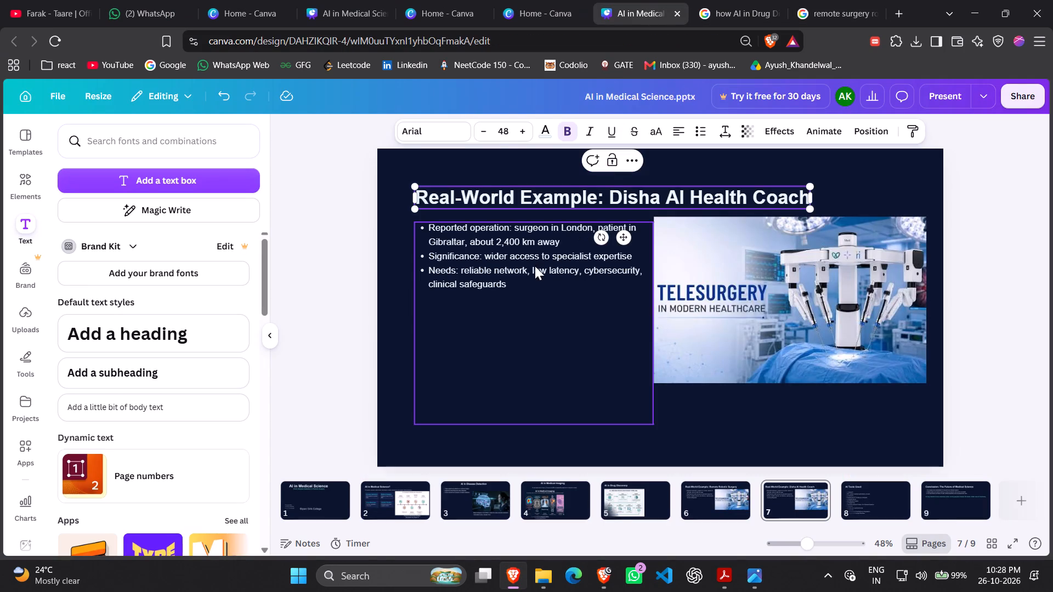
pyautogui.doubleClick(535, 266)
pyautogui.hotkey('ctrl', 'v')
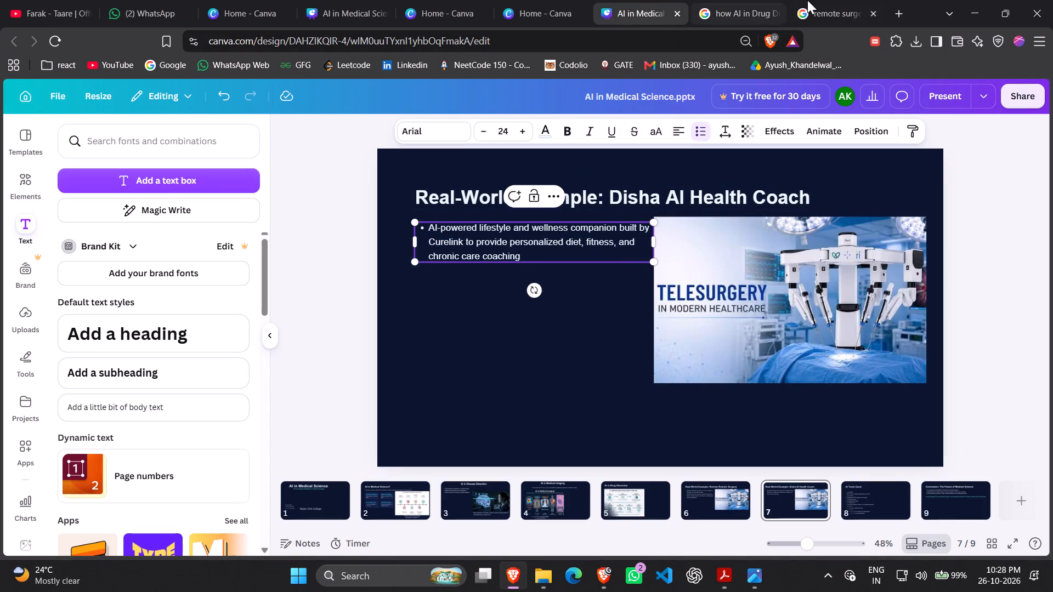
# Switch to the Disha website in the other browser window, open its English version and examine the homepage for slide material.
pyautogui.click(716, 0)
pyautogui.click(818, 0)
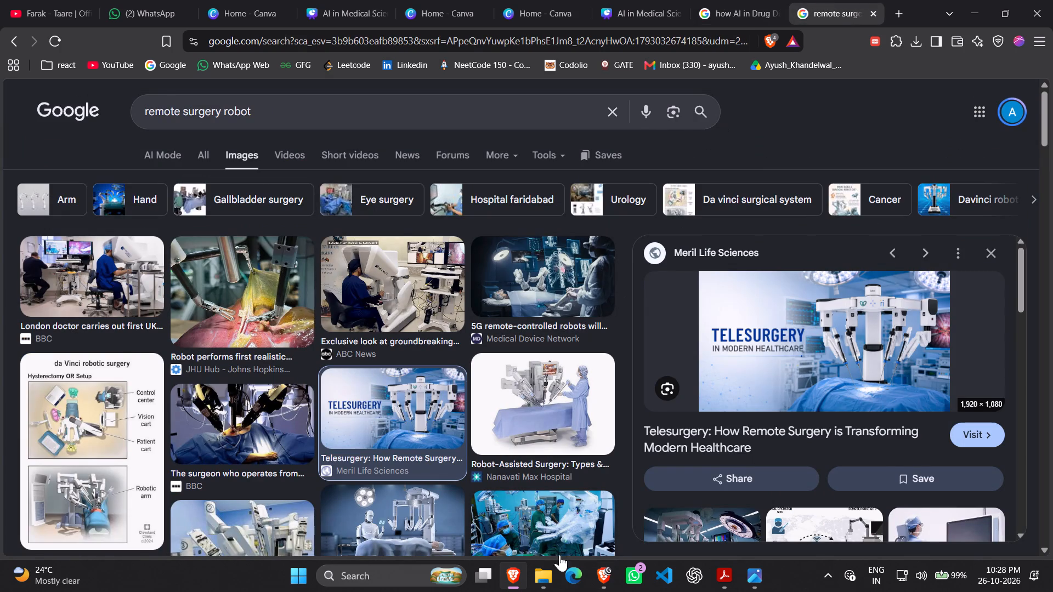
pyautogui.click(596, 568)
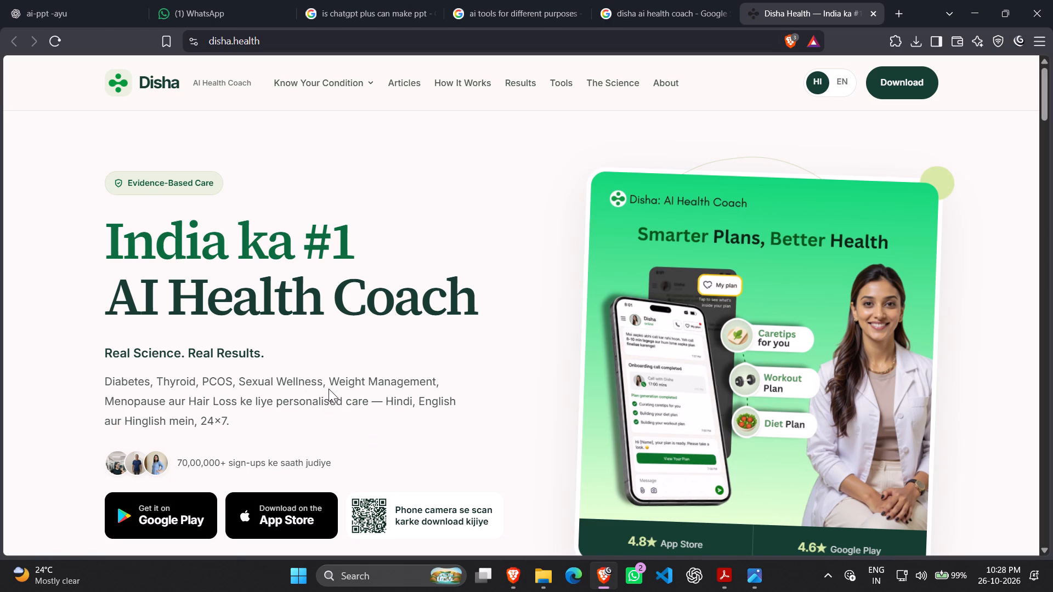
pyautogui.scroll(-1, 217, 363)
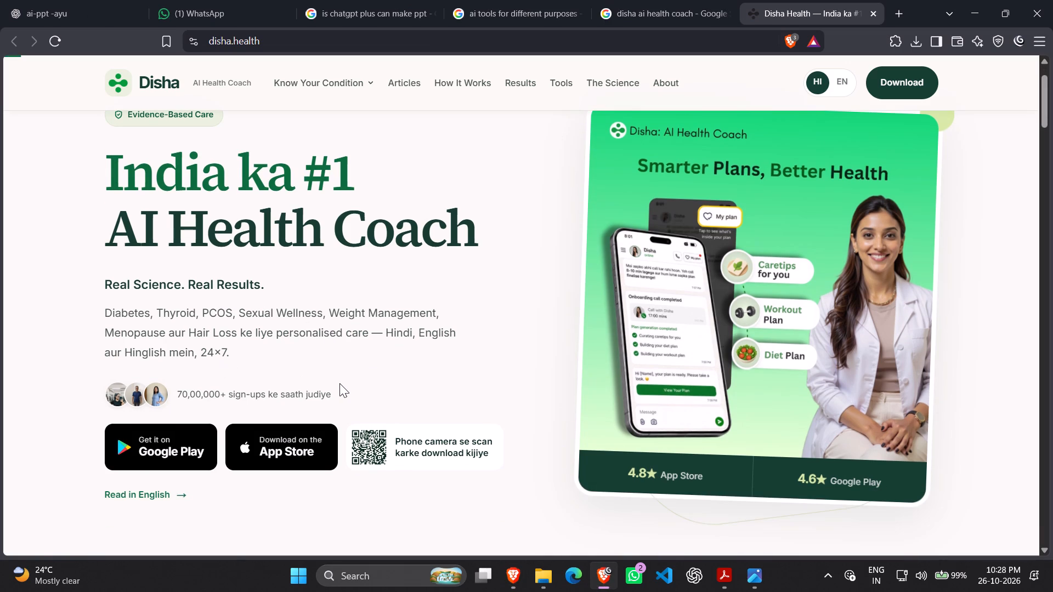
pyautogui.scroll(-2, 339, 383)
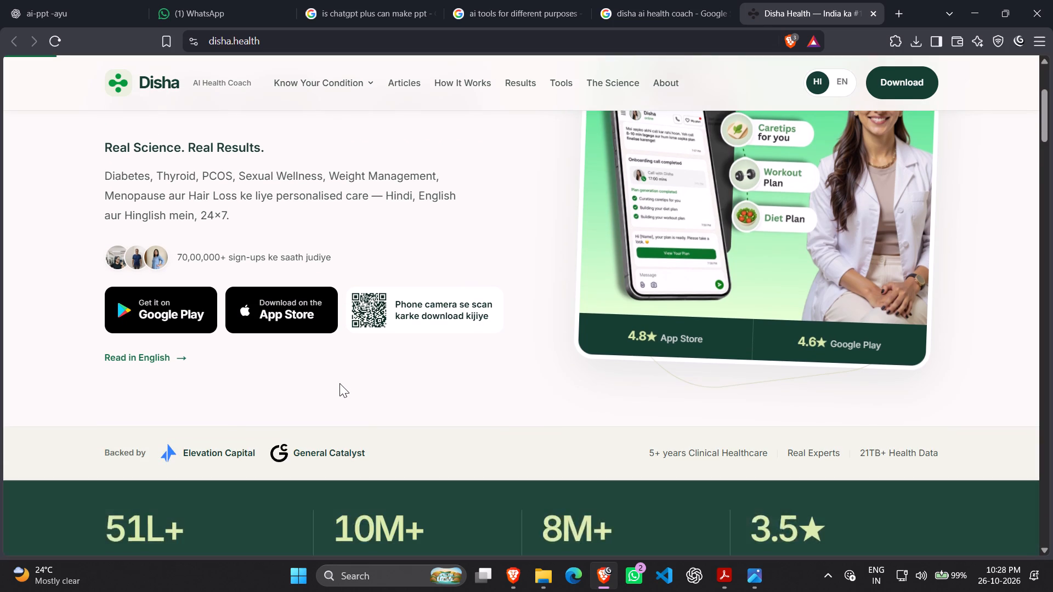
pyautogui.click(170, 353)
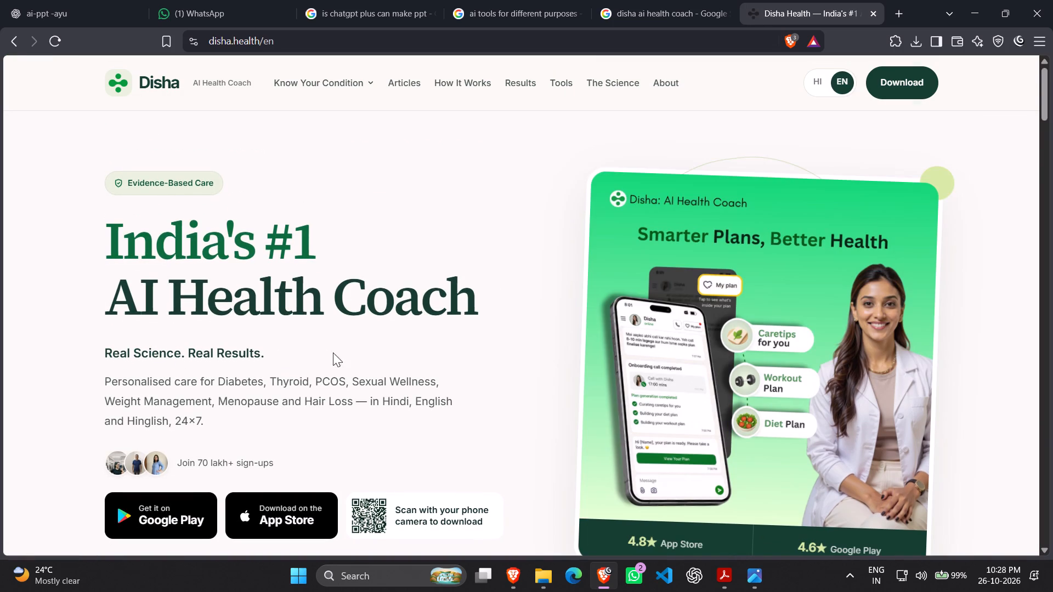
pyautogui.scroll(-1, 350, 352)
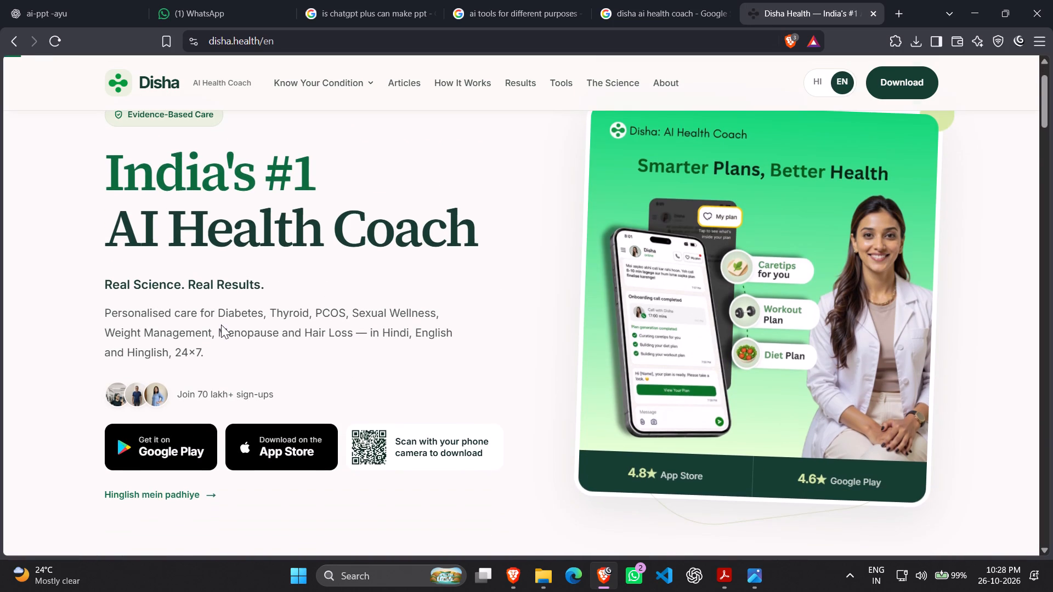
pyautogui.scroll(1, 221, 325)
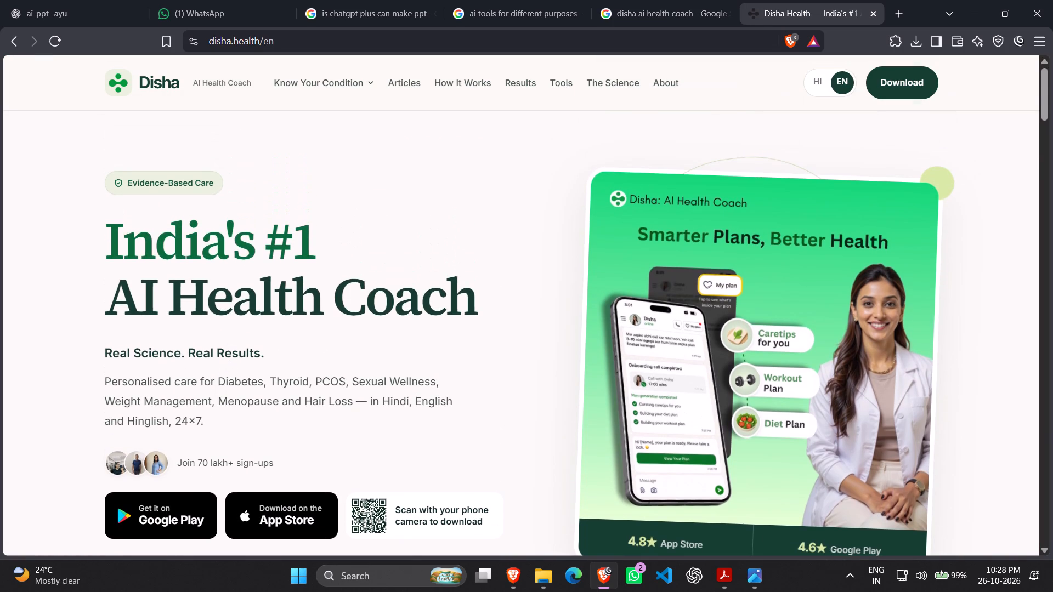
pyautogui.scroll(-5, 670, 351)
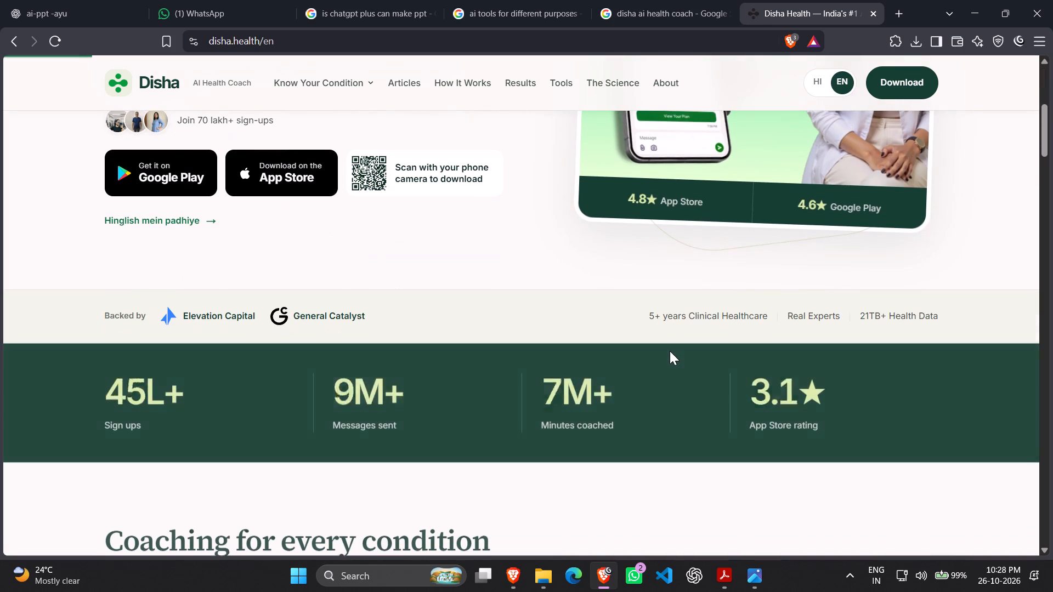
pyautogui.scroll(-5, 670, 351)
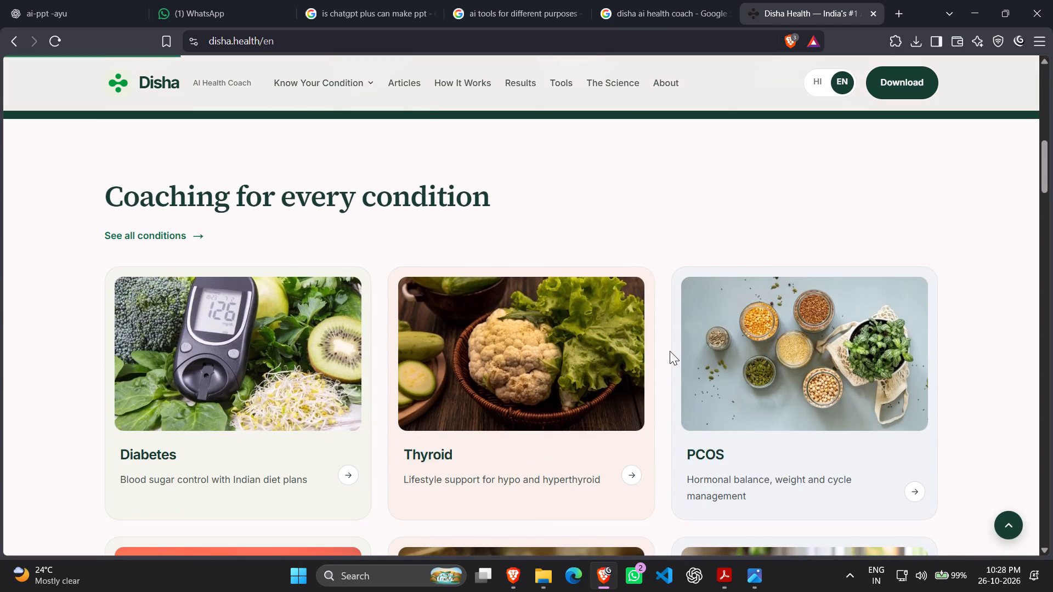
pyautogui.scroll(-7, 670, 351)
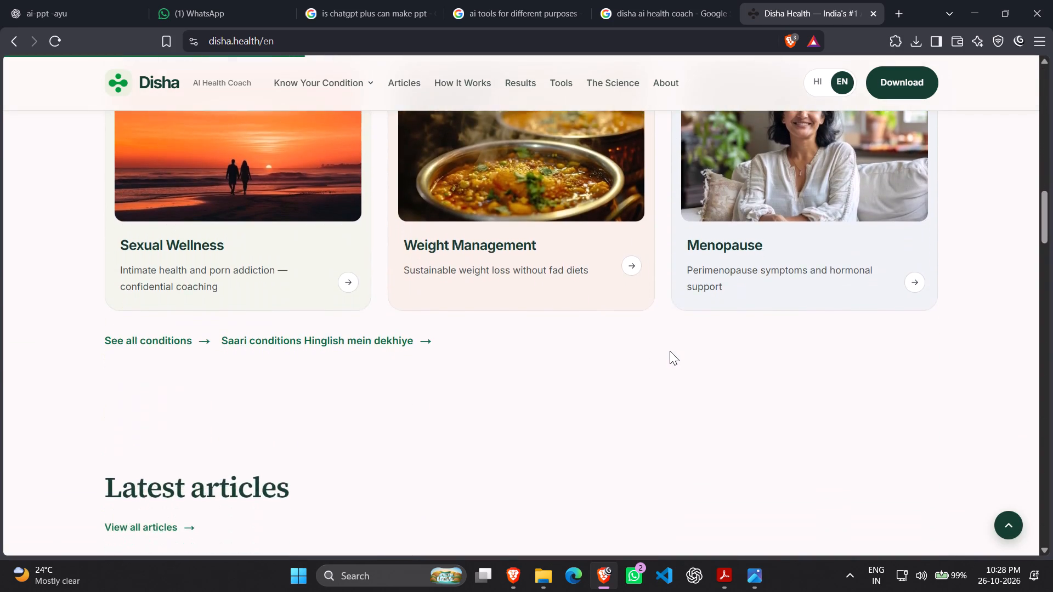
pyautogui.scroll(-10, 670, 351)
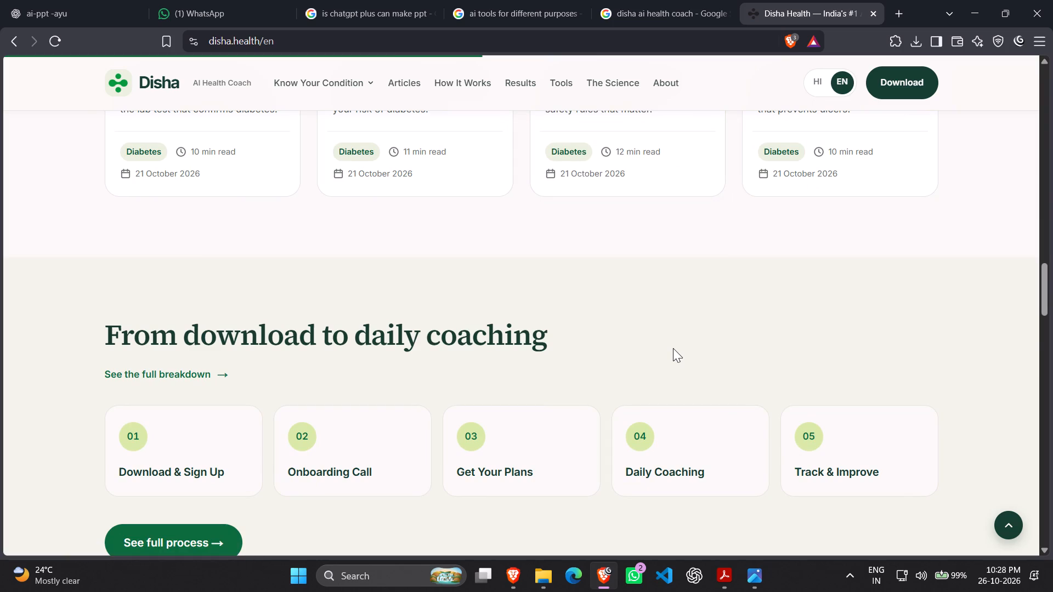
pyautogui.scroll(-8, 673, 348)
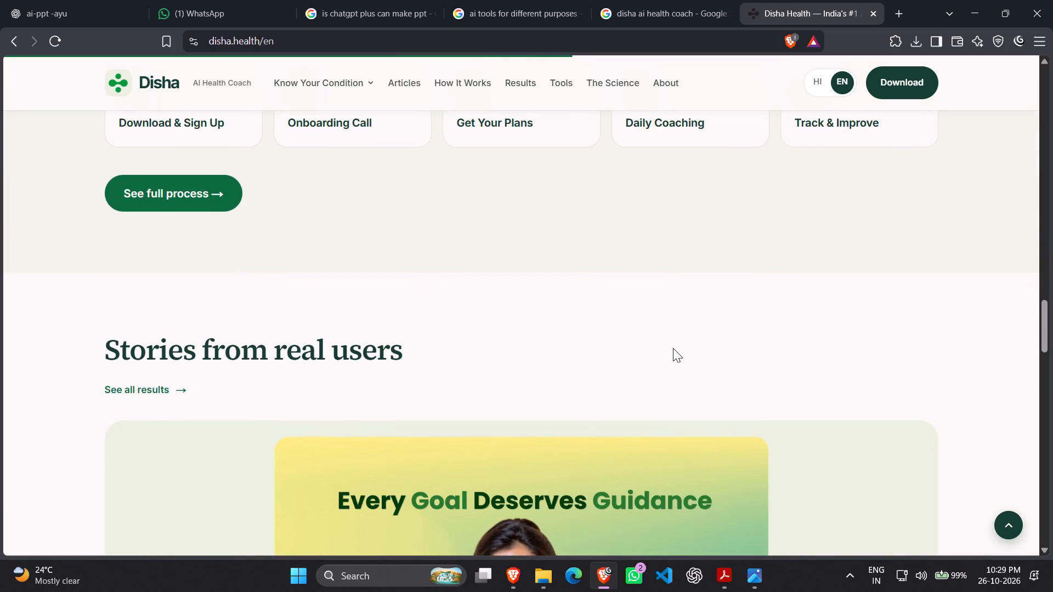
pyautogui.scroll(-7, 673, 348)
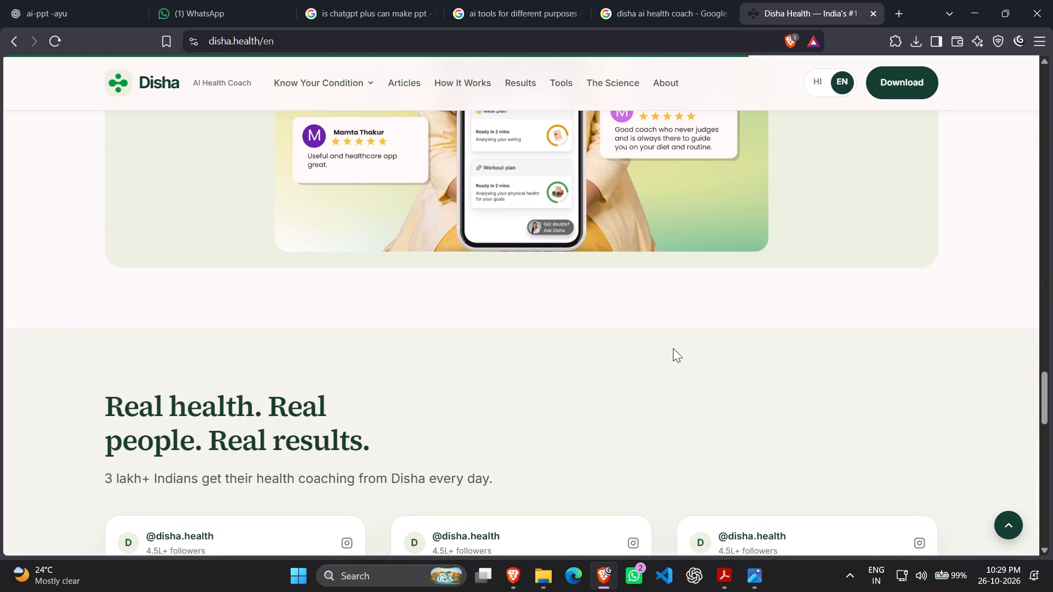
pyautogui.scroll(12, 380, 373)
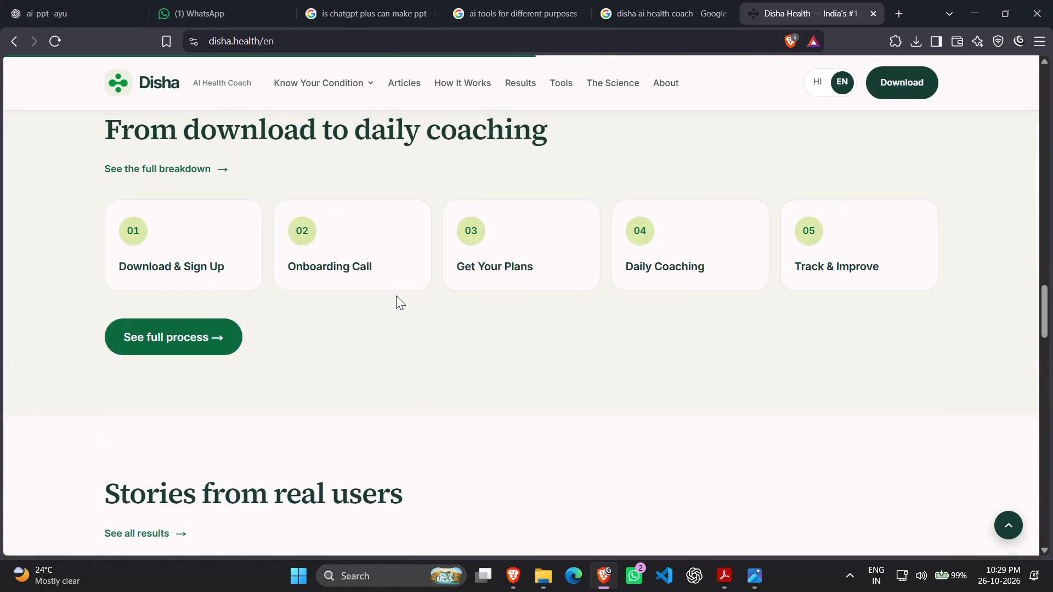
pyautogui.scroll(20, 396, 295)
pyautogui.scroll(14, 396, 295)
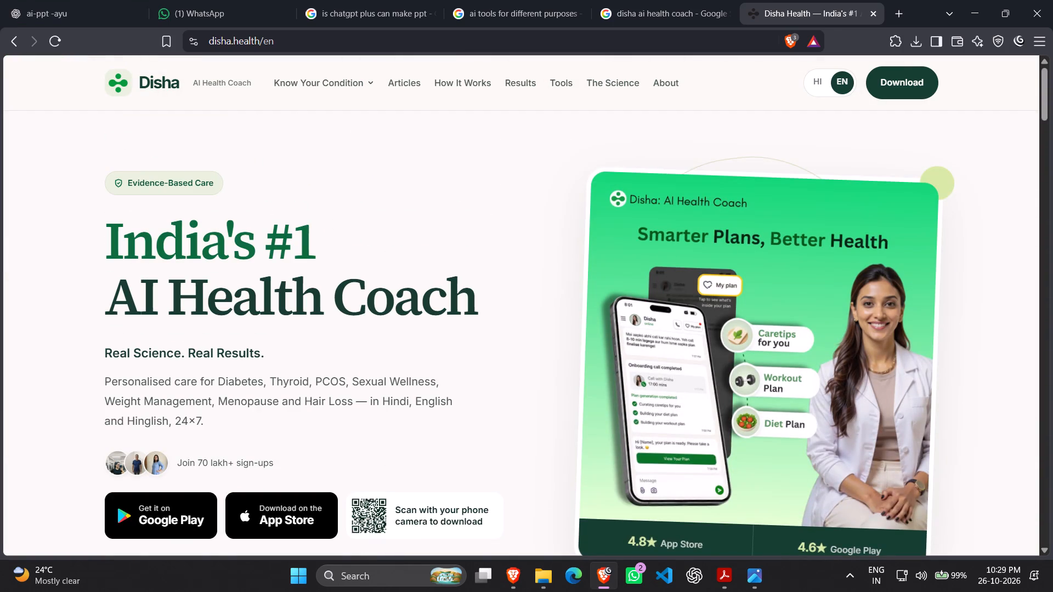
# Return to the Canva presentation and delete the telesurgery image from slide 7.
pyautogui.click(69, 0)
pyautogui.click(516, 0)
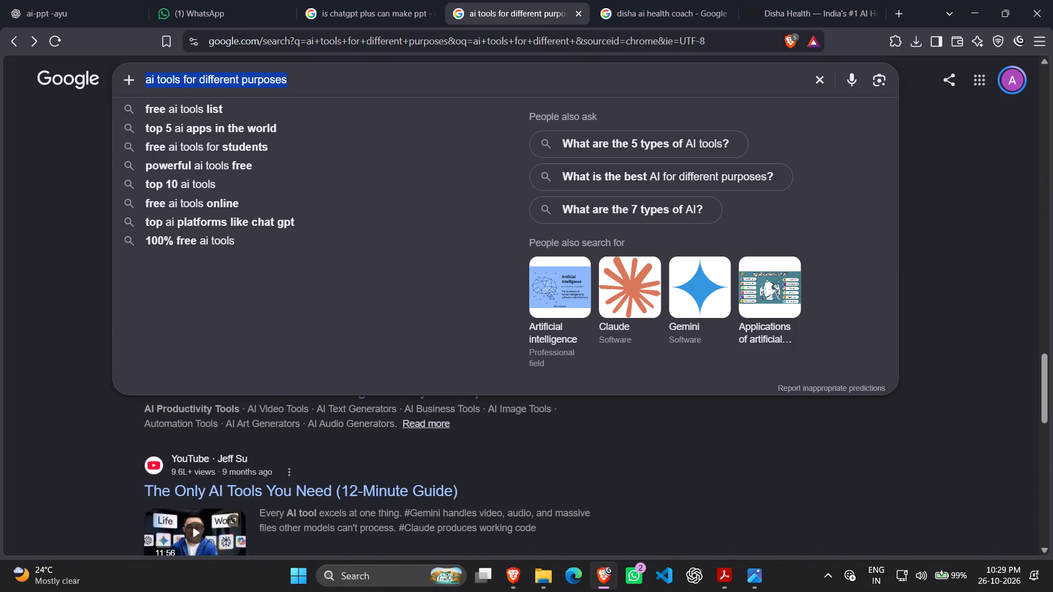
pyautogui.click(514, 559)
pyautogui.click(516, 578)
pyautogui.click(723, 14)
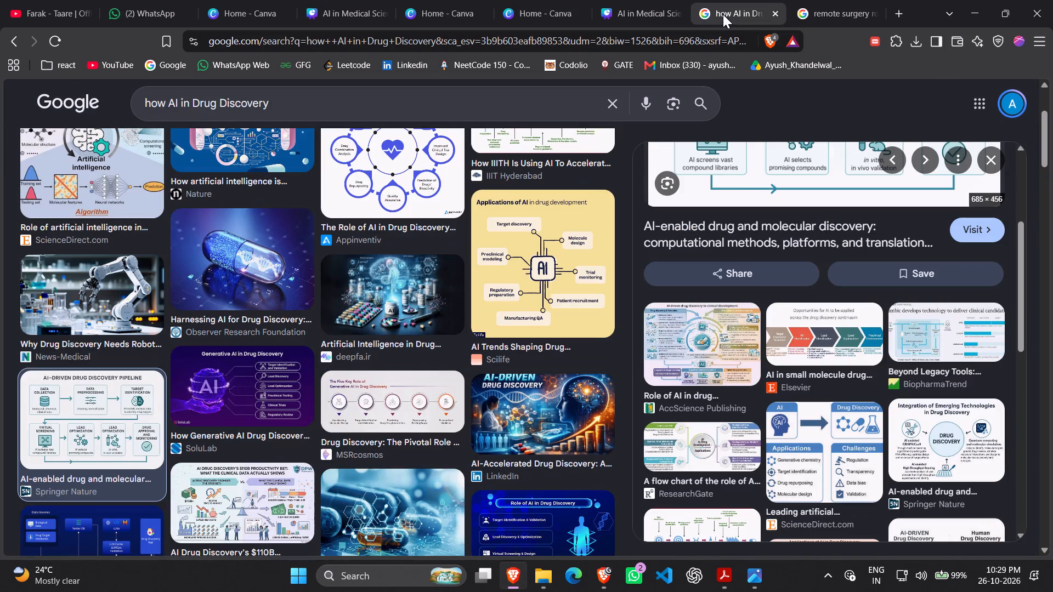
pyautogui.click(635, 0)
pyautogui.doubleClick(604, 243)
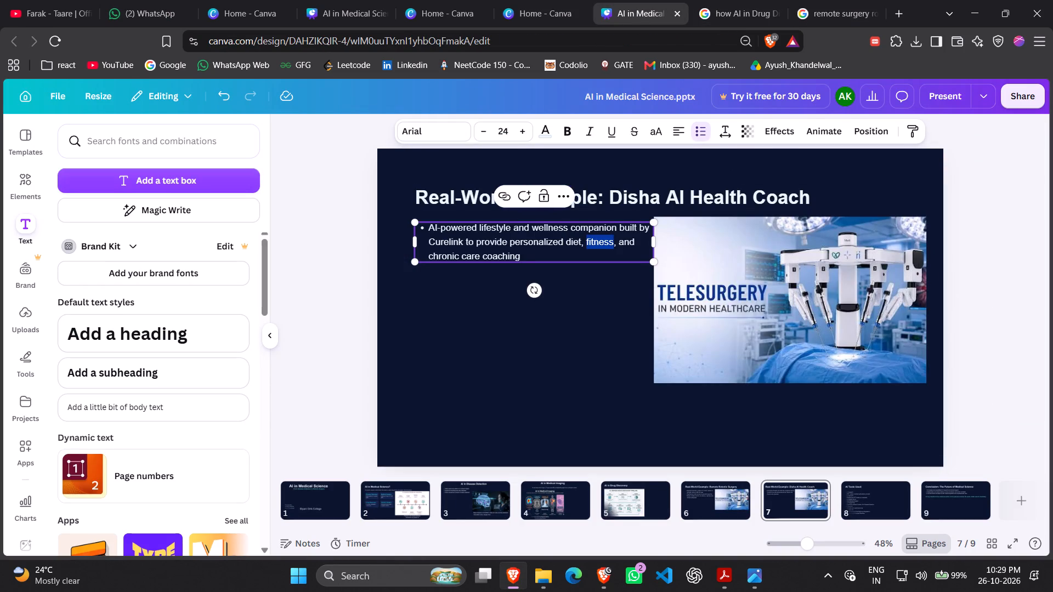
pyautogui.click(758, 273)
pyautogui.press('Delete')
# Go back to the Disha website in the other browser window and examine its homepage banner for a replacement image.
pyautogui.click(767, 0)
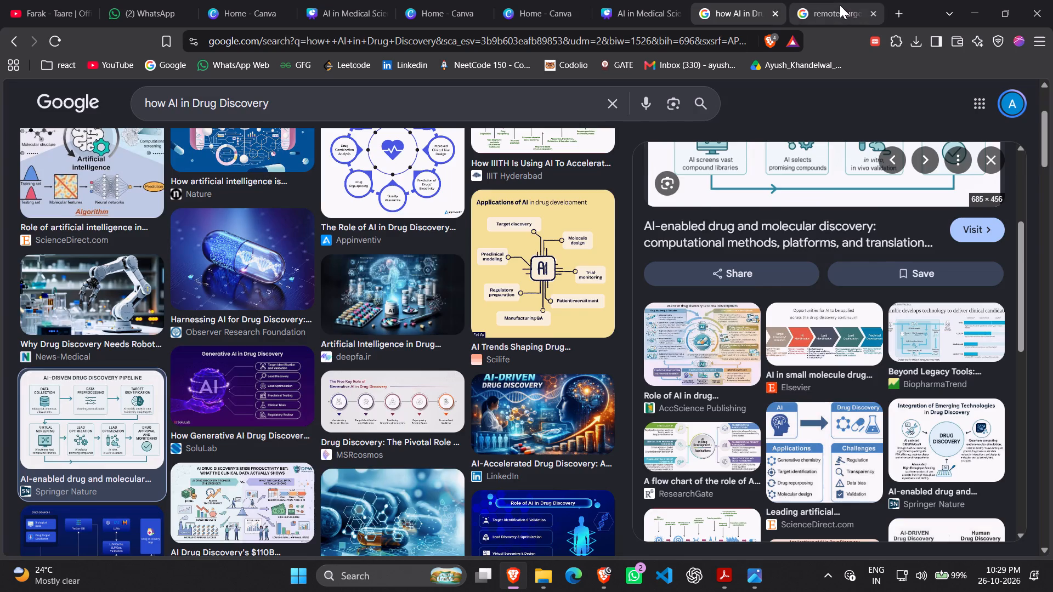
pyautogui.click(840, 5)
pyautogui.click(748, 0)
pyautogui.click(615, 572)
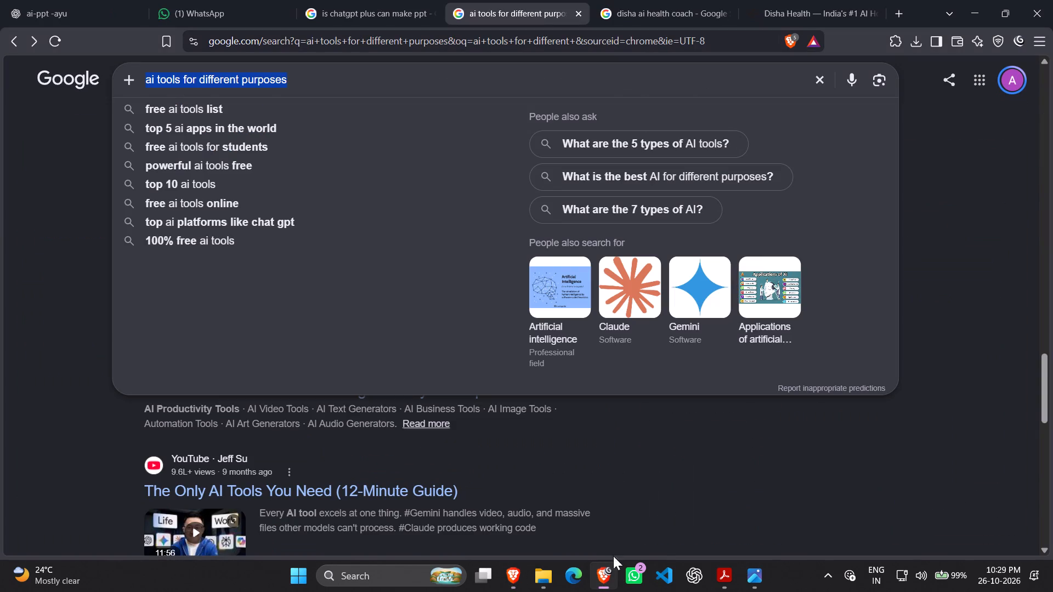
pyautogui.click(683, 0)
pyautogui.click(795, 19)
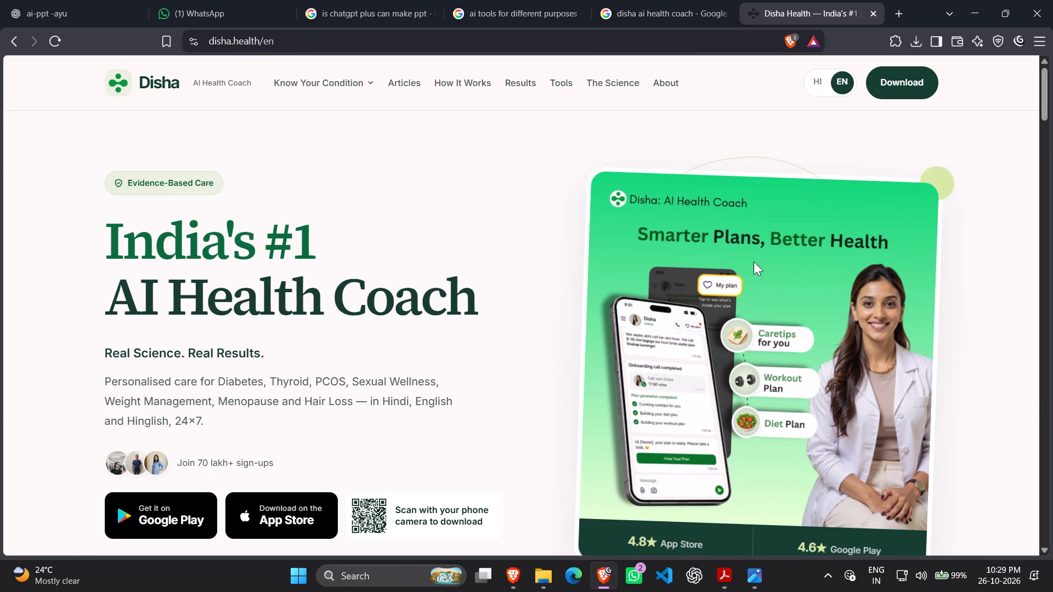
pyautogui.scroll(-1, 760, 309)
pyautogui.scroll(1, 777, 366)
# Leave the English Disha page and switch to the Google results for "disha ai health coach".
pyautogui.click(3, 44)
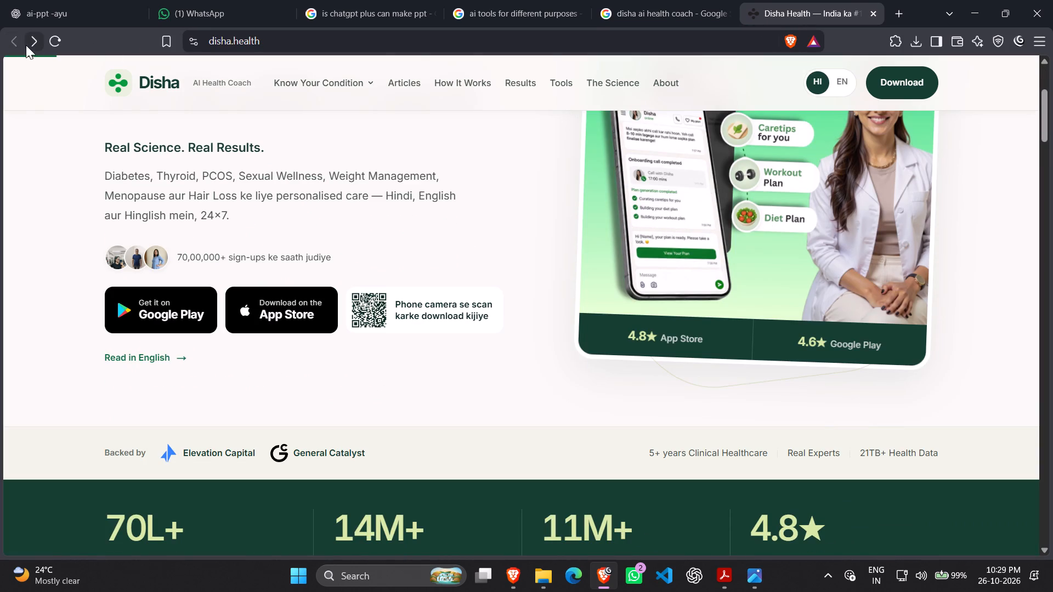
pyautogui.click(15, 43)
pyautogui.click(704, 0)
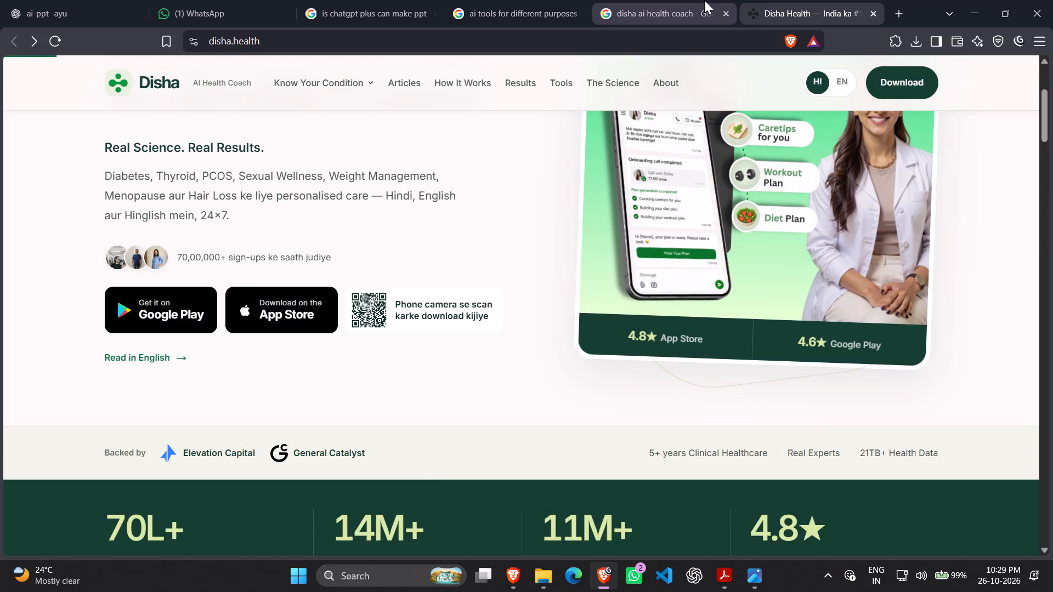
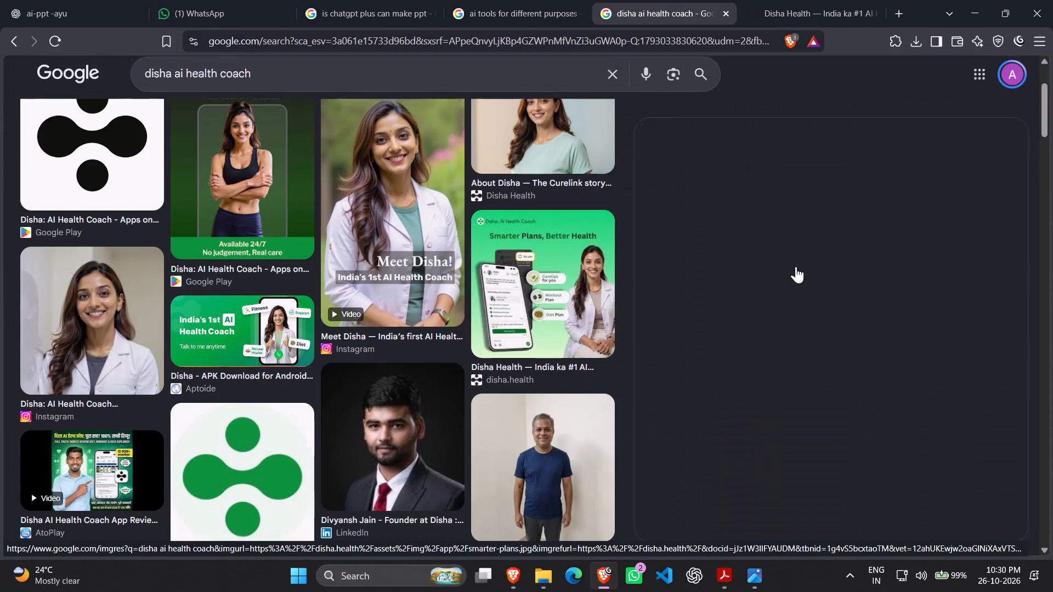
# Save the "Smarter Plans, Better Health" Disha image to Downloads as smarter-plans in JPEG format.
pyautogui.rightClick(774, 277)
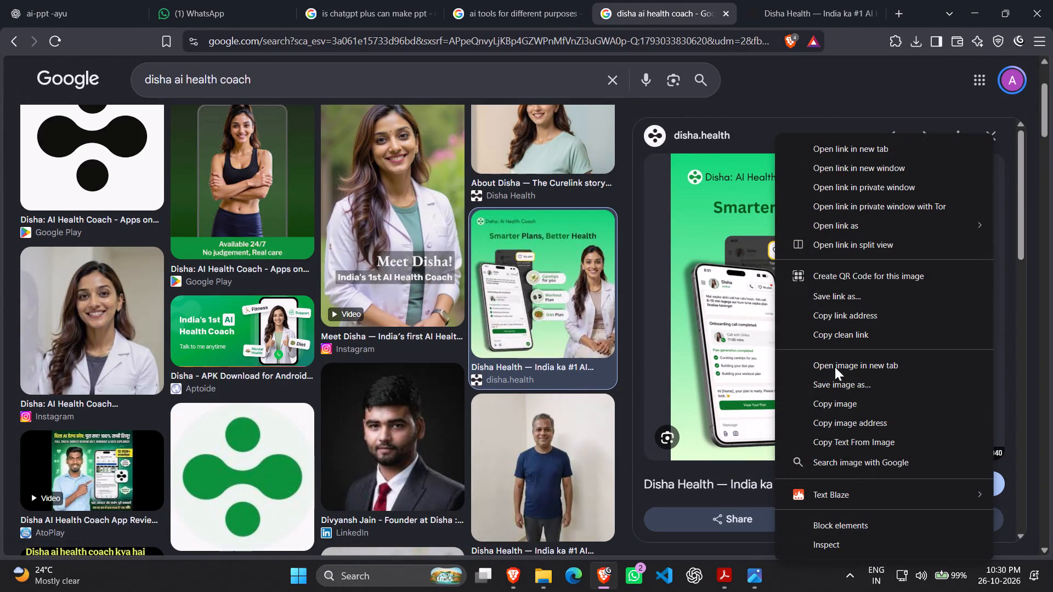
pyautogui.click(835, 386)
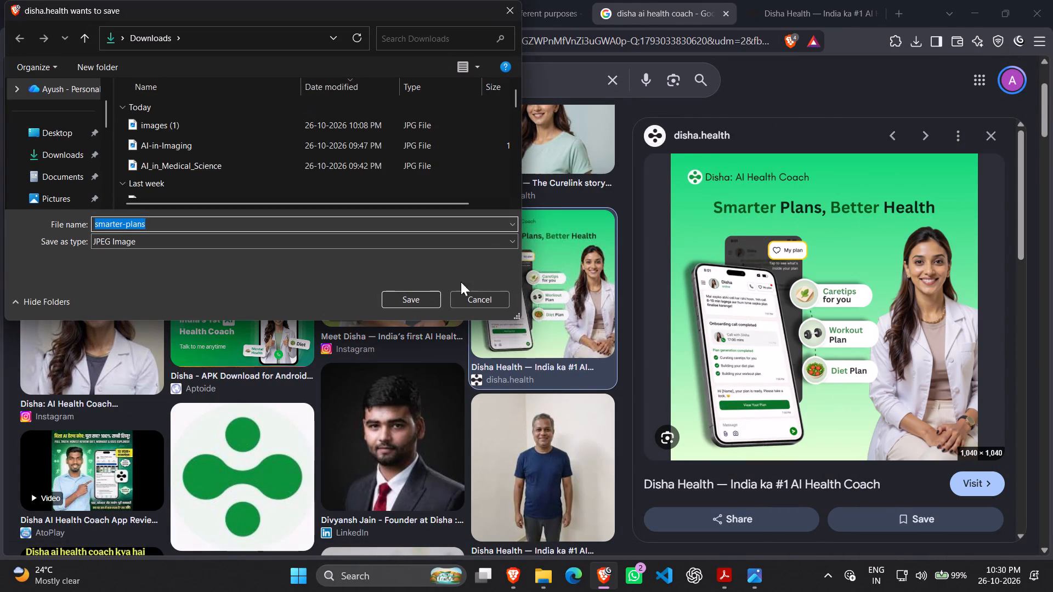
pyautogui.click(411, 296)
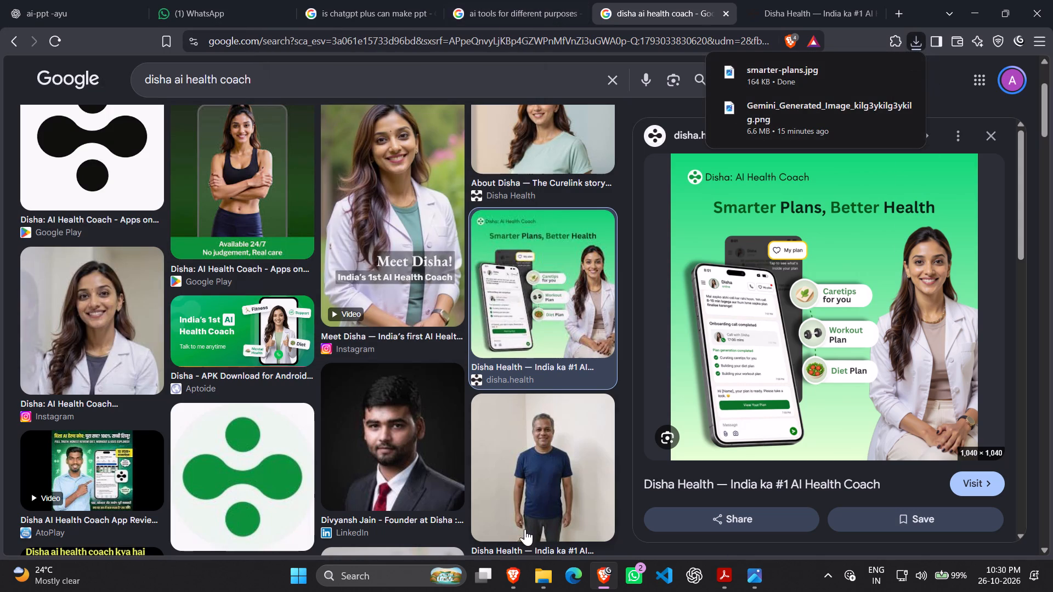
# Return to the Canva presentation, upload smarter-plans from Downloads and place it in the empty image frame on slide 7.
pyautogui.click(516, 554)
pyautogui.click(513, 568)
pyautogui.click(625, 0)
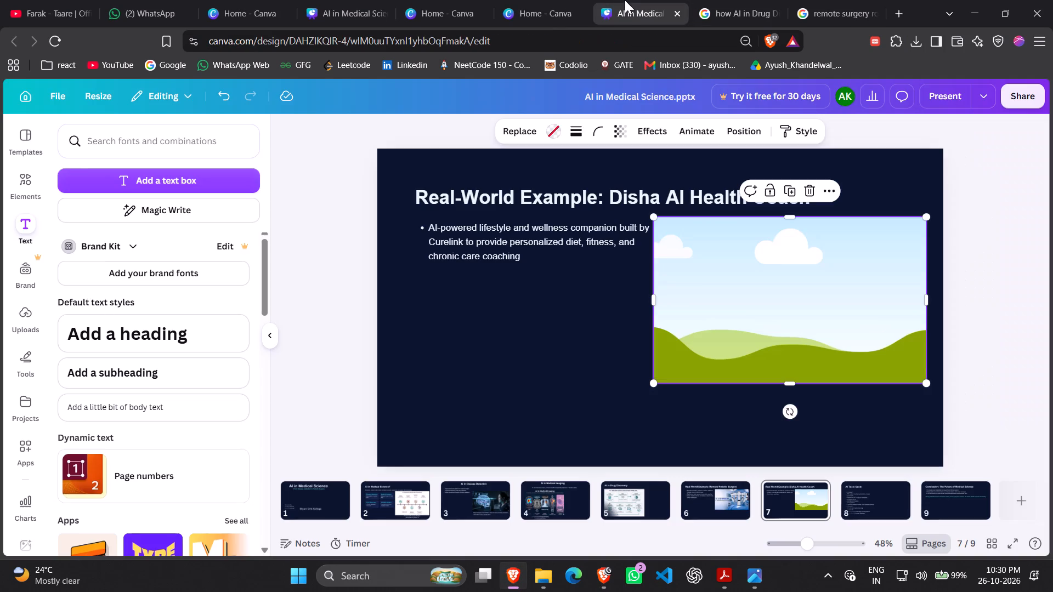
pyautogui.click(25, 327)
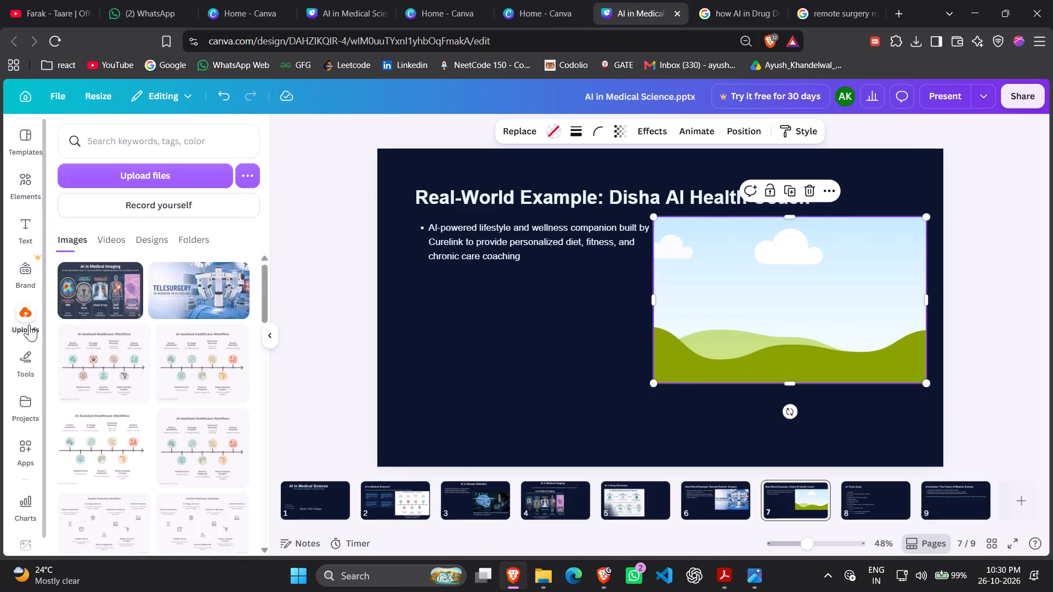
pyautogui.click(139, 175)
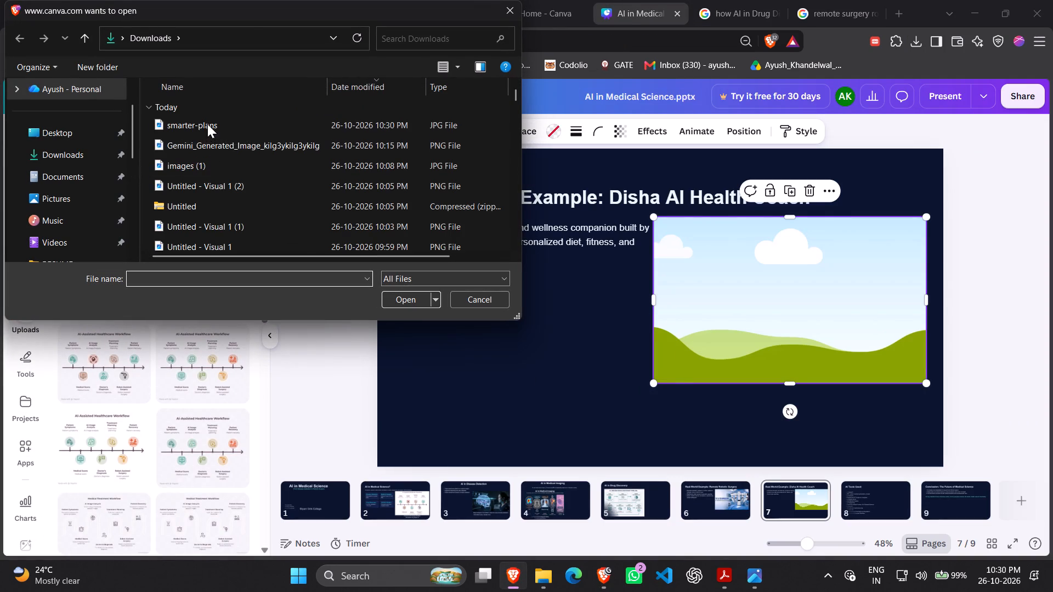
pyautogui.click(207, 124)
pyautogui.click(397, 299)
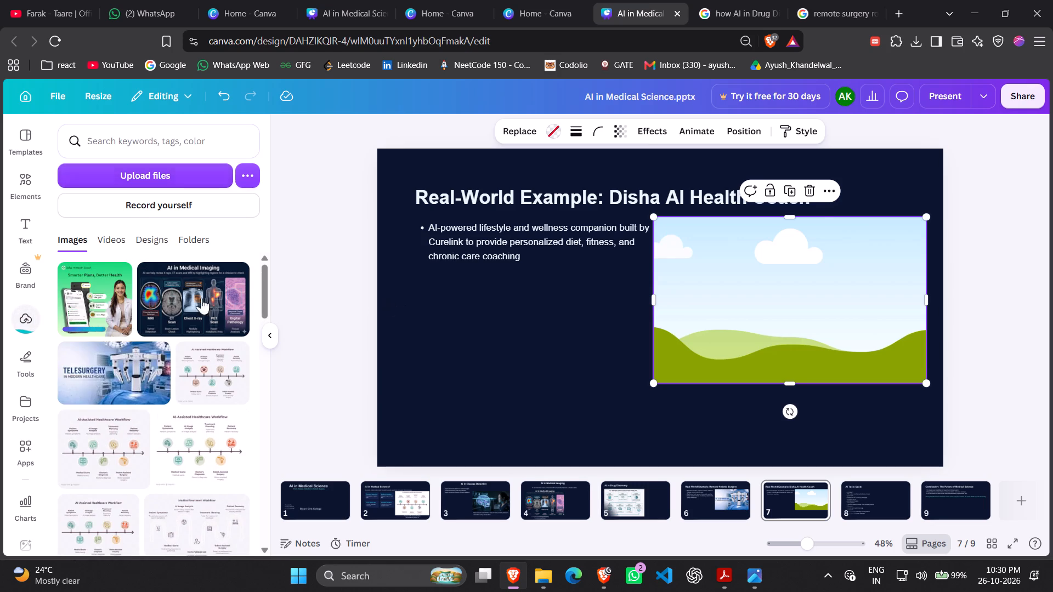
pyautogui.moveTo(97, 306); pyautogui.dragTo(690, 275)
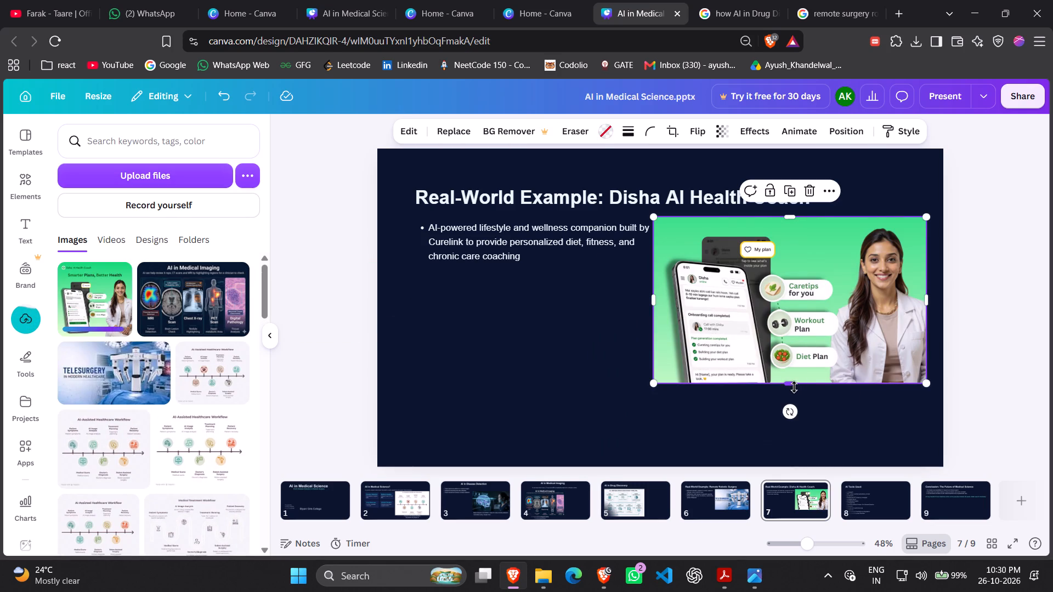
# Extend the Disha image frame to show the whole poster, move the title up to the slide's top edge and position the image beneath it.
pyautogui.moveTo(794, 387); pyautogui.dragTo(807, 453)
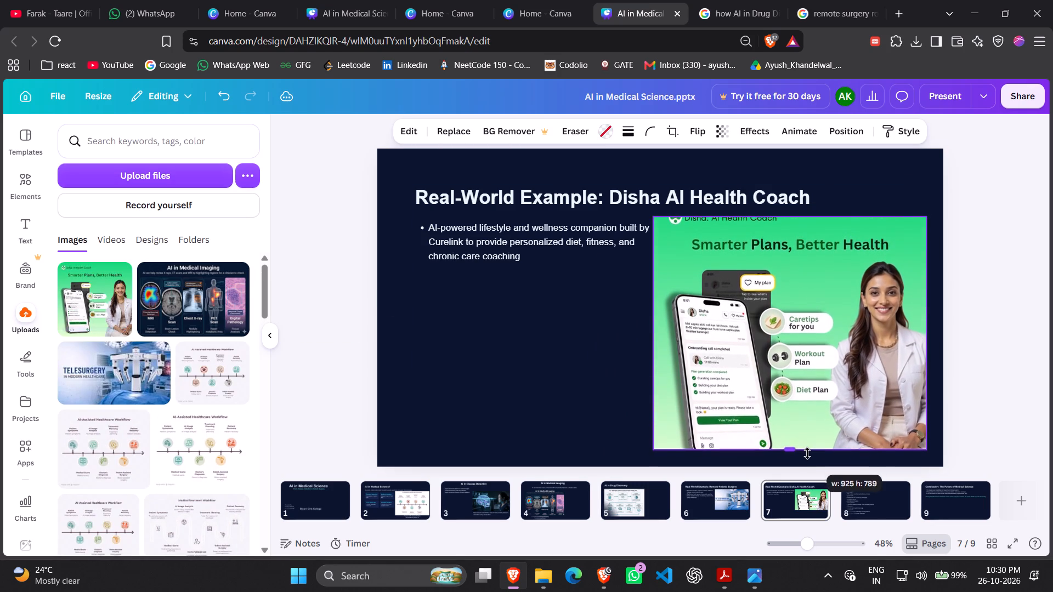
pyautogui.moveTo(807, 453); pyautogui.dragTo(808, 463)
pyautogui.moveTo(780, 329); pyautogui.dragTo(782, 285)
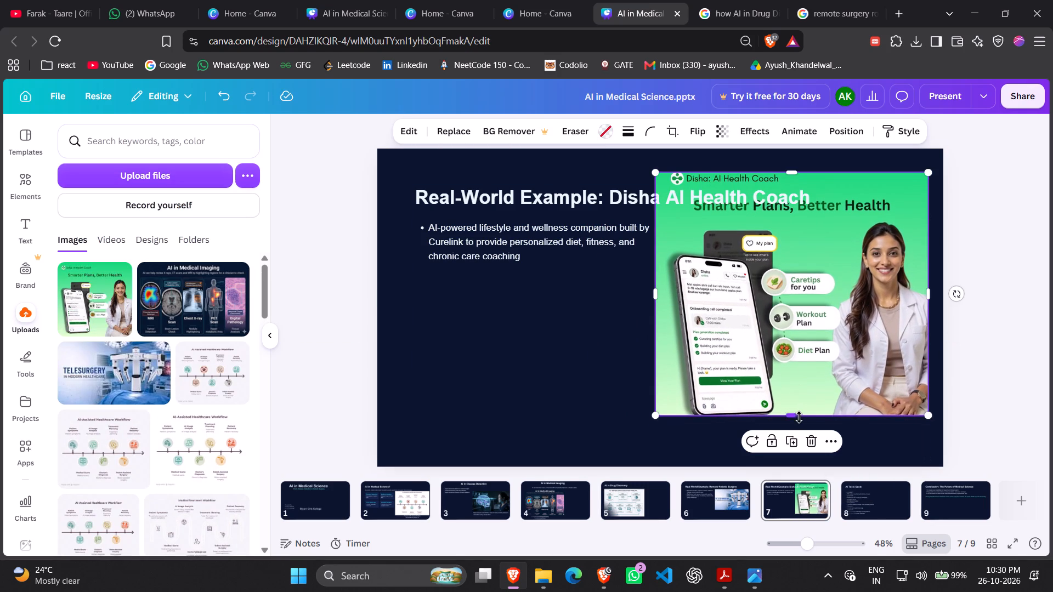
pyautogui.moveTo(797, 415); pyautogui.dragTo(800, 440)
pyautogui.moveTo(792, 364); pyautogui.dragTo(798, 397)
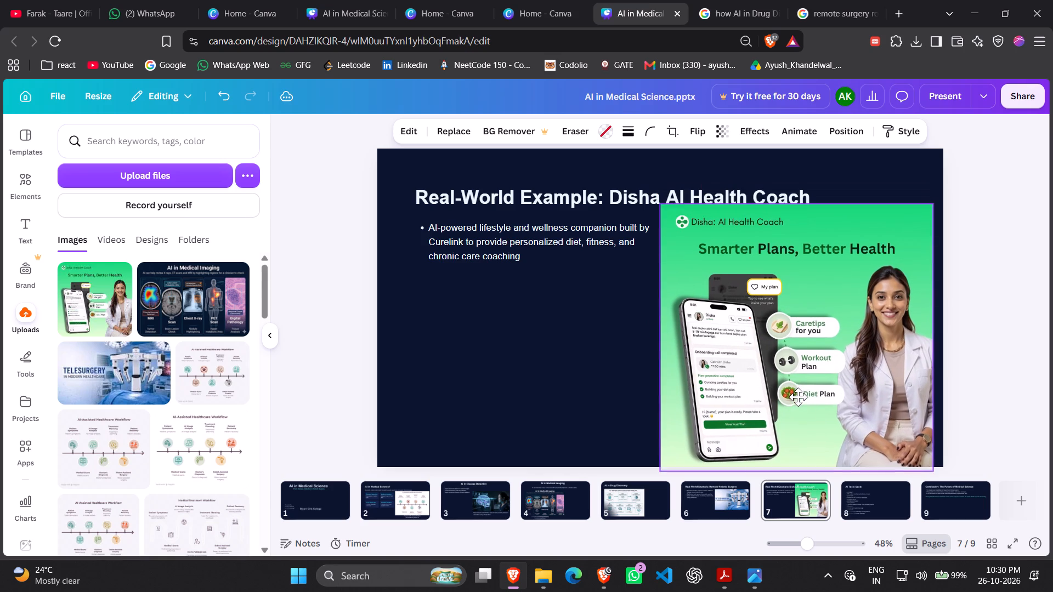
pyautogui.moveTo(798, 397); pyautogui.dragTo(796, 389)
pyautogui.moveTo(598, 195); pyautogui.dragTo(637, 168)
pyautogui.moveTo(747, 280); pyautogui.dragTo(746, 269)
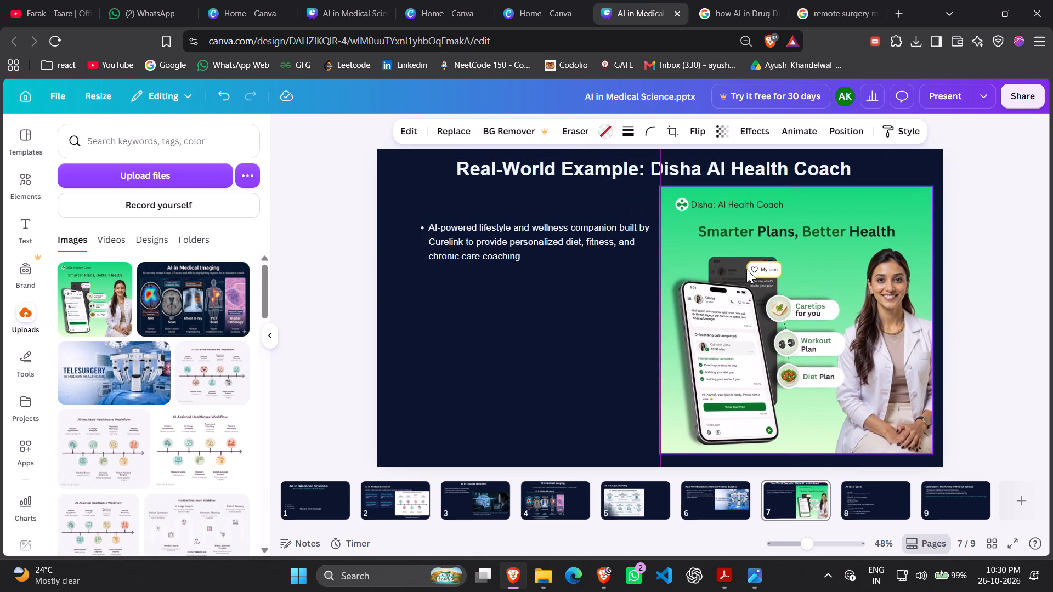
pyautogui.click(989, 313)
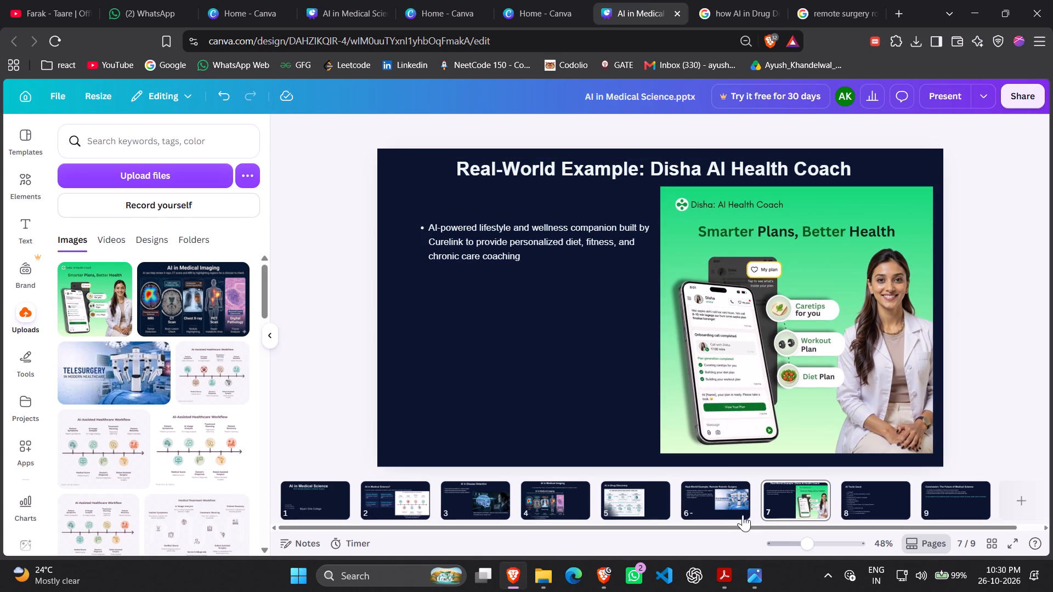
# Move the Disha AI Health Coach slide to position 6, ahead of Remote Robotic Surgery, and check the neighbouring slides.
pyautogui.moveTo(783, 495); pyautogui.dragTo(677, 498)
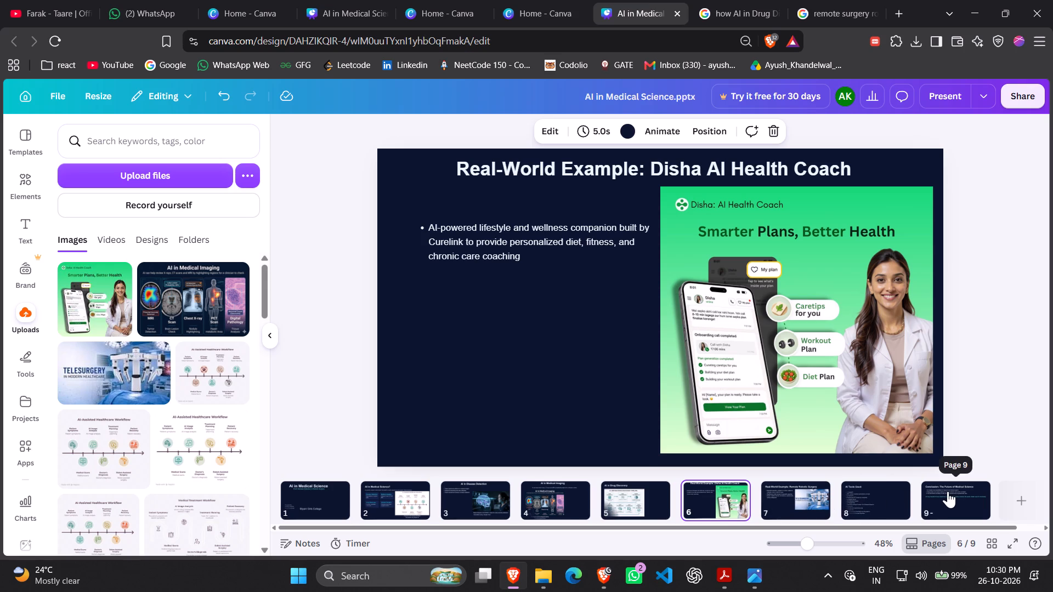
pyautogui.click(648, 497)
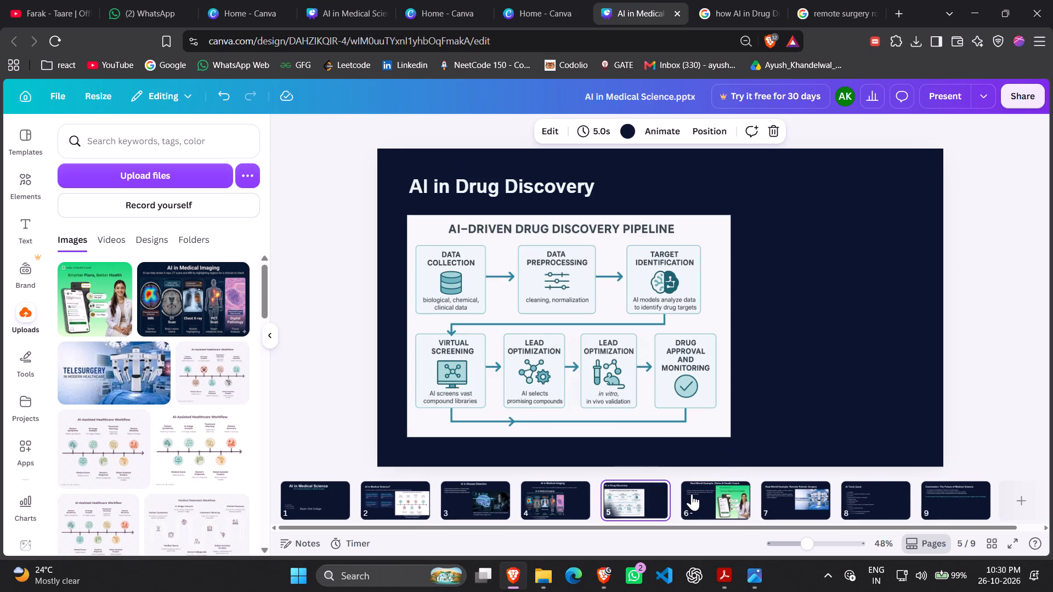
pyautogui.click(808, 489)
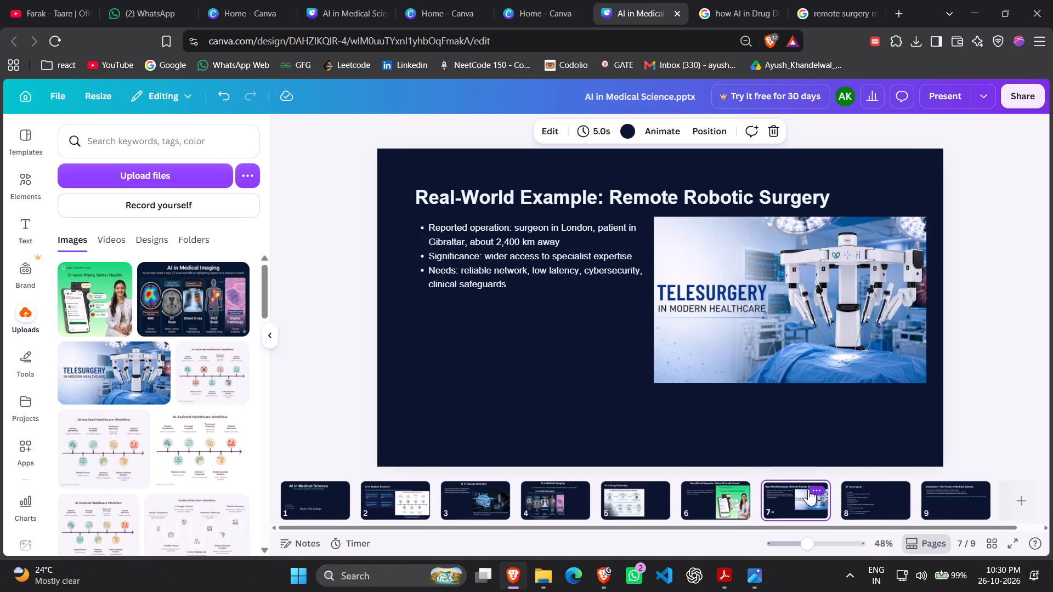
pyautogui.click(722, 503)
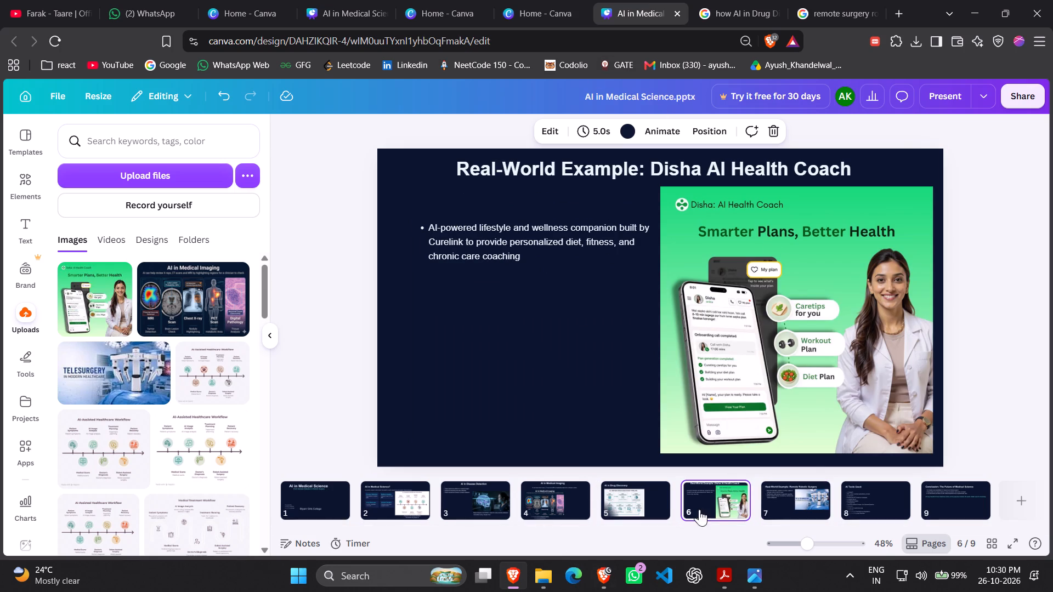
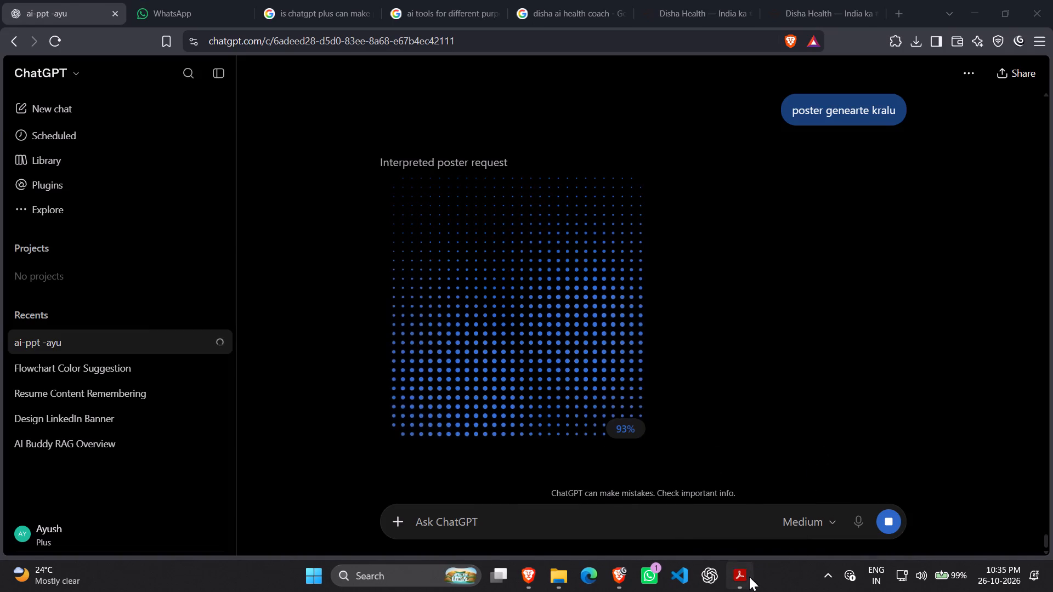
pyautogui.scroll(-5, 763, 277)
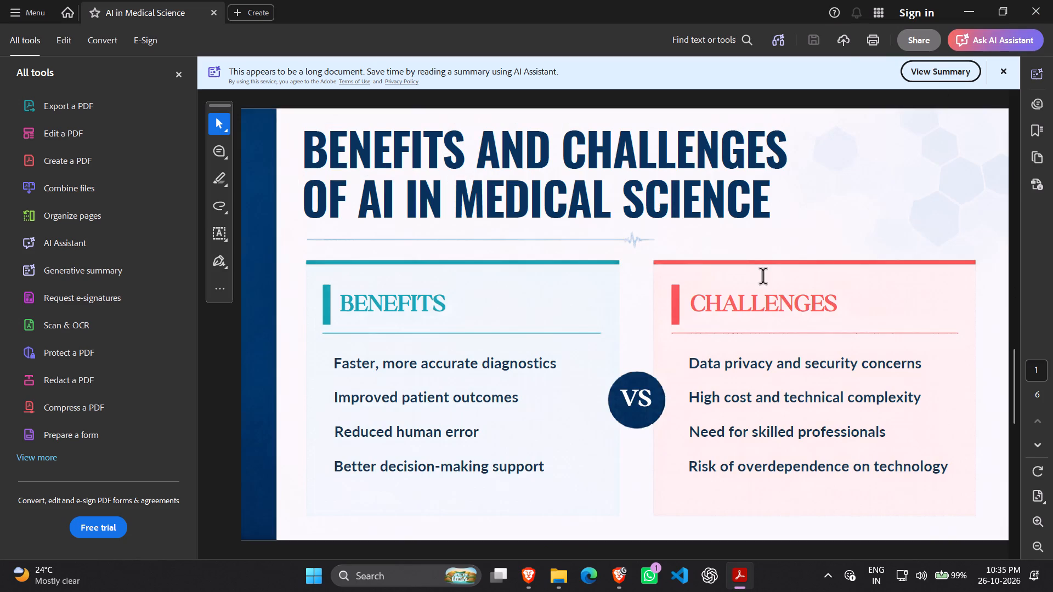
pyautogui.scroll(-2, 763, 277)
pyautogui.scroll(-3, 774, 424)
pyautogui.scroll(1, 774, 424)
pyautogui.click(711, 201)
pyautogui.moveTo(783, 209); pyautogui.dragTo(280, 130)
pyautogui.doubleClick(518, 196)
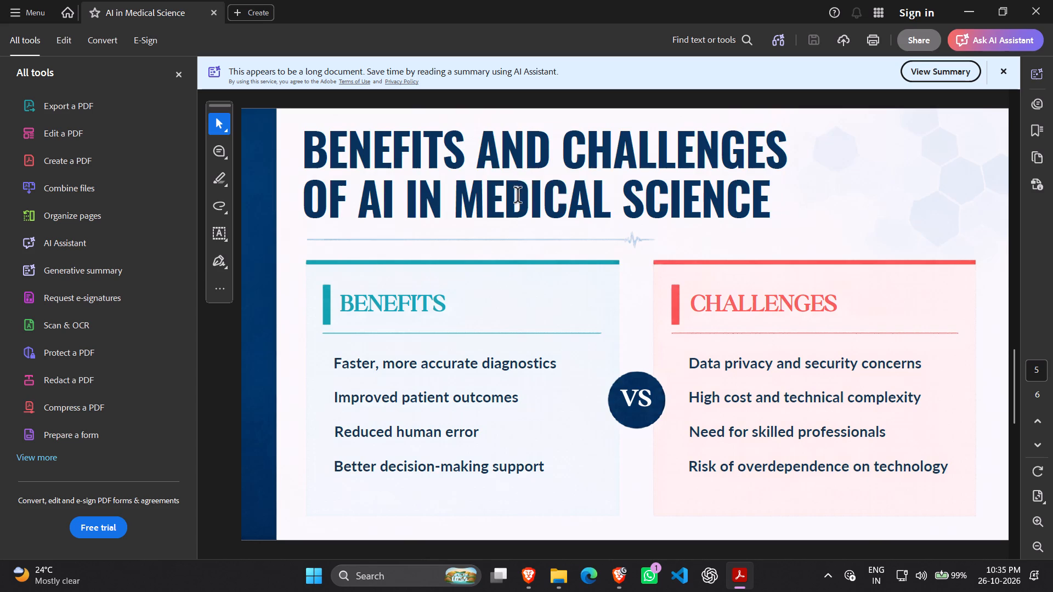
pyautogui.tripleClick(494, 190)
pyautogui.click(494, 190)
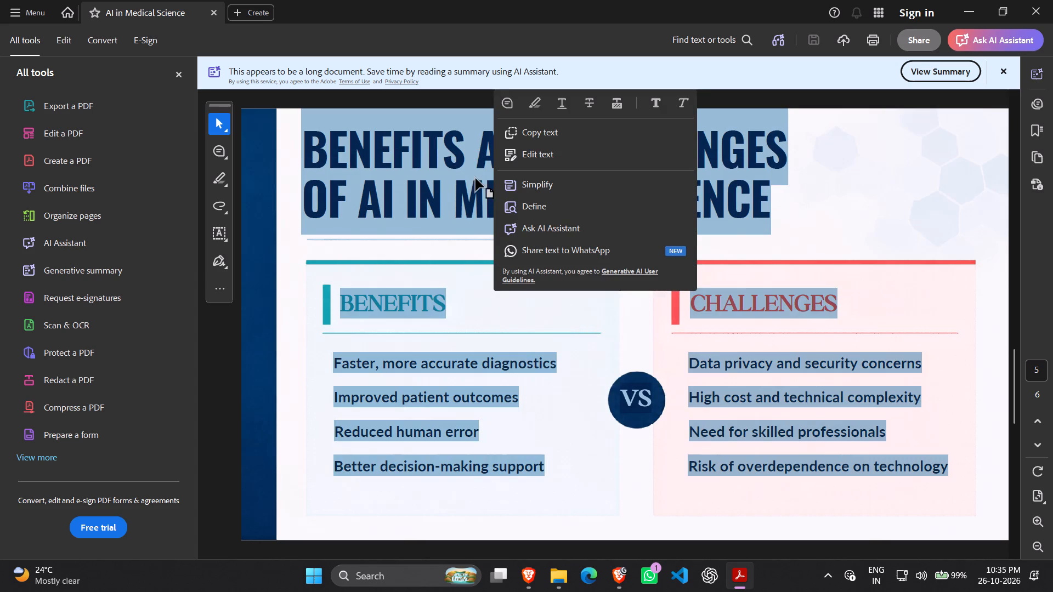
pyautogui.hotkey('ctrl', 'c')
# Return to Canva, duplicate the Conclusion slide and open the first of the two copies, slide 9.
pyautogui.click(537, 577)
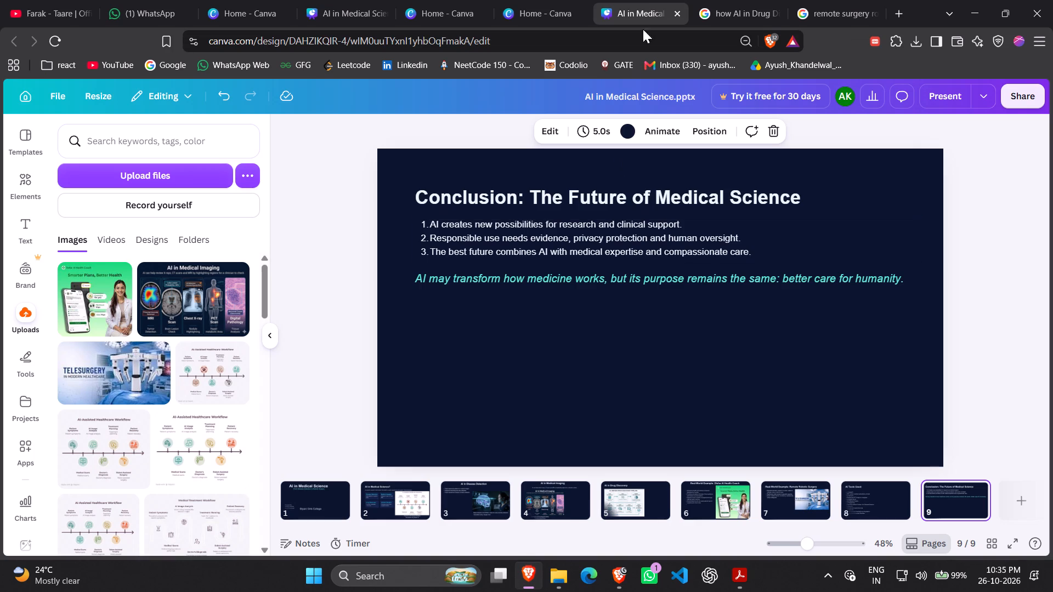
pyautogui.click(943, 504)
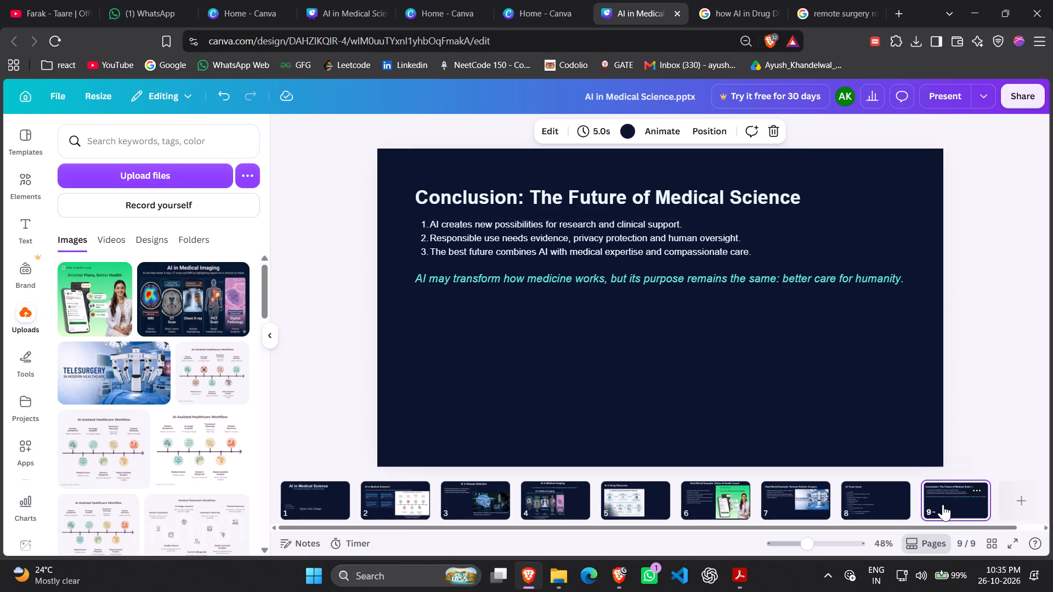
pyautogui.hotkey('ctrl', 'c')
pyautogui.hotkey('ctrl', 'v')
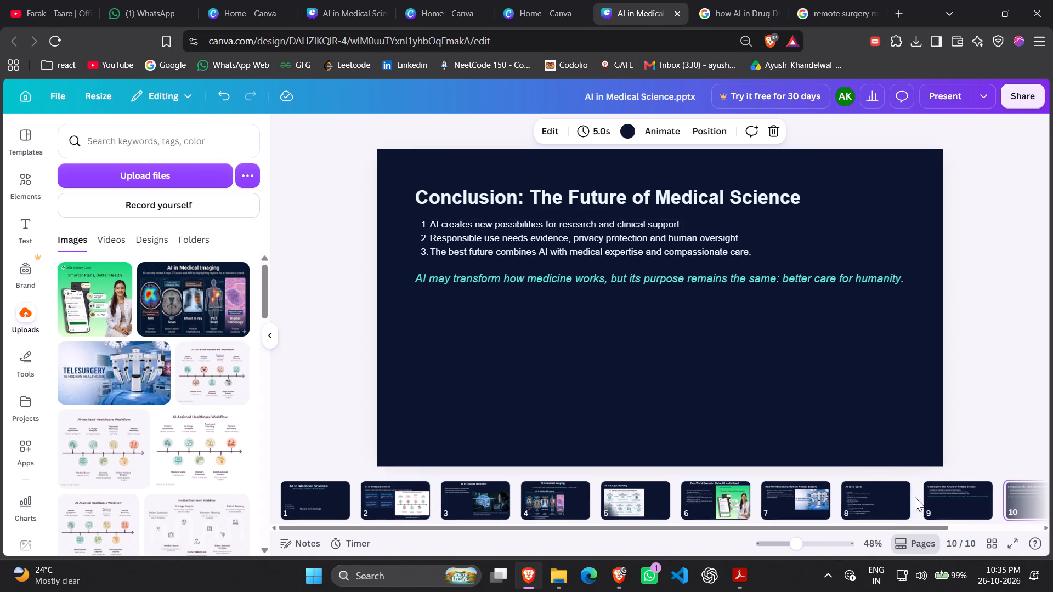
pyautogui.click(950, 496)
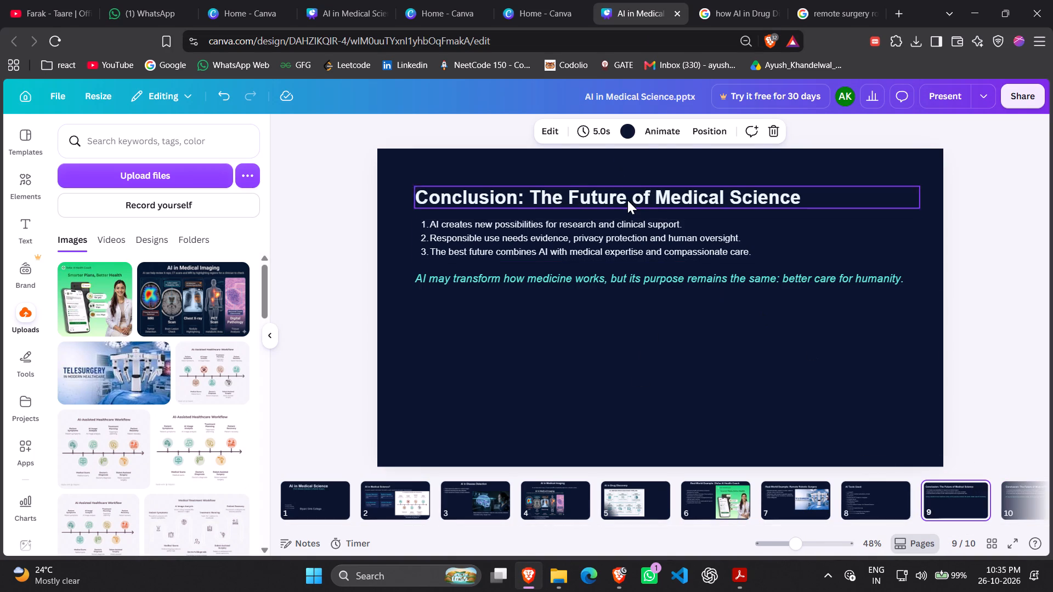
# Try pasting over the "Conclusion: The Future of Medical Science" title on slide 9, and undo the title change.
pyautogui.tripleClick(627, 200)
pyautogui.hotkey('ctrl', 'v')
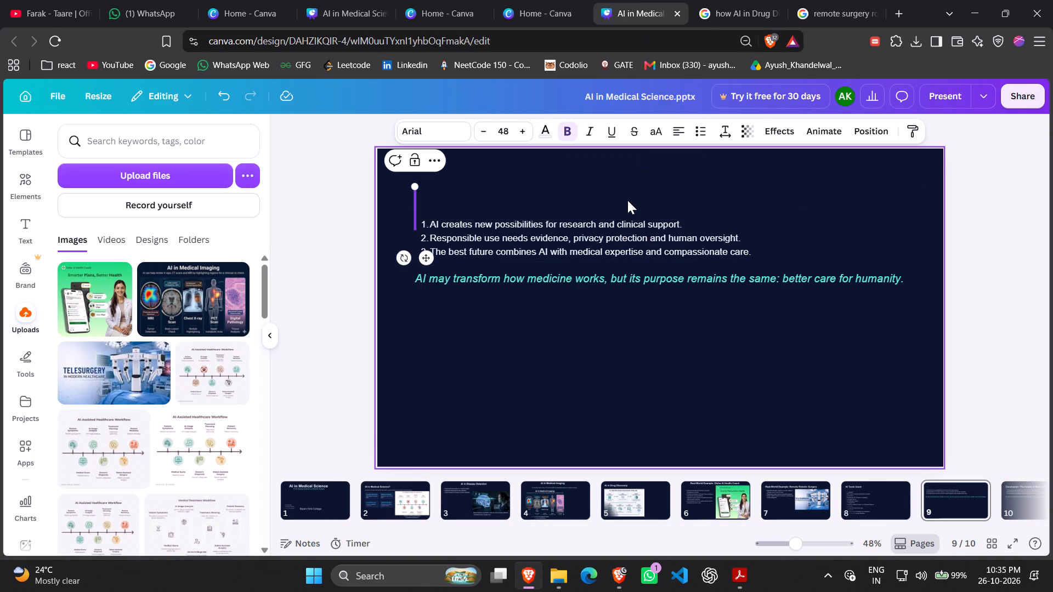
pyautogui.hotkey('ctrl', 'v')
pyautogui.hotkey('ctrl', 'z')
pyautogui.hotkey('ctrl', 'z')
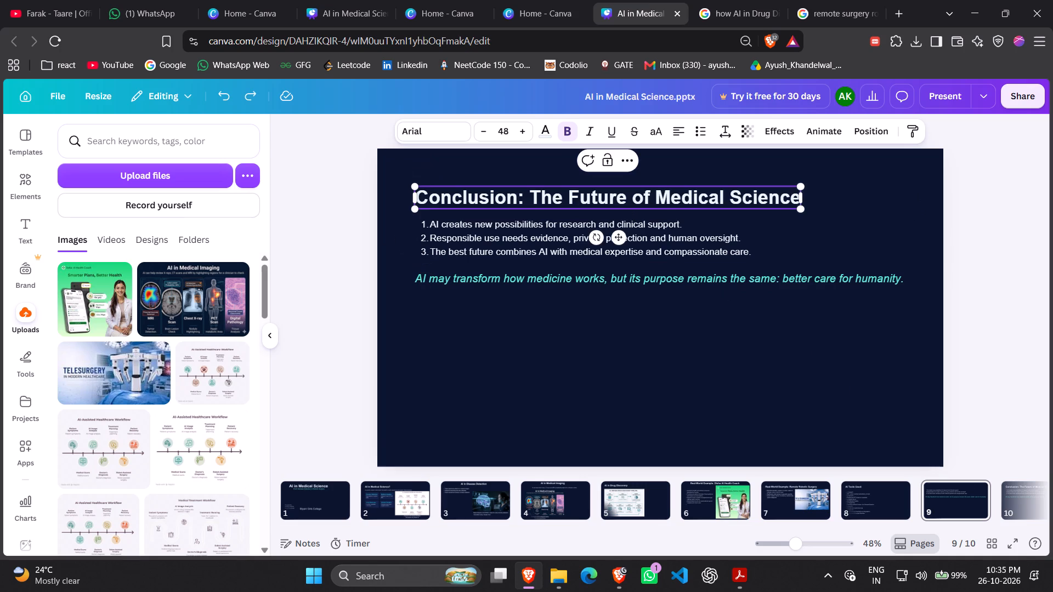
# Replace the title of slide 9 with "Benefits and Challenges of AI in Medical Science", checking the wording against the PDF.
pyautogui.tripleClick(627, 200)
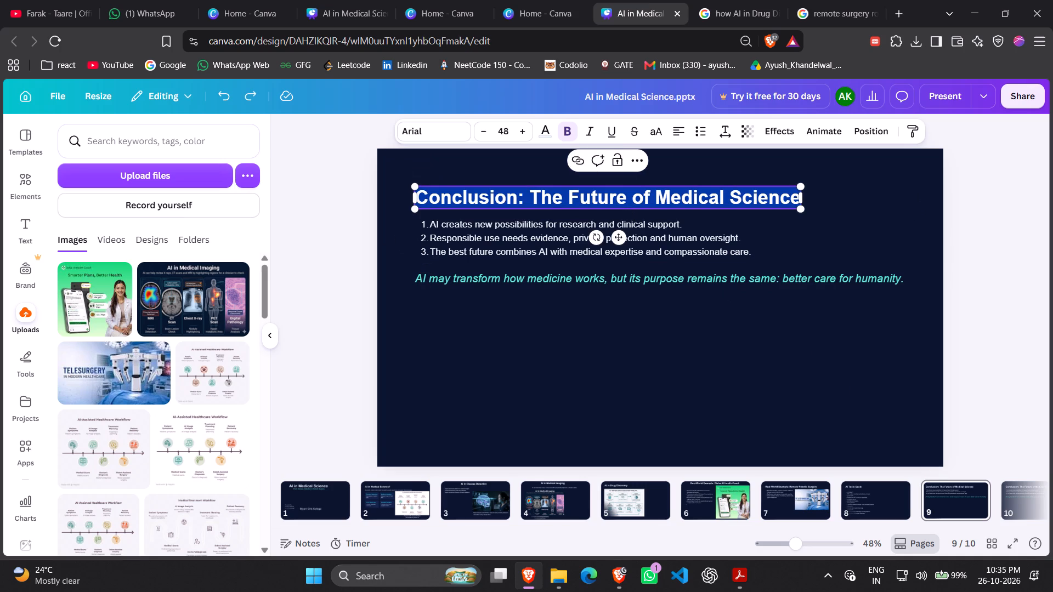
pyautogui.write('Benefits and Challemg')
pyautogui.press('BackSpace')
pyautogui.press('BackSpace')
pyautogui.write('nges')
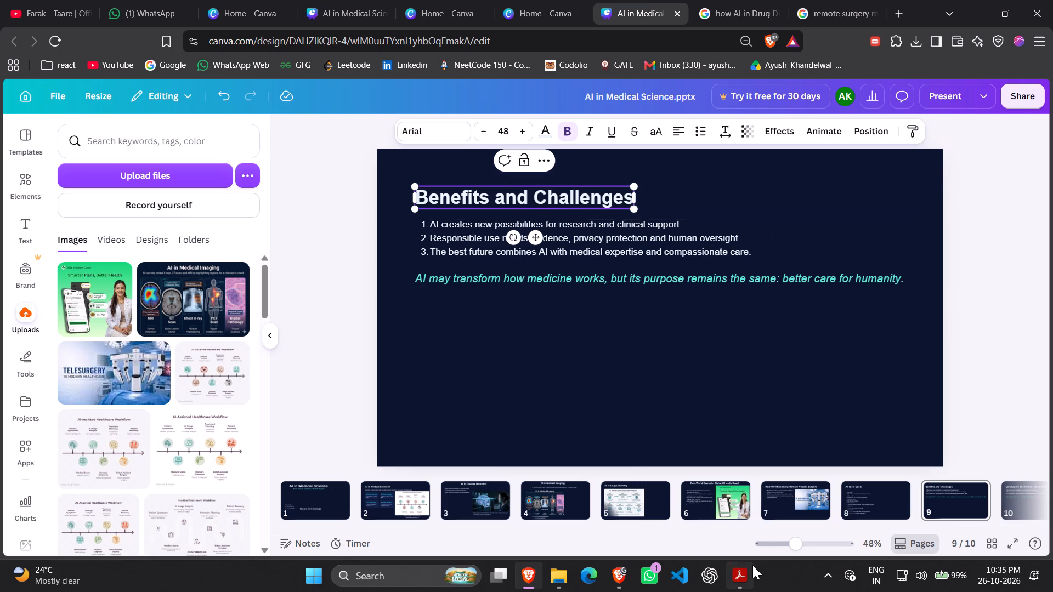
pyautogui.click(752, 565)
pyautogui.click(752, 565)
pyautogui.click(752, 565)
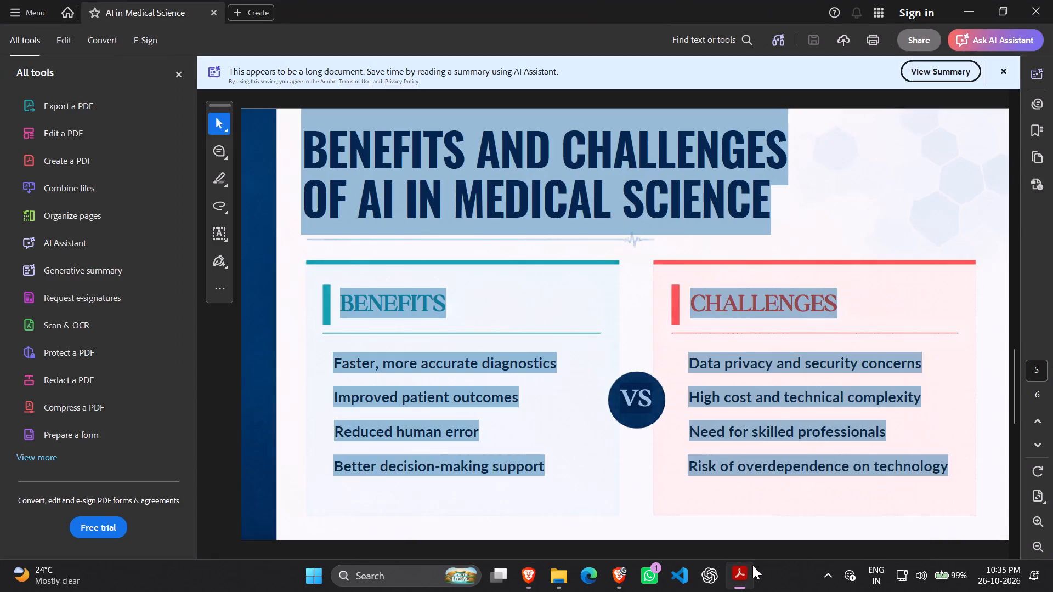
pyautogui.click(752, 565)
pyautogui.press('space')
pyautogui.write('of AI in Medicl')
pyautogui.press('BackSpace')
pyautogui.write('al Science')
pyautogui.hotkey('alt', 'Tab')
pyautogui.hotkey('alt', 'Tab')
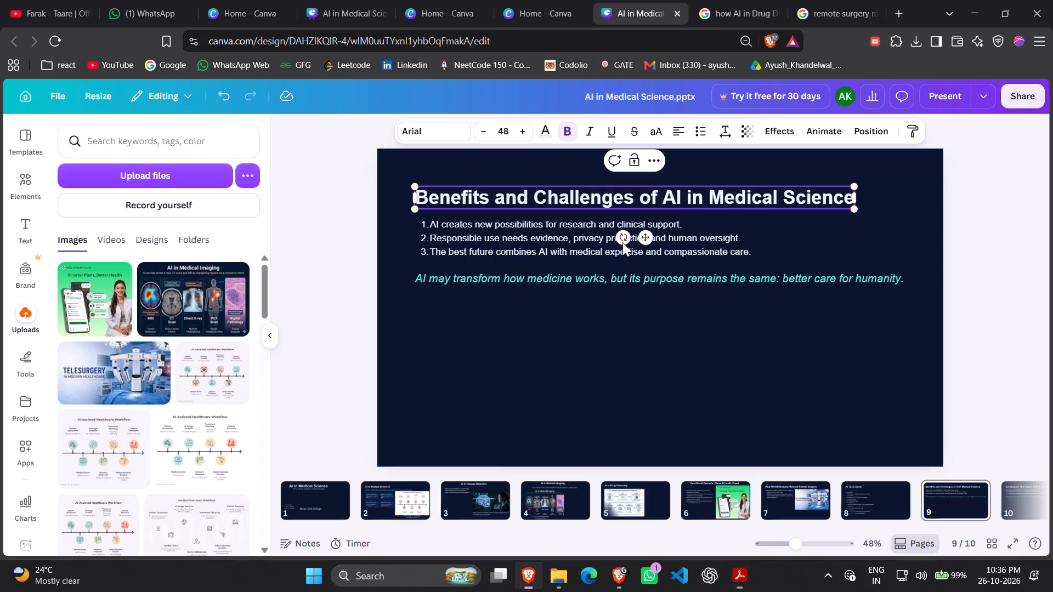
# Copy the BENEFITS heading and its four points from the PDF page in Acrobat, and return to Canva.
pyautogui.hotkey('alt', 'Tab')
pyautogui.click(346, 299)
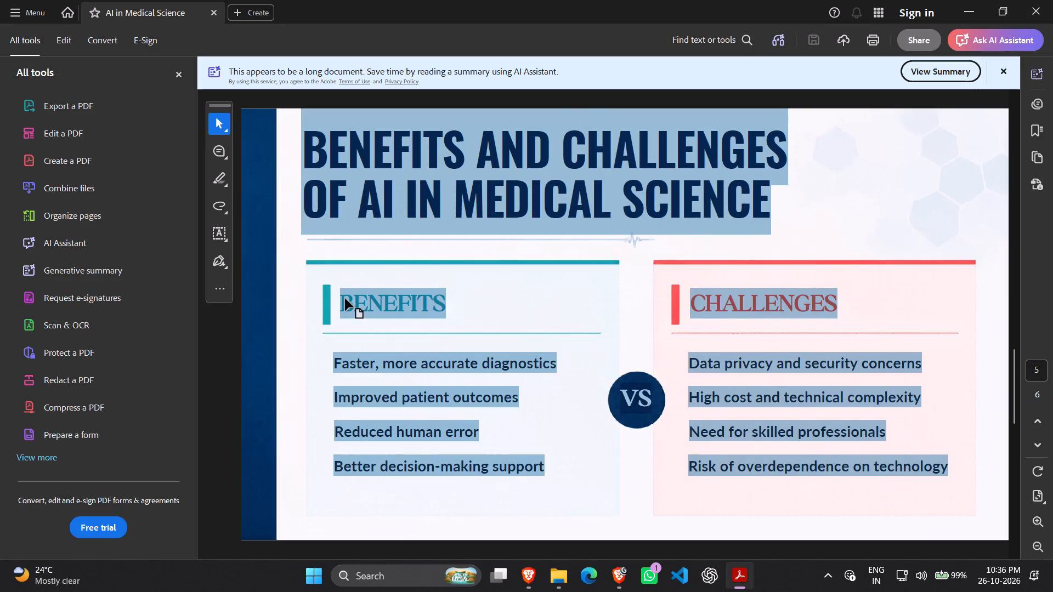
pyautogui.moveTo(343, 302); pyautogui.dragTo(521, 448)
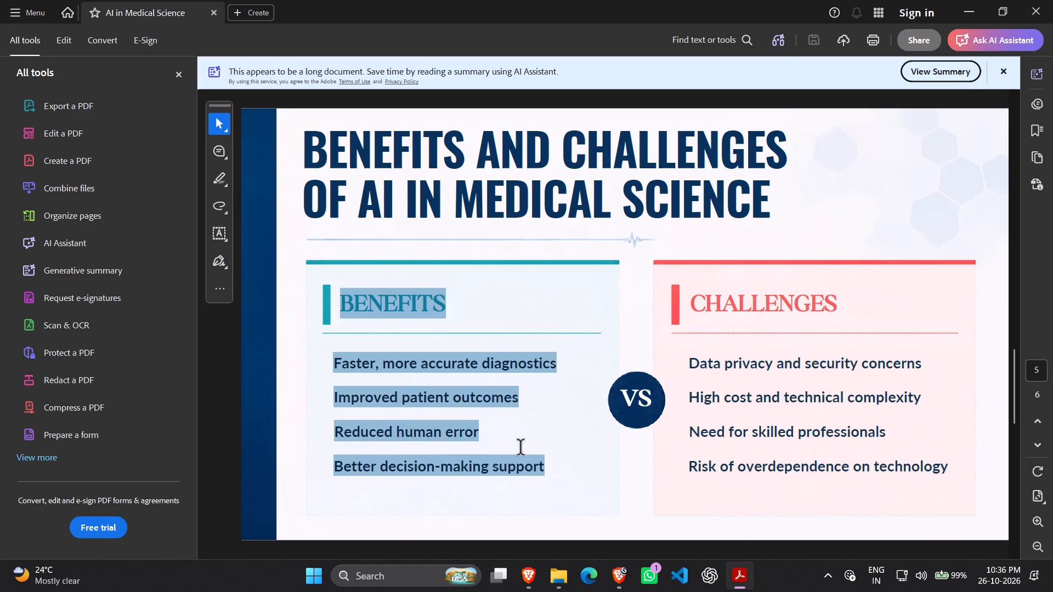
pyautogui.moveTo(521, 448); pyautogui.dragTo(542, 461)
pyautogui.hotkey('ctrl', 'c')
pyautogui.hotkey('alt', 'Tab')
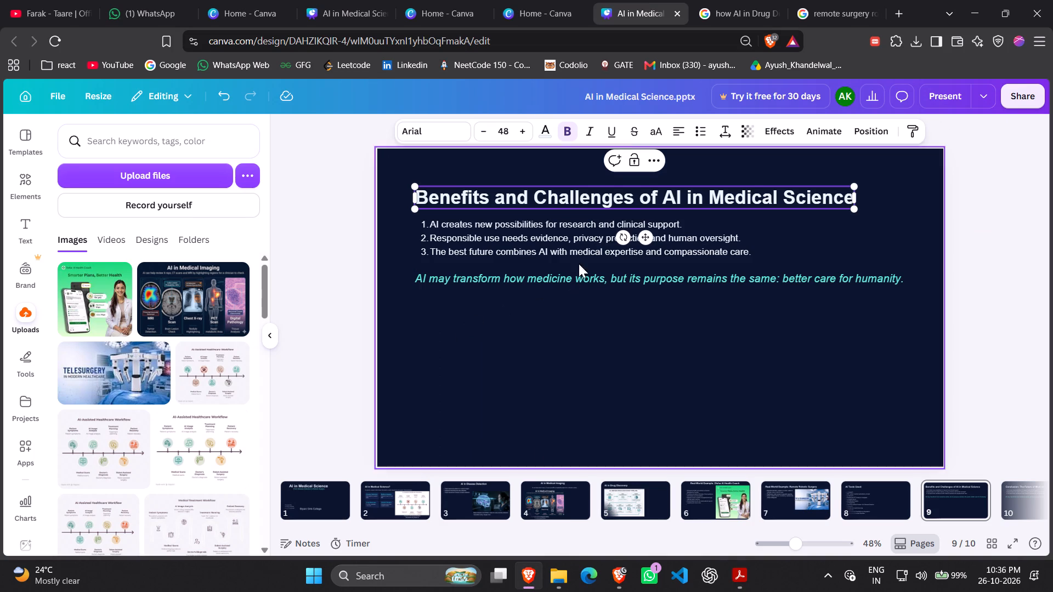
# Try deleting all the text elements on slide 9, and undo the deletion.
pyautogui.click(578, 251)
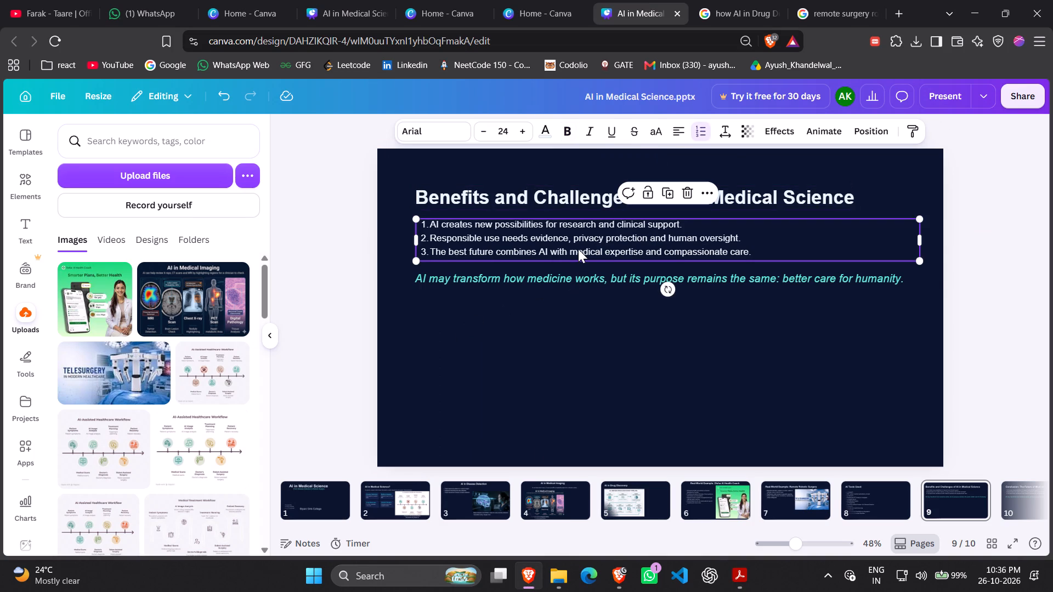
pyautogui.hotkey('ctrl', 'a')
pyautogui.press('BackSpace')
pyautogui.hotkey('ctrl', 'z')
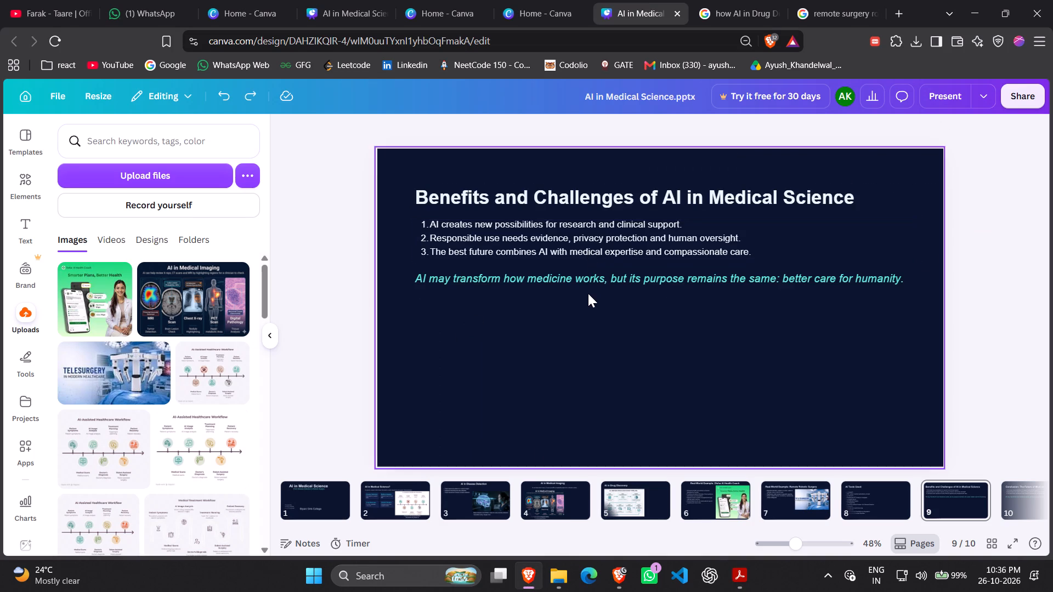
# Delete the italic "AI may transform how medicine works" line from slide 9.
pyautogui.click(588, 293)
pyautogui.click(590, 286)
pyautogui.press('BackSpace')
# Replace the numbered list on slide 9 with the copied benefits text, and remove the numbering from its BENEFITS heading.
pyautogui.tripleClick(580, 258)
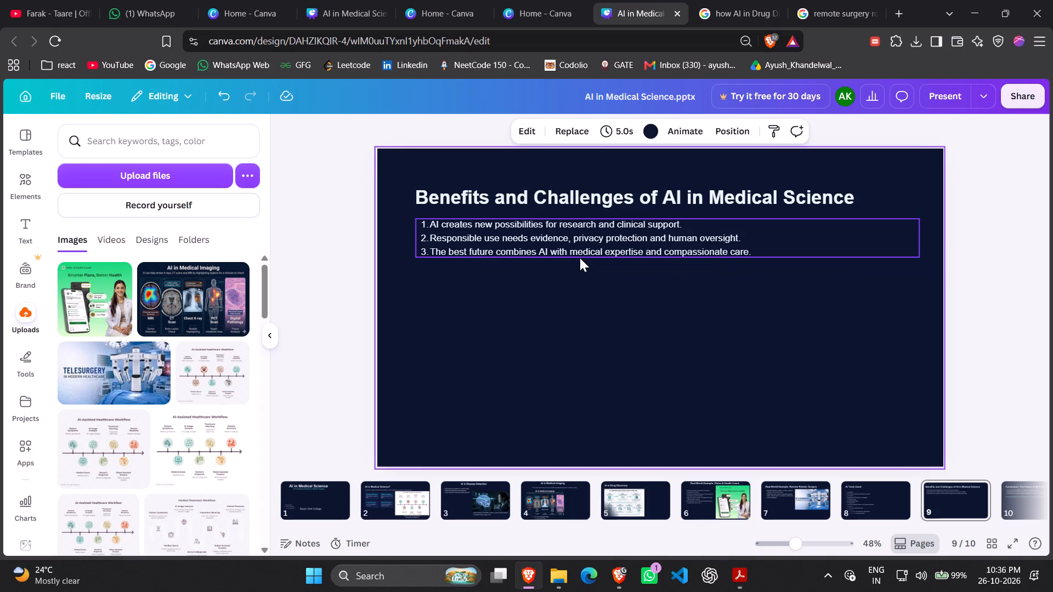
pyautogui.doubleClick(580, 258)
pyautogui.hotkey('ctrl', 'v')
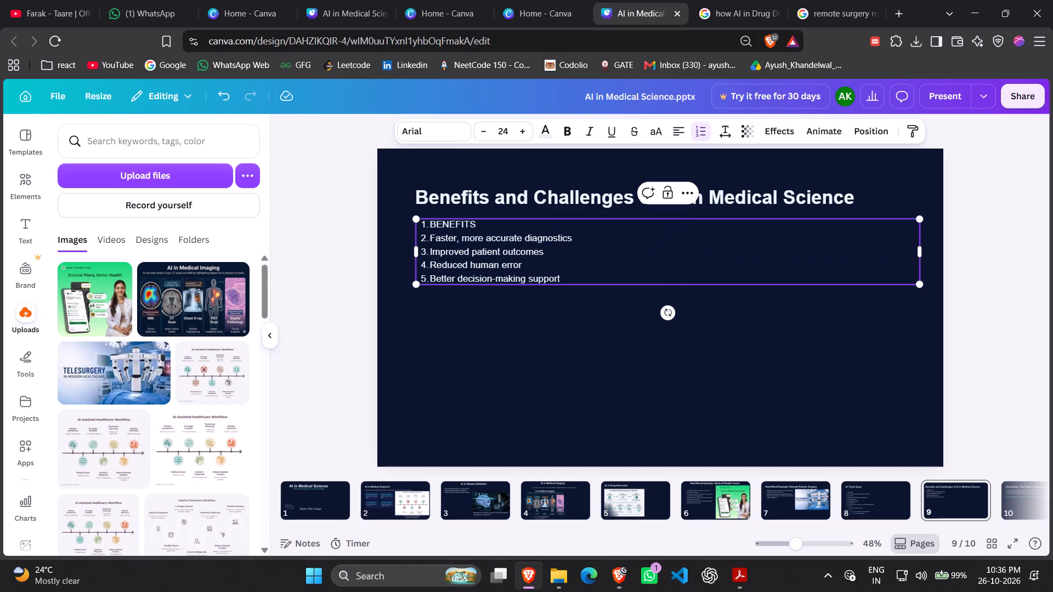
pyautogui.click(431, 221)
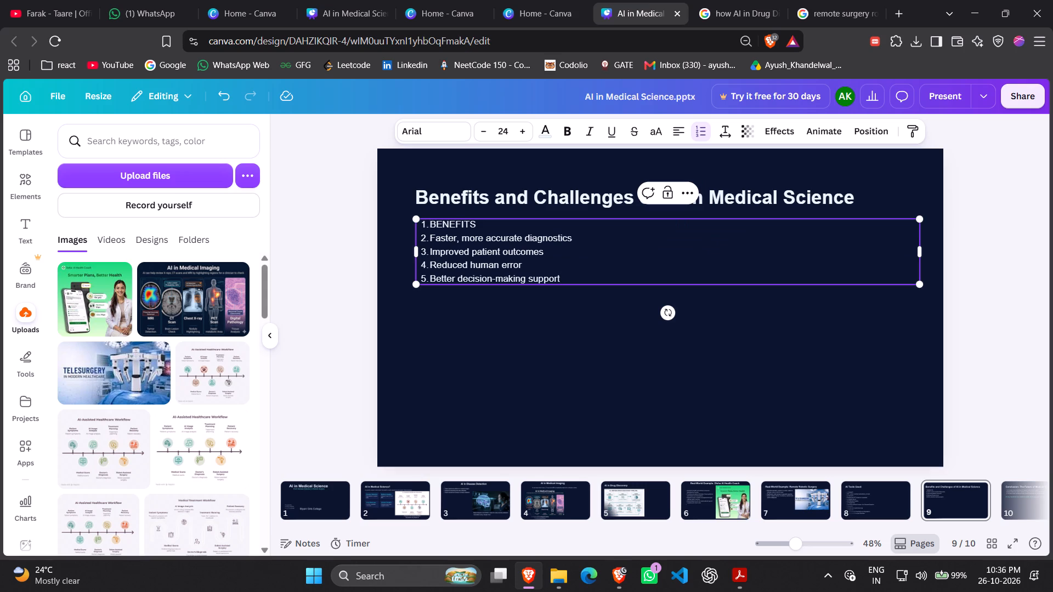
pyautogui.press('BackSpace')
pyautogui.press('BackSpace')
# Narrow the benefits text box from its outer edge to roughly the width of "Better decision-making support".
pyautogui.moveTo(842, 283); pyautogui.dragTo(871, 272)
pyautogui.click(920, 253)
pyautogui.moveTo(920, 253); pyautogui.dragTo(909, 253)
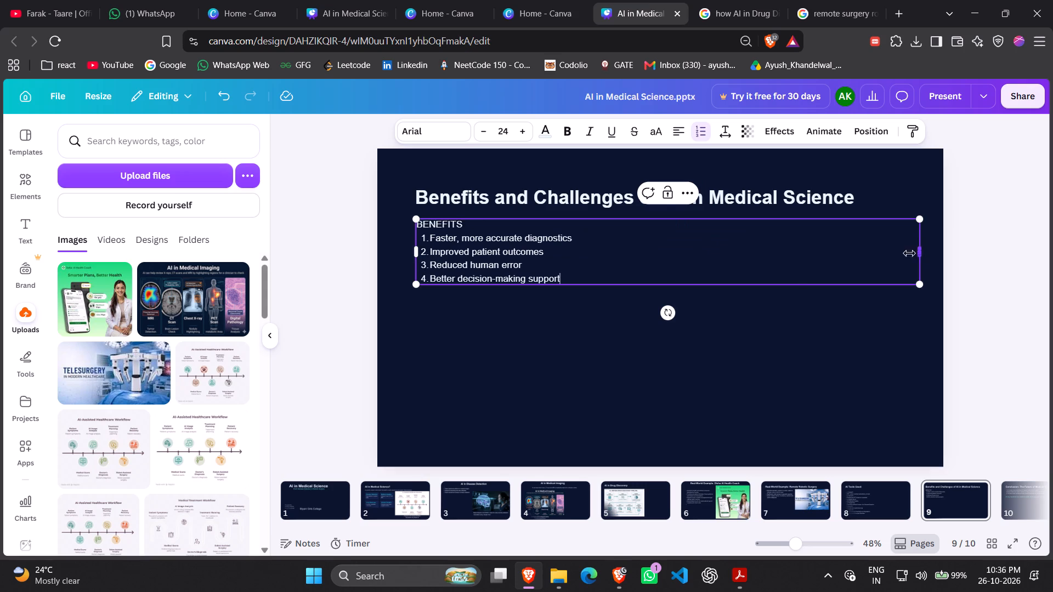
pyautogui.moveTo(909, 253); pyautogui.dragTo(564, 258)
# Switch to the PDF in Acrobat and copy the CHALLENGES heading with its four points.
pyautogui.hotkey('alt', 'Tab')
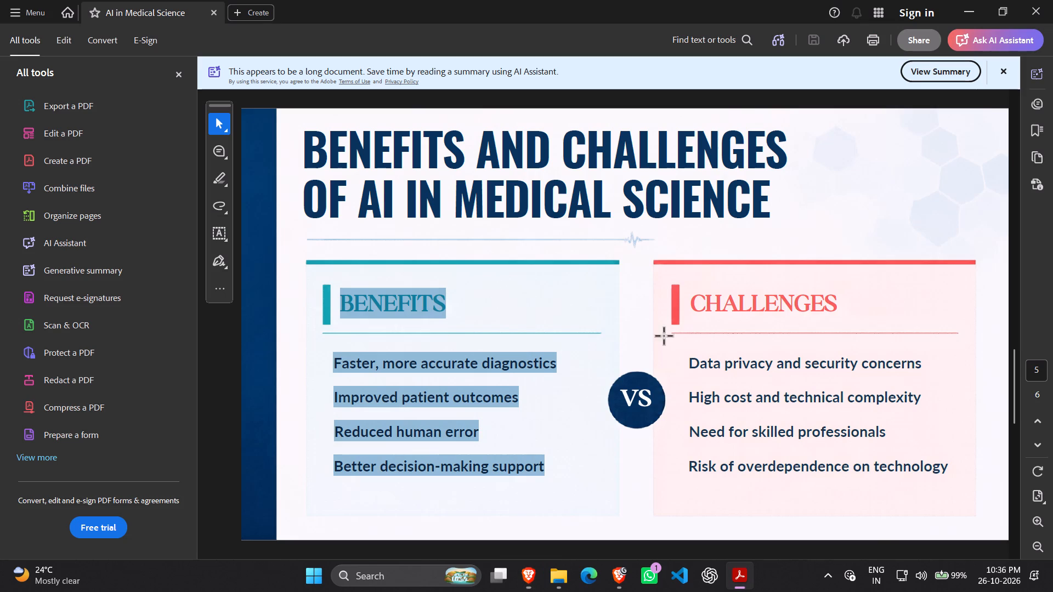
pyautogui.moveTo(699, 302); pyautogui.dragTo(916, 445)
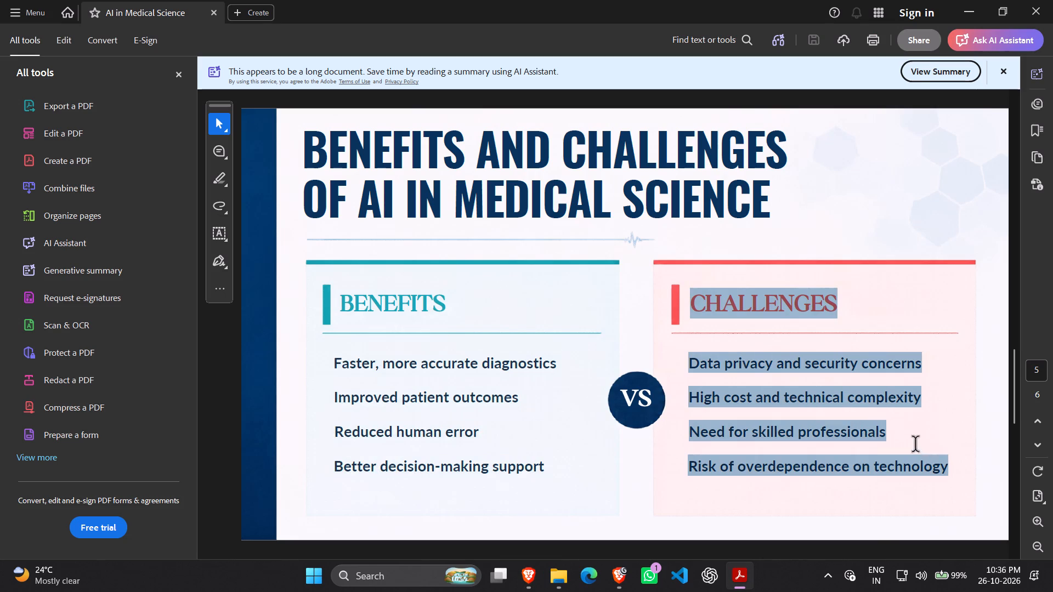
pyautogui.moveTo(916, 445); pyautogui.dragTo(945, 453)
pyautogui.hotkey('ctrl', 'c')
# Switch to Canva, paste the copied CHALLENGES text as a separate text box on slide 9, and move it to the slide's lower-right area.
pyautogui.hotkey('alt', 'Tab')
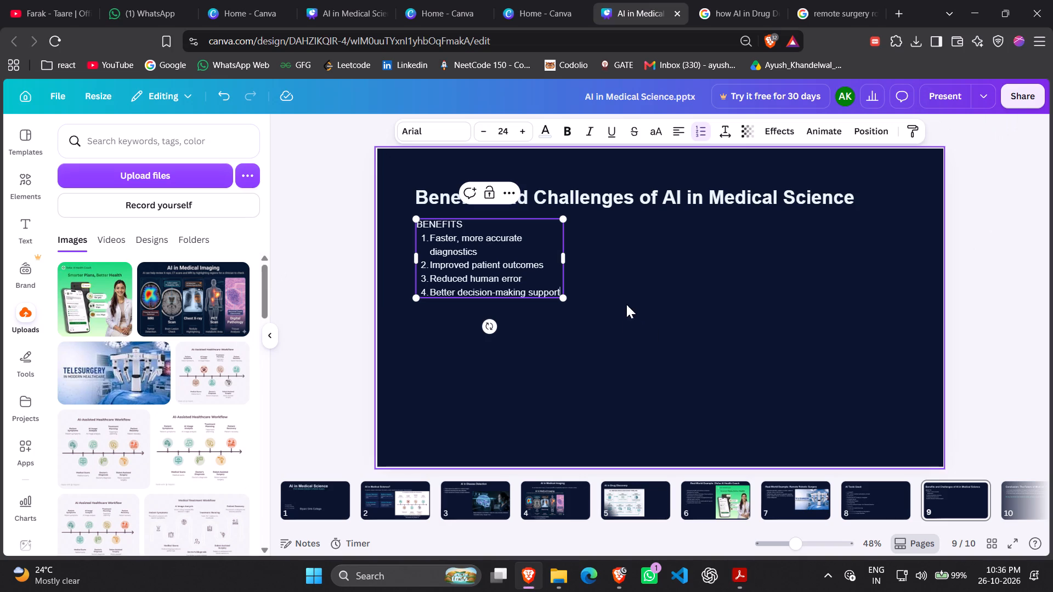
pyautogui.click(675, 294)
pyautogui.hotkey('ctrl', 'v')
pyautogui.moveTo(662, 295); pyautogui.dragTo(773, 281)
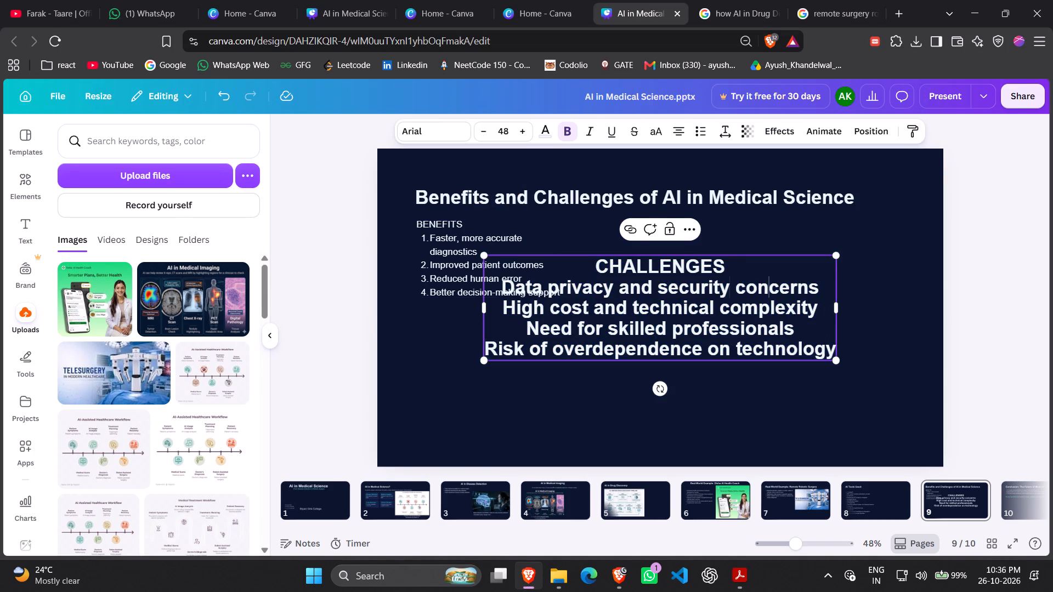
pyautogui.moveTo(773, 281); pyautogui.dragTo(773, 281)
pyautogui.moveTo(756, 302); pyautogui.dragTo(799, 329)
pyautogui.click(846, 402)
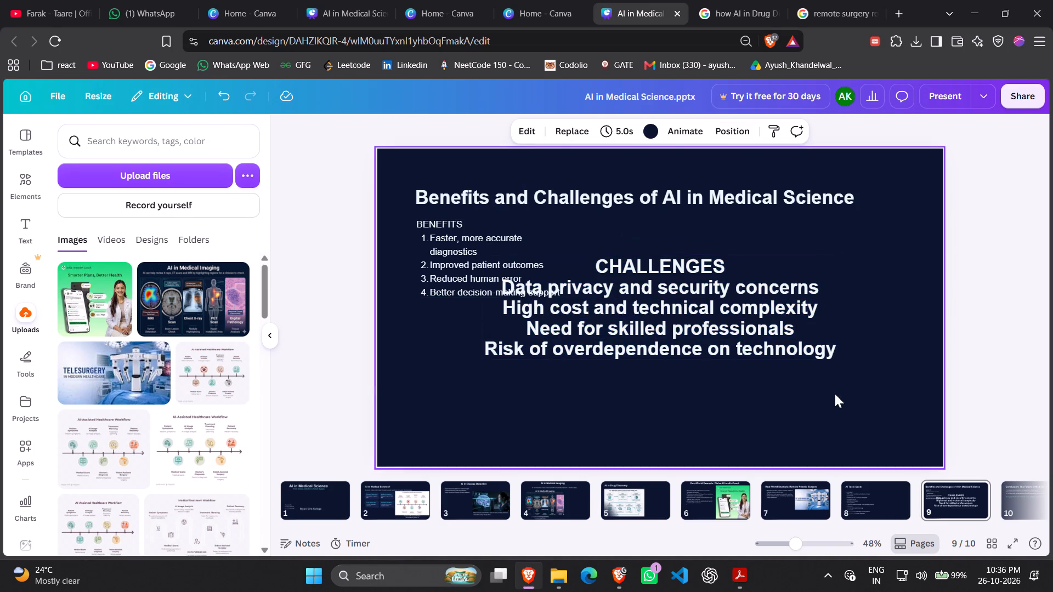
pyautogui.moveTo(752, 266); pyautogui.dragTo(850, 263)
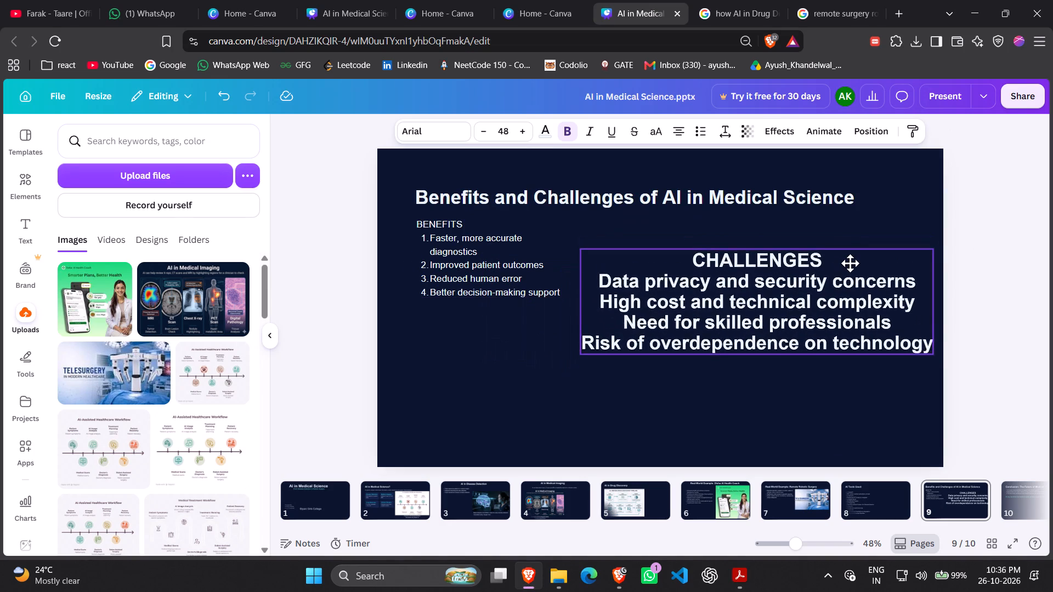
pyautogui.moveTo(850, 263); pyautogui.dragTo(853, 339)
# Switch to the PDF in Acrobat and copy the BENEFITS heading with its four points.
pyautogui.click(749, 582)
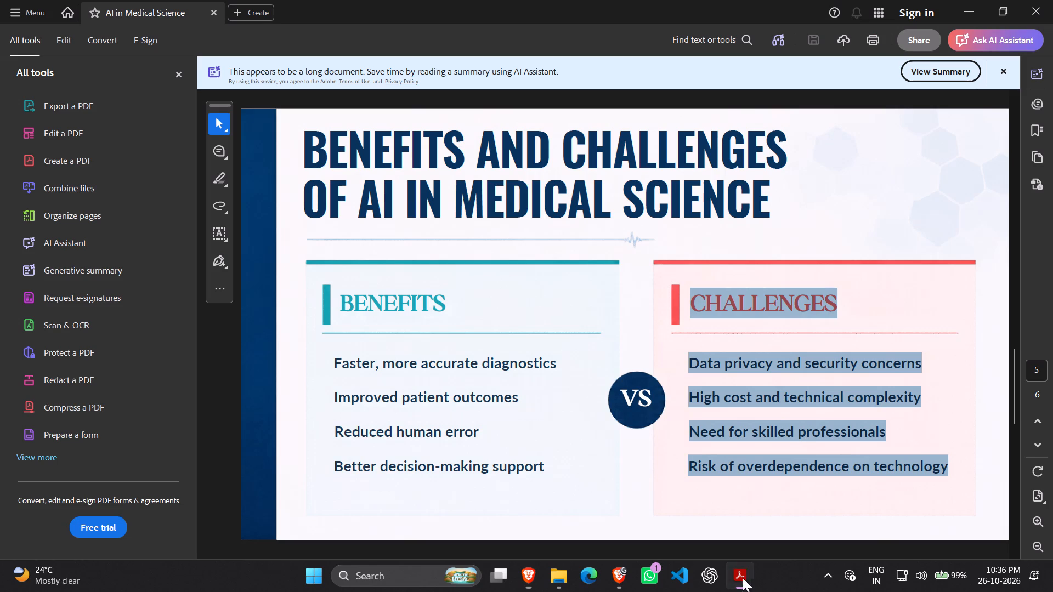
pyautogui.moveTo(344, 303); pyautogui.dragTo(551, 460)
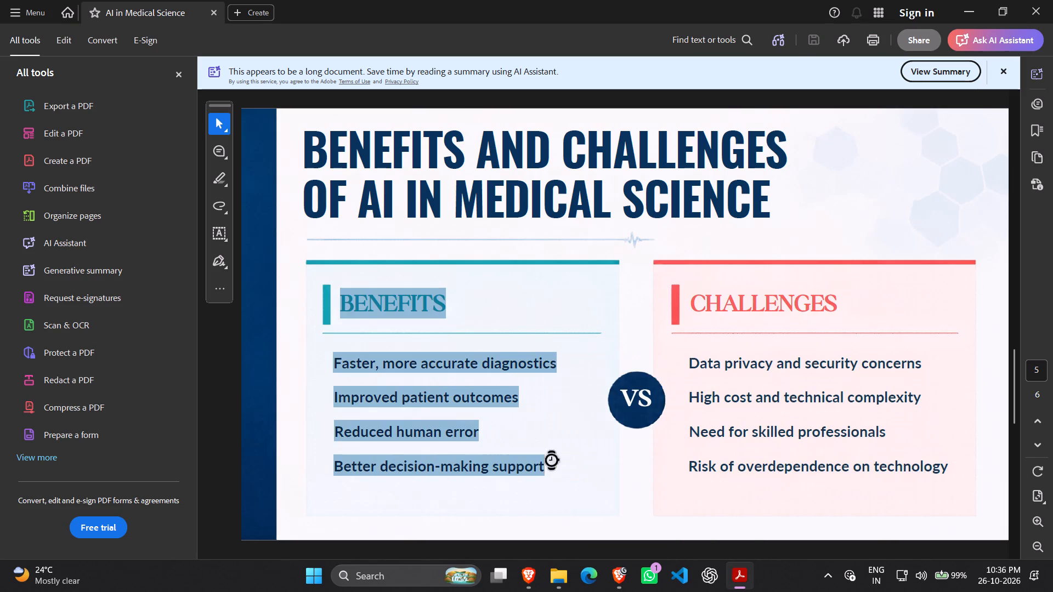
pyautogui.hotkey('ctrl', 'c')
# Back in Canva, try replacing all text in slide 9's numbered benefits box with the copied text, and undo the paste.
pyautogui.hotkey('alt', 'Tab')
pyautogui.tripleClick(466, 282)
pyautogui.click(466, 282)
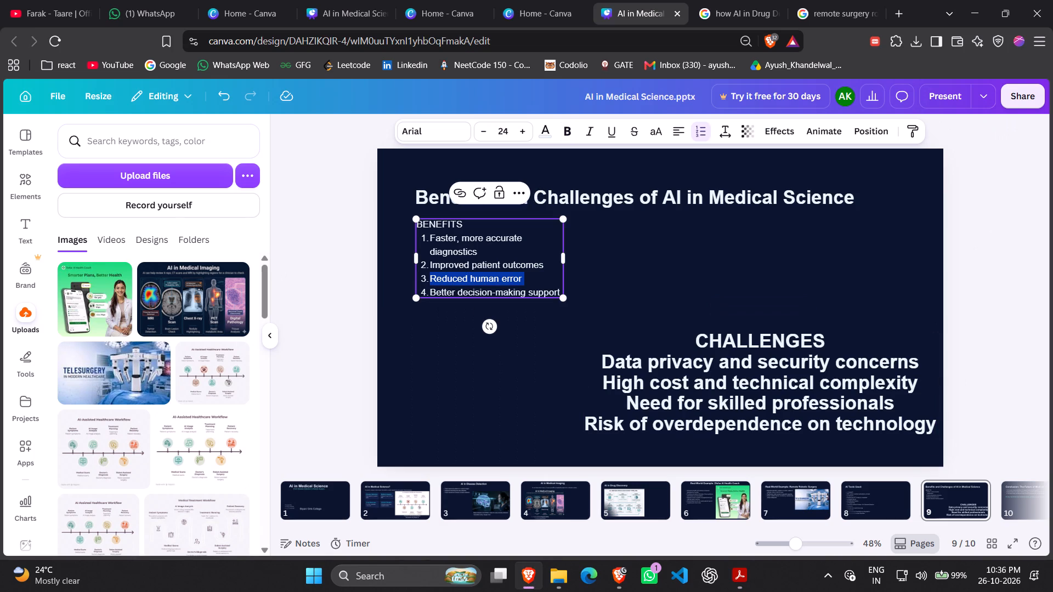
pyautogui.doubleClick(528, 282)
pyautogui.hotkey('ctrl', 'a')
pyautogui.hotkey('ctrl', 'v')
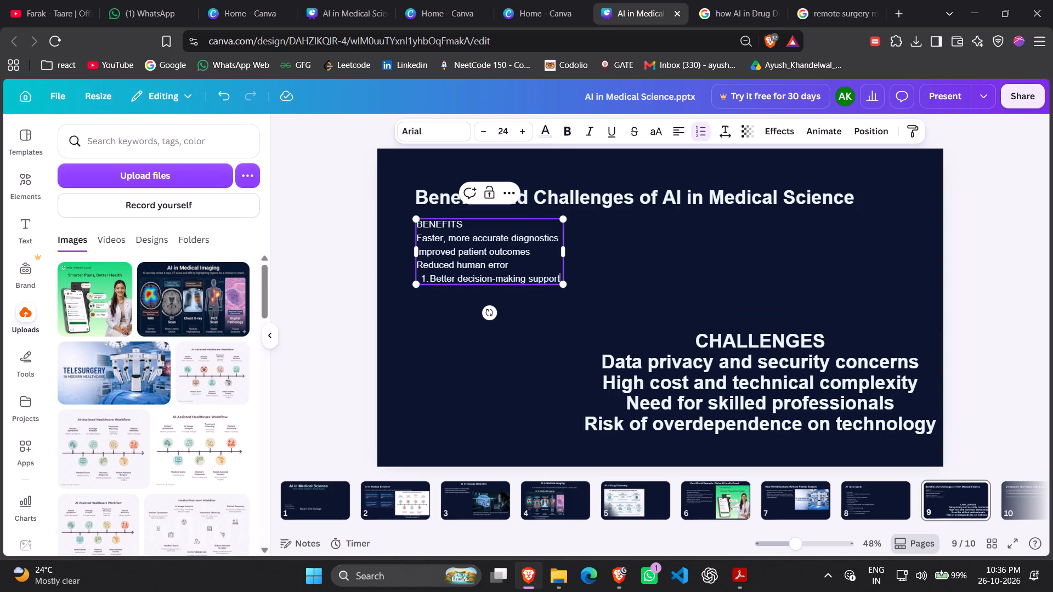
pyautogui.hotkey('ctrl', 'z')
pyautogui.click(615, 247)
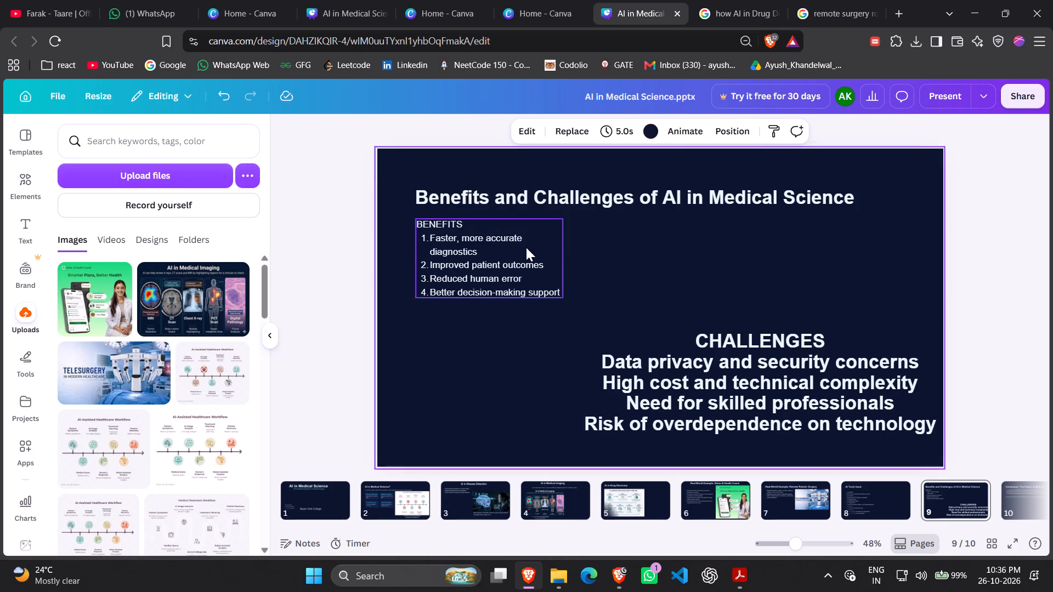
# Delete the numbered benefits box on slide 9, paste the copied BENEFITS text as a new box, and place it beneath the title's left part.
pyautogui.click(526, 247)
pyautogui.press('Delete')
pyautogui.hotkey('ctrl', 'v')
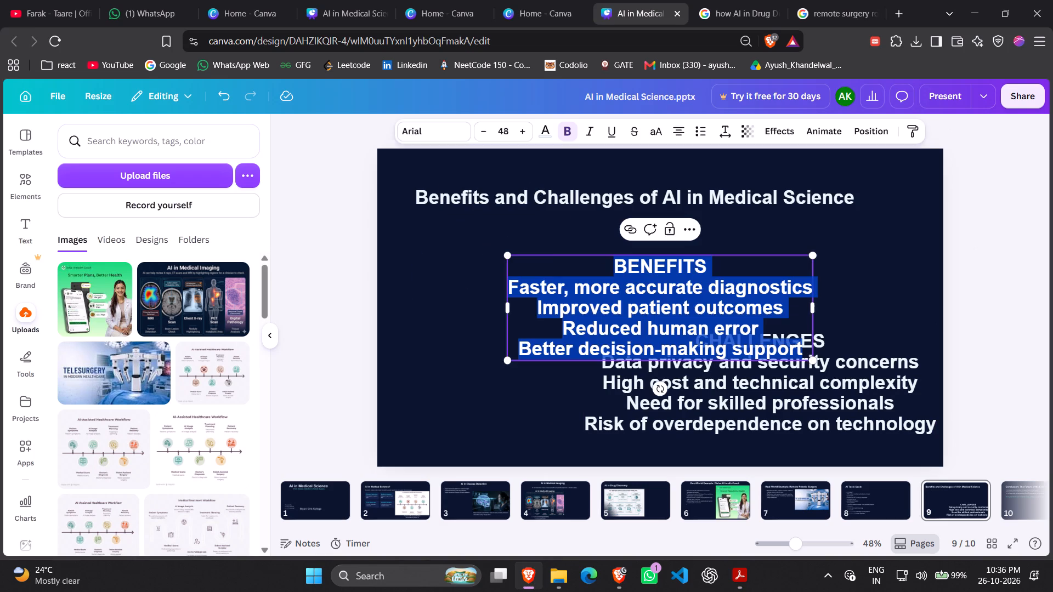
pyautogui.moveTo(663, 297); pyautogui.dragTo(542, 285)
pyautogui.click(817, 238)
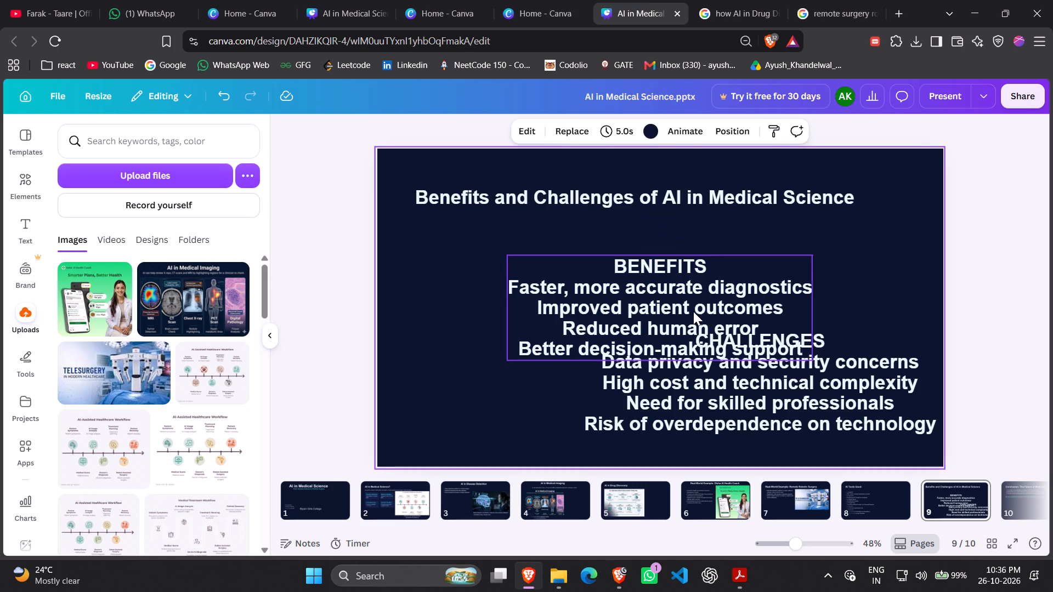